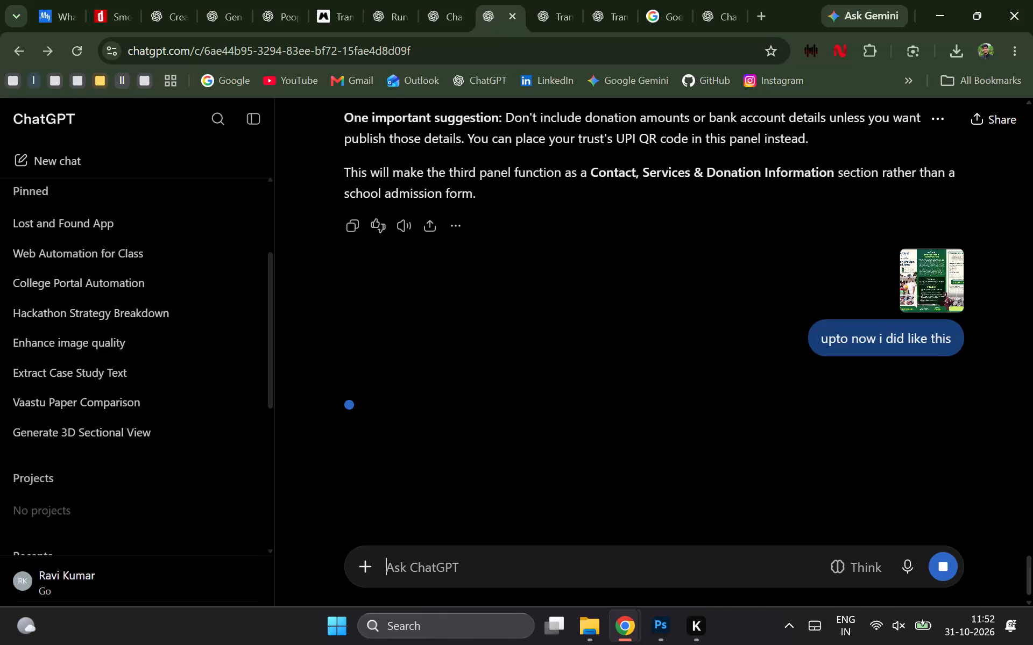
scroll(496, 574, down, 1)
click(659, 636)
click(659, 636)
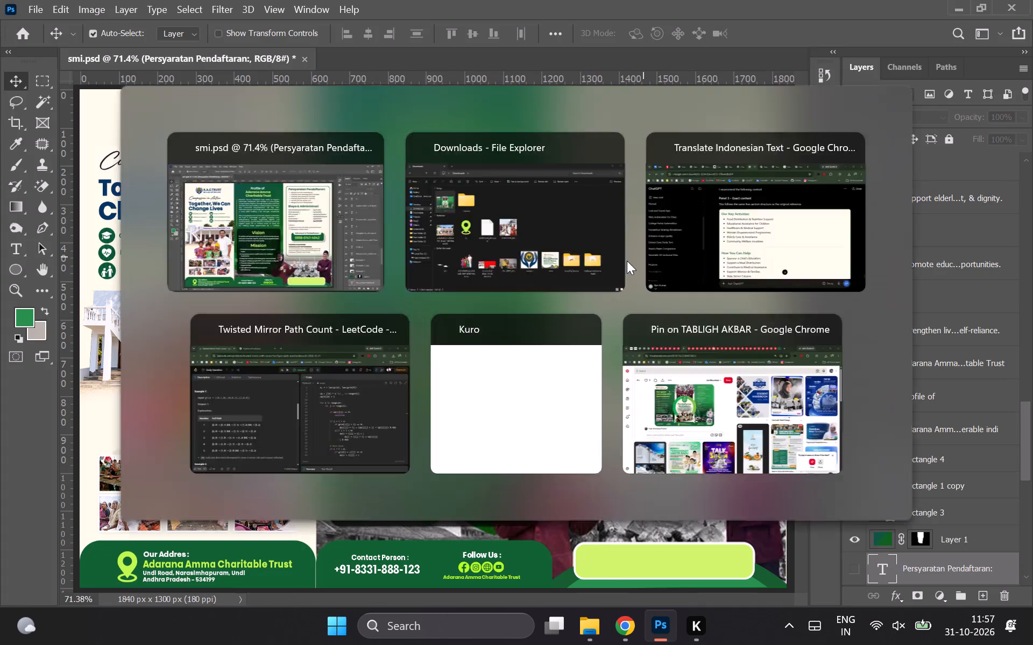
key(alt+Tab)
key(alt+Tab)
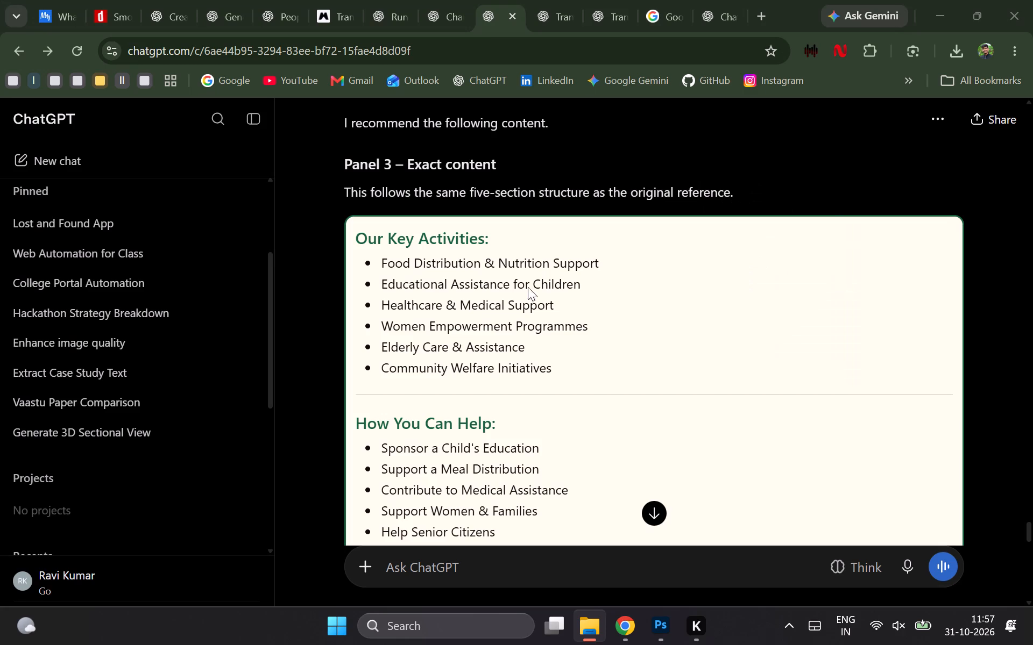
Copy the line "Food Distribution & Nutrition Support" from the suggested Panel 3 content and switch to Photoshop.
triple_click(429, 267)
key(ctrl+c)
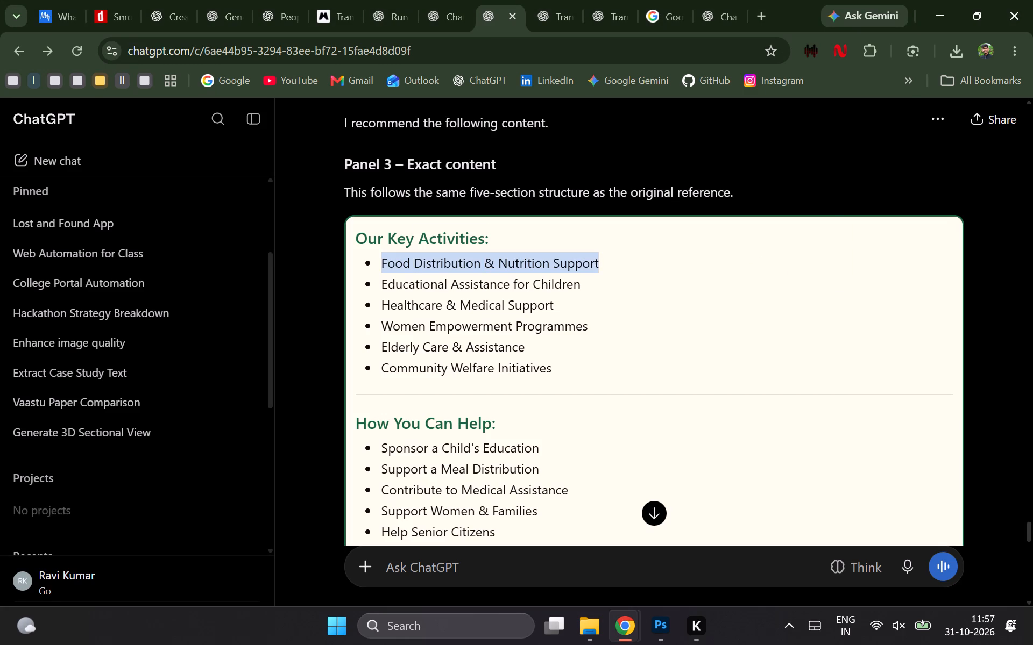
click(429, 267)
key(alt+Tab)
key(alt+Tab)
key(alt+Tab)
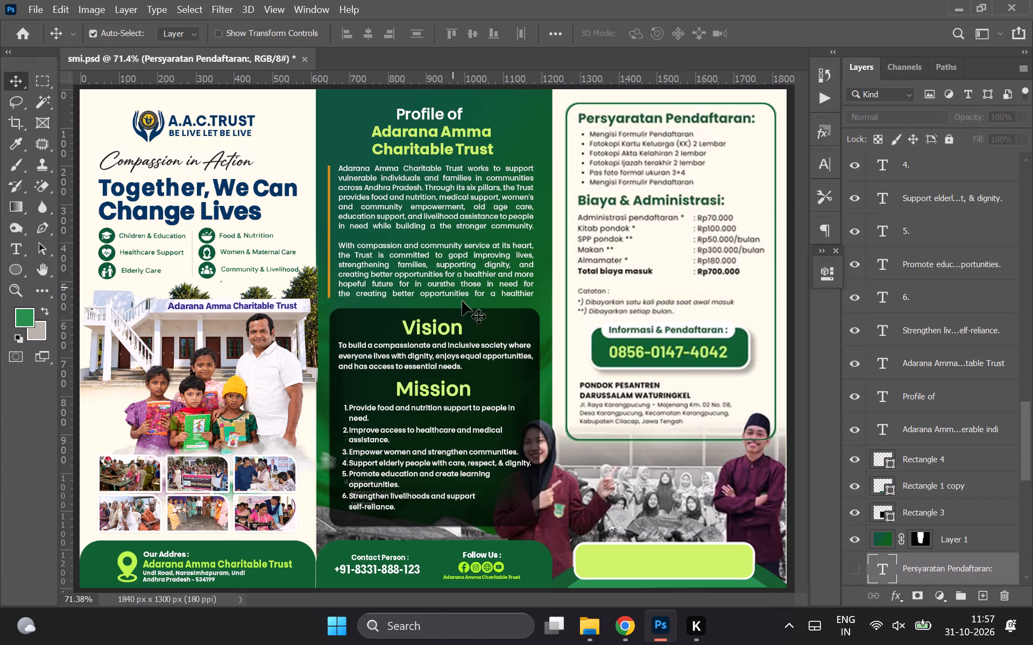
Make the "Persyaratan Pendaftaran:" text layer visible and move it directly above the "front" reference image, beneath Rectangle 5.
click(608, 116)
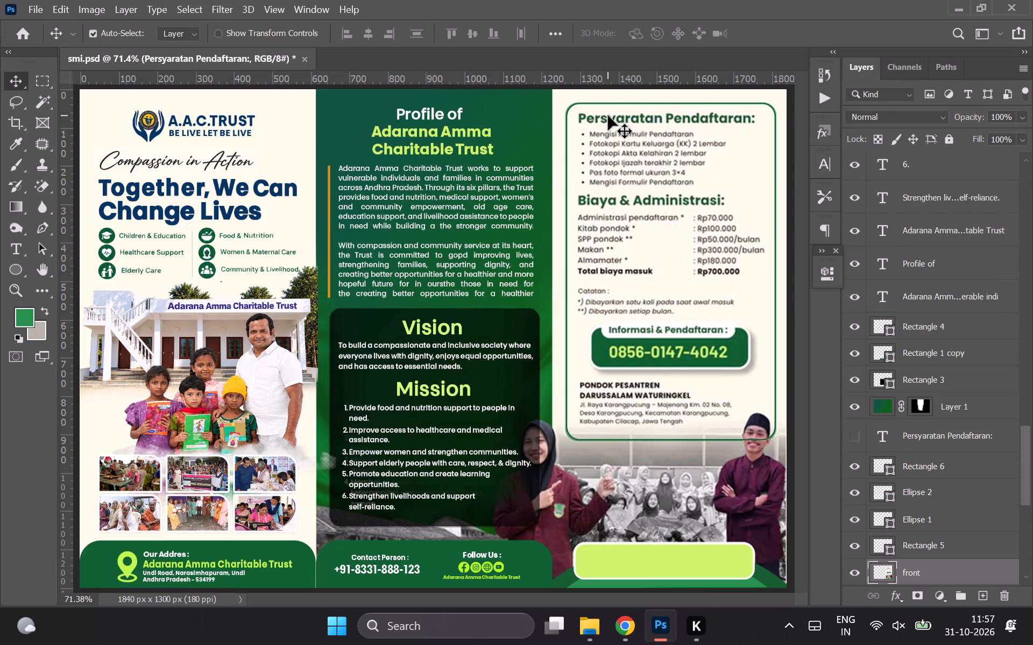
scroll(892, 475, down, 1)
click(850, 345)
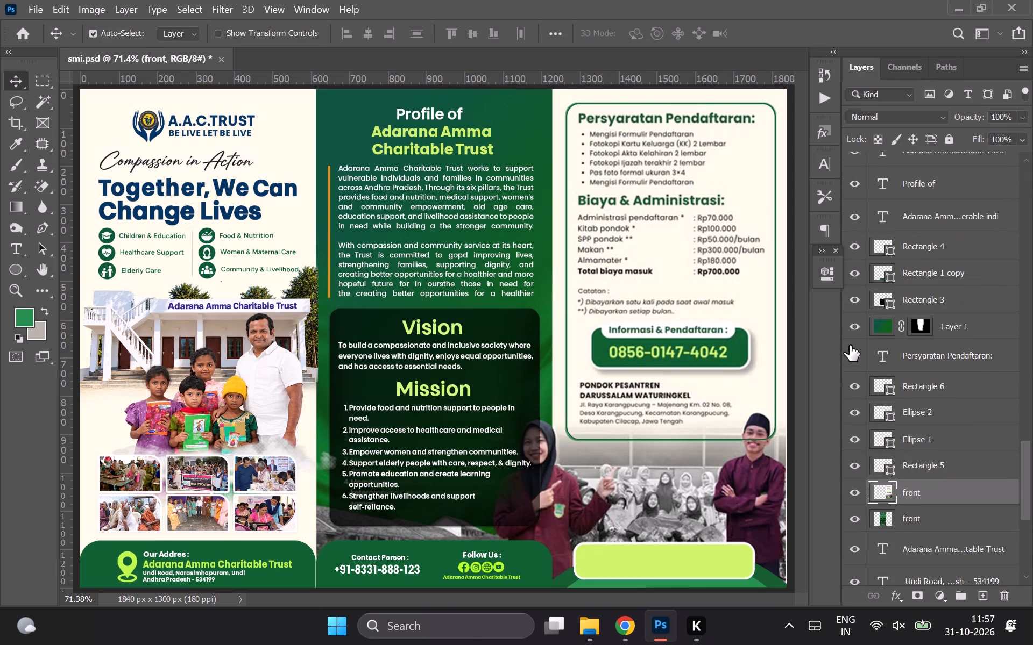
drag(925, 356, 945, 476)
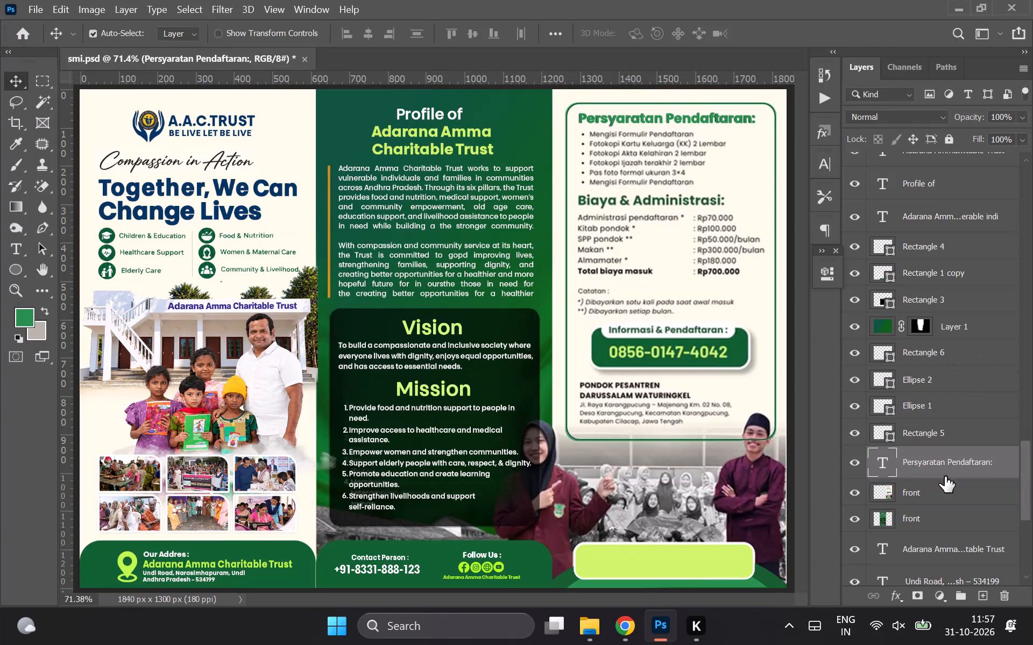
double_click(633, 116)
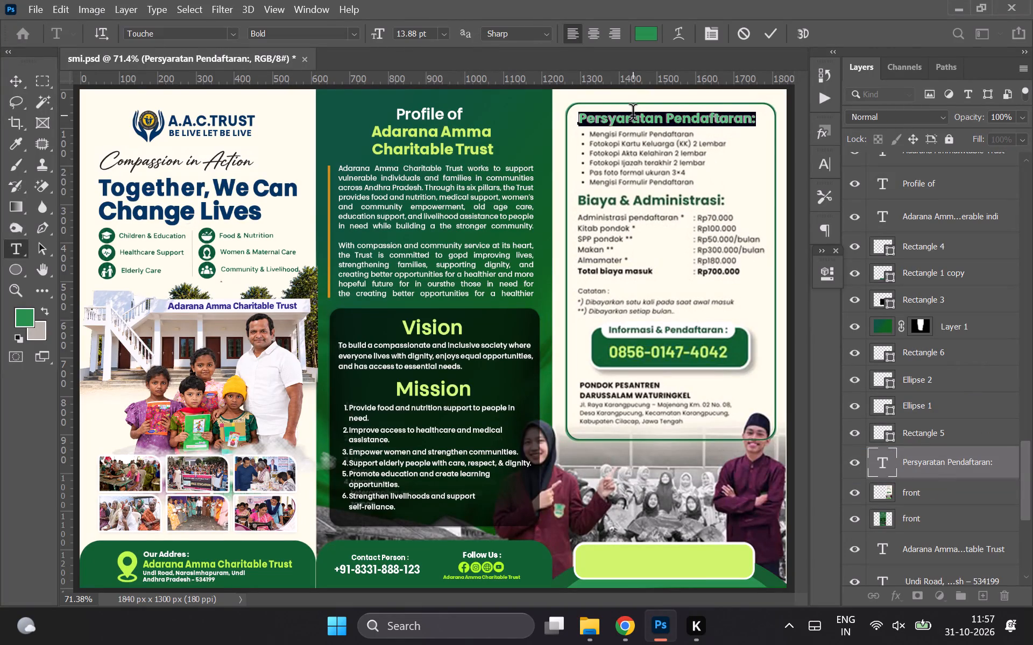
click(23, 80)
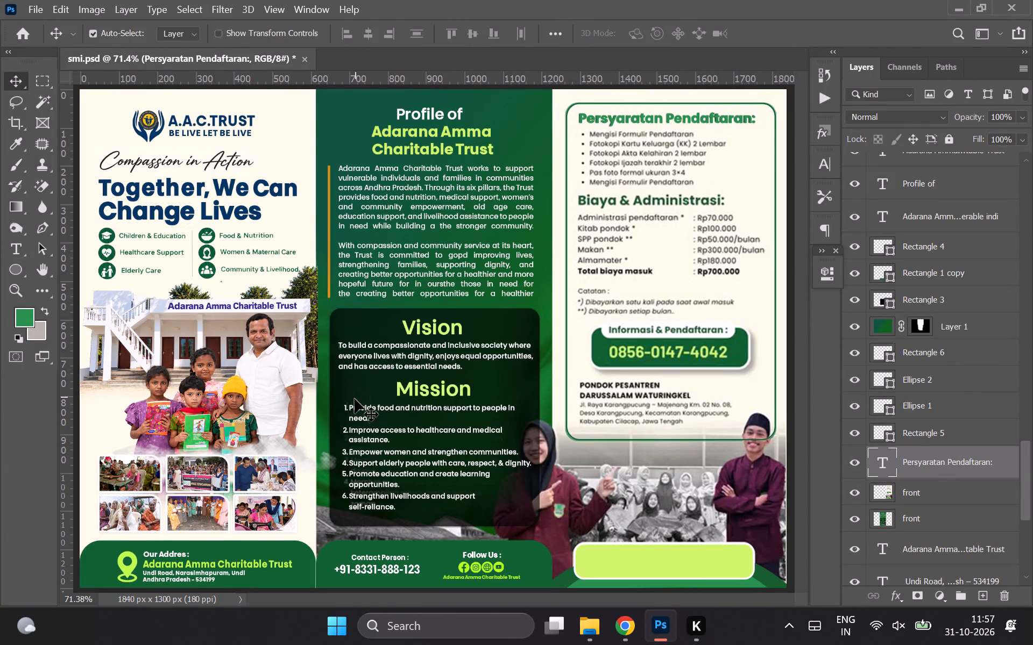
Duplicate the first Mission item and its "1." number, link just the two copies, and move them onto the third panel's first bullet.
click(355, 406)
scroll(861, 288, up, 1)
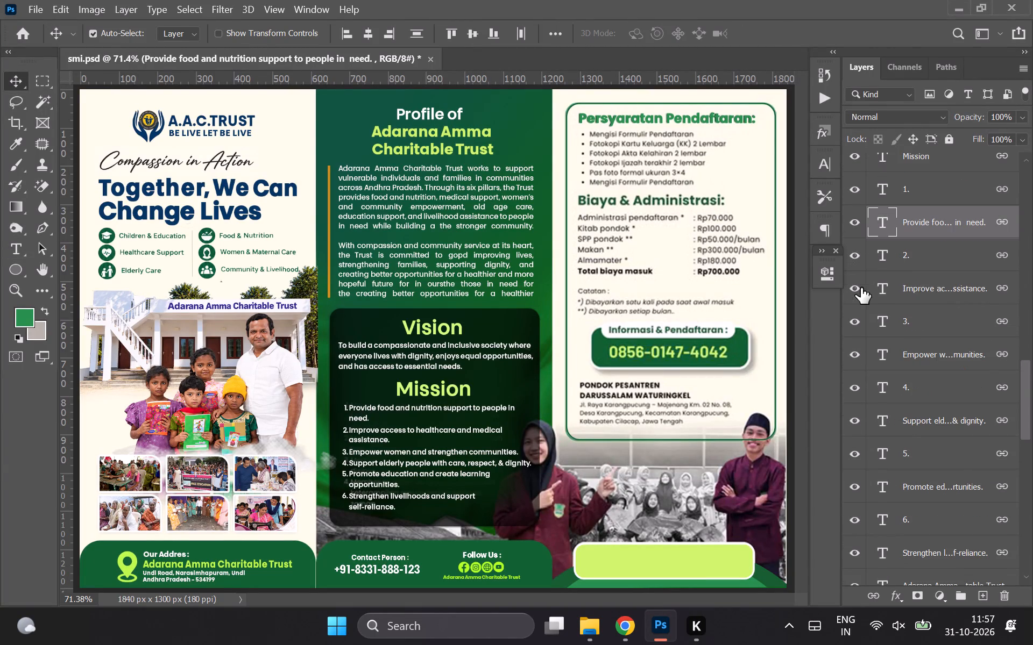
key(ctrl+j)
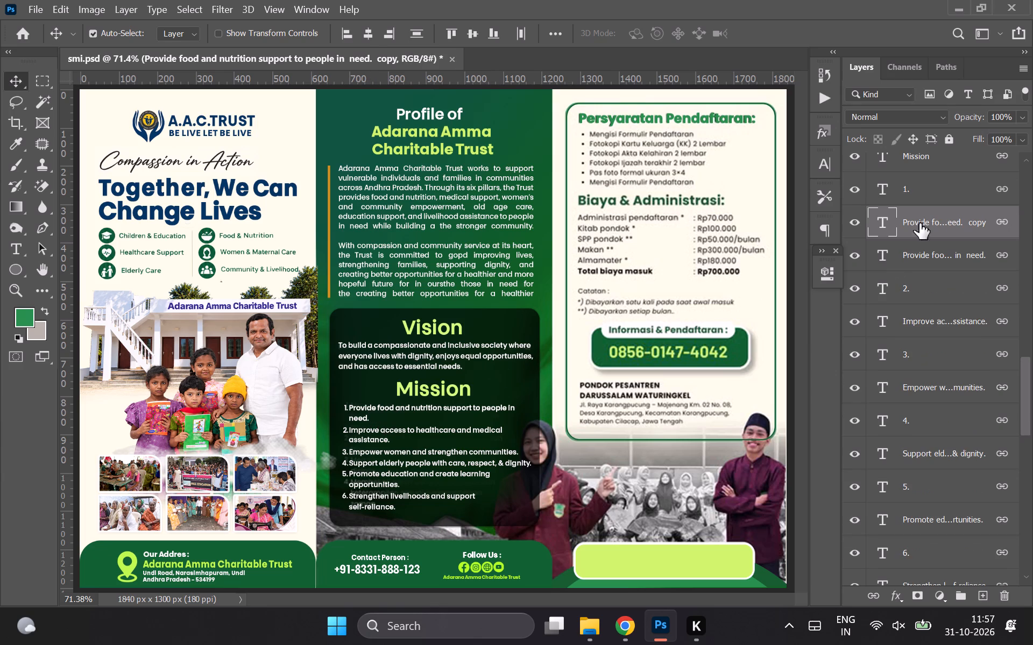
click(925, 189)
key(ctrl+j)
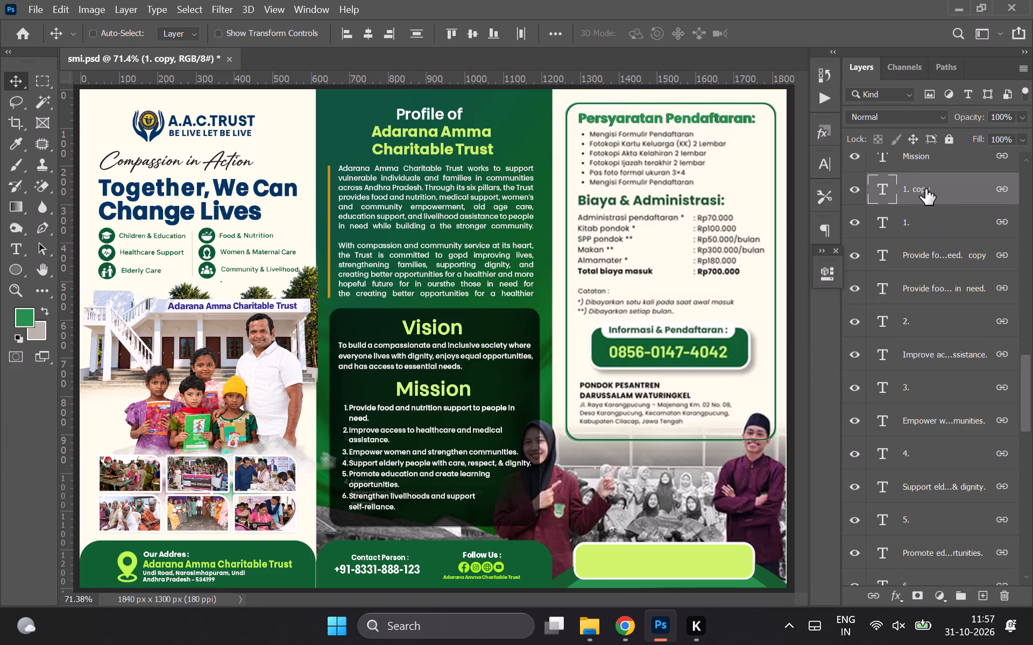
ctrl+click(926, 254)
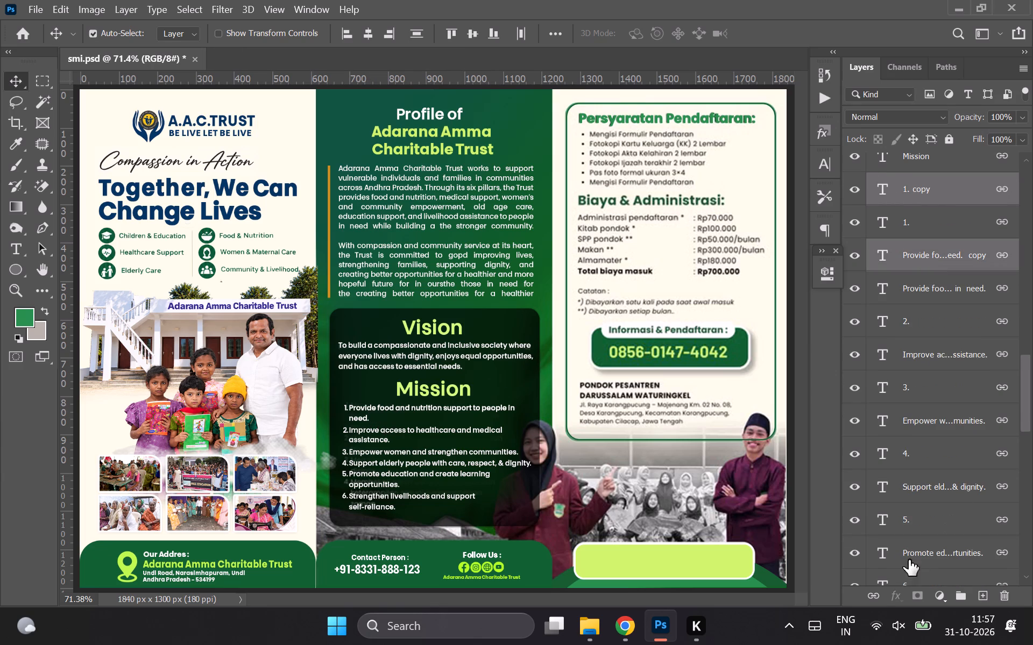
double_click(877, 598)
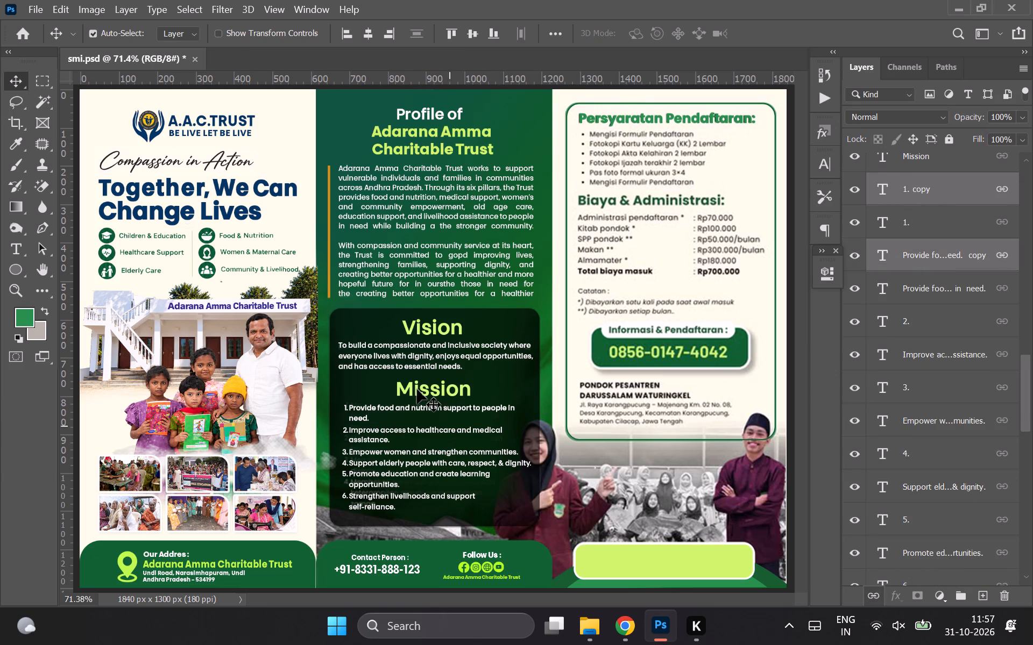
ctrl+drag(417, 389, 654, 117)
Change the copied "Provide food and nutrition support to people in need." text on the third panel to black.
double_click(654, 117)
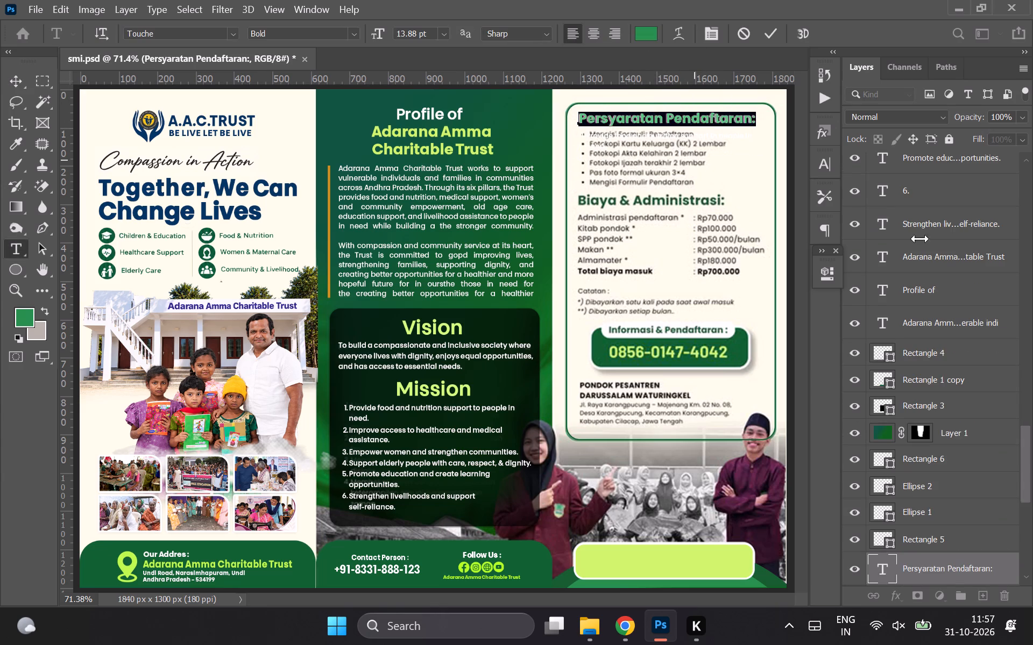
click(940, 241)
triple_click(633, 137)
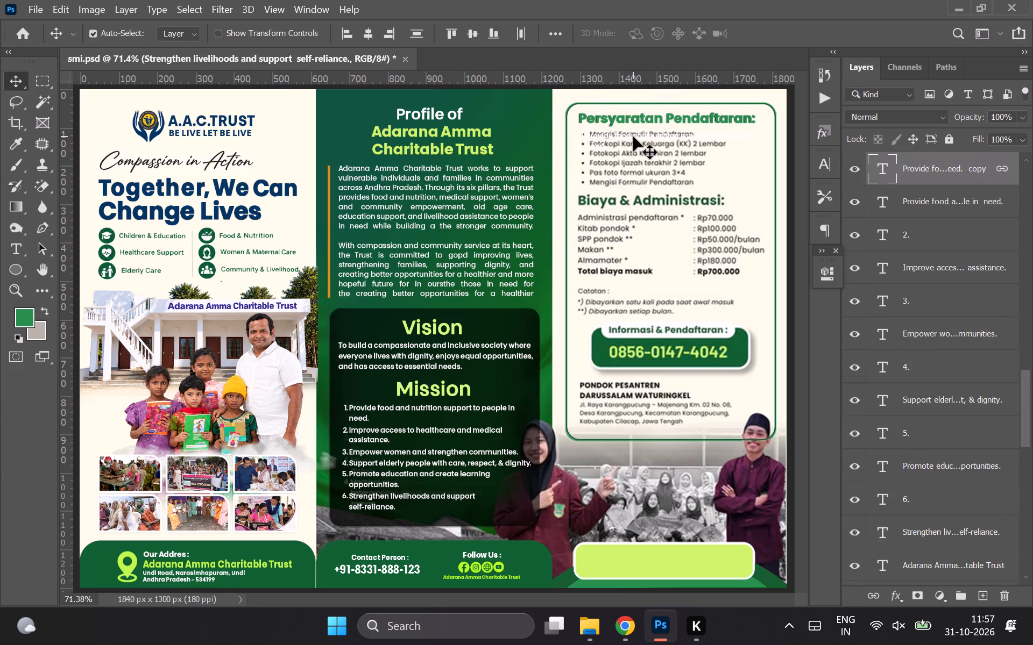
click(650, 34)
drag(564, 363, 485, 644)
click(872, 316)
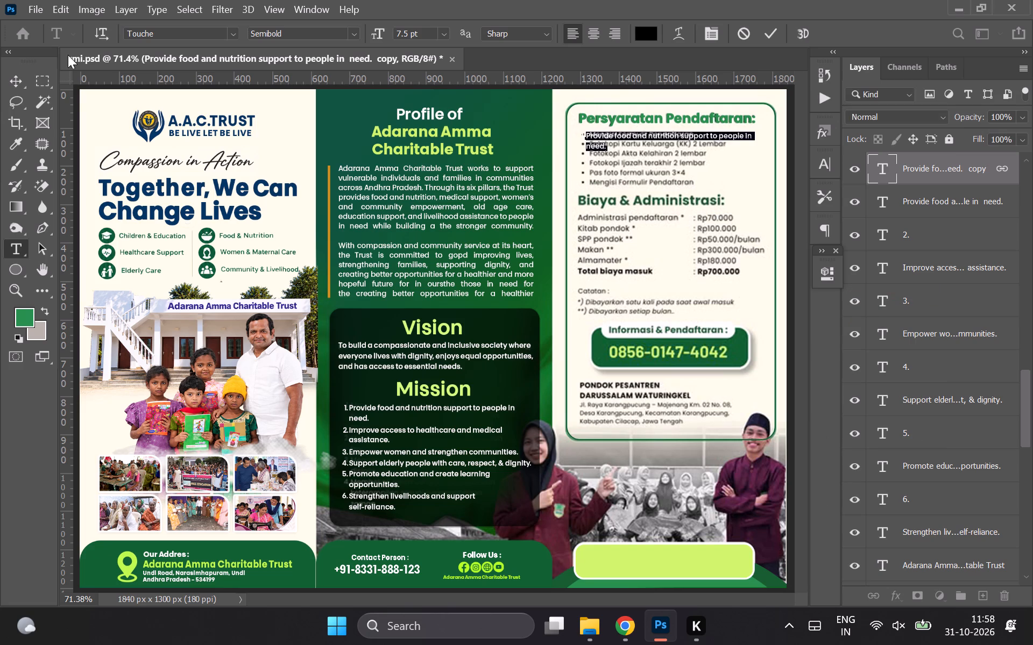
click(19, 74)
Delete the duplicated "1." number layer.
scroll(880, 194, up, 1)
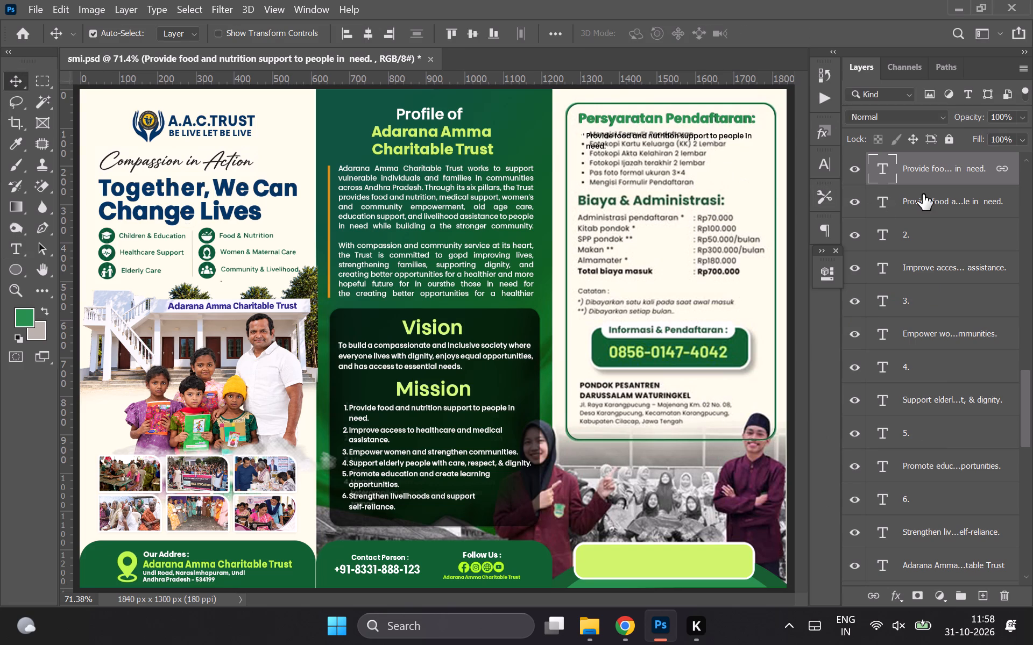
scroll(923, 194, up, 1)
click(922, 185)
click(922, 167)
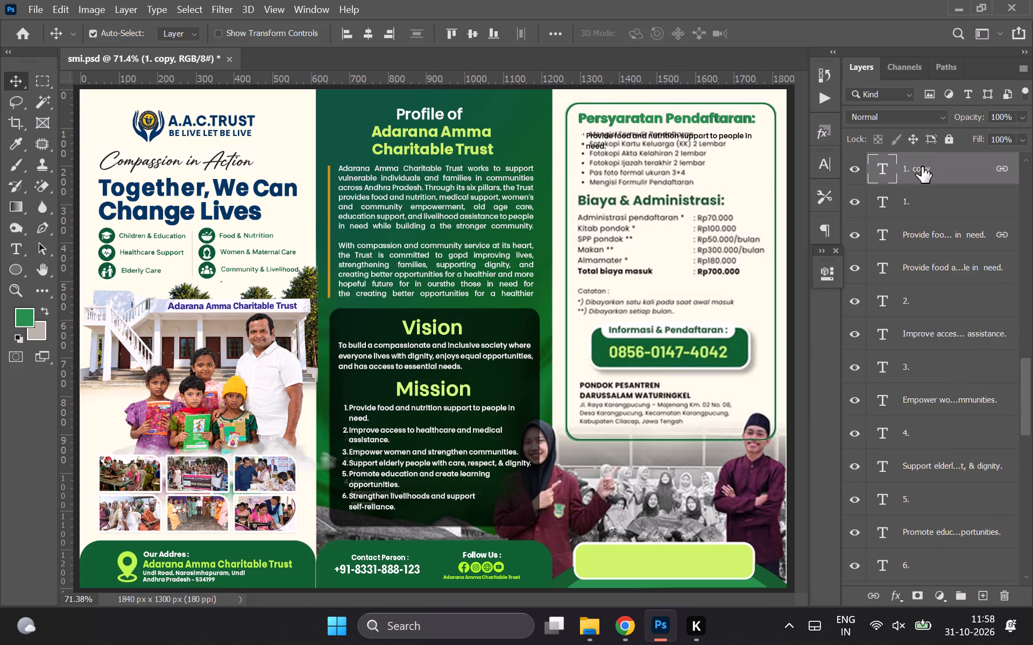
key(Delete)
Select the black copied text and shift it down over the third bullet of the "Persyaratan Pendaftaran:" list.
click(922, 206)
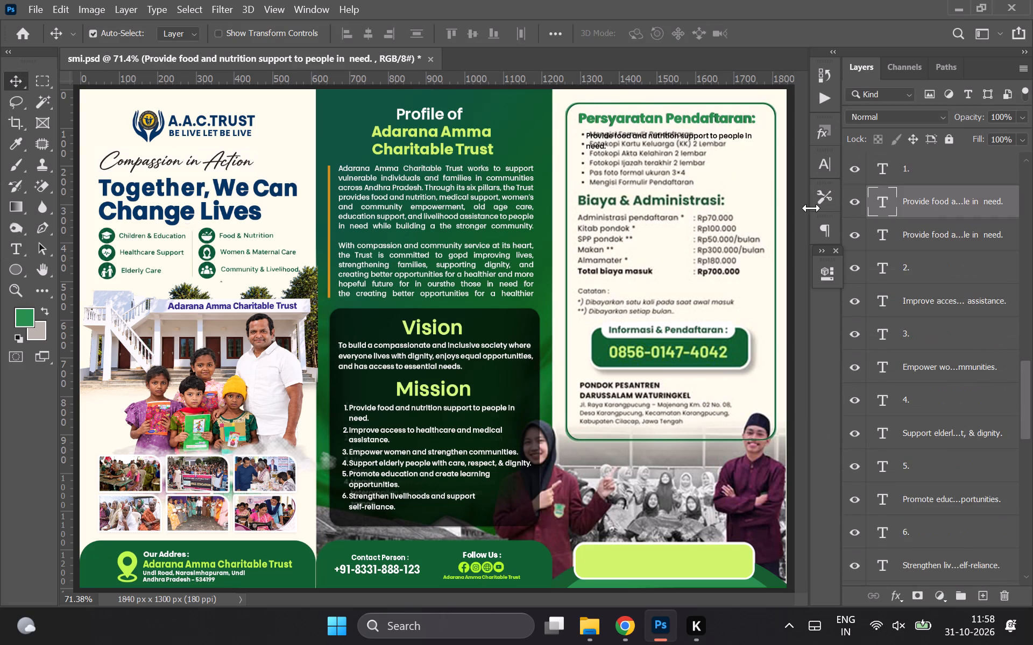
key(ctrl+equal)
key(ctrl+equal)
key(ctrl+equal)
scroll(811, 208, up, 3)
scroll(811, 208, right, 11)
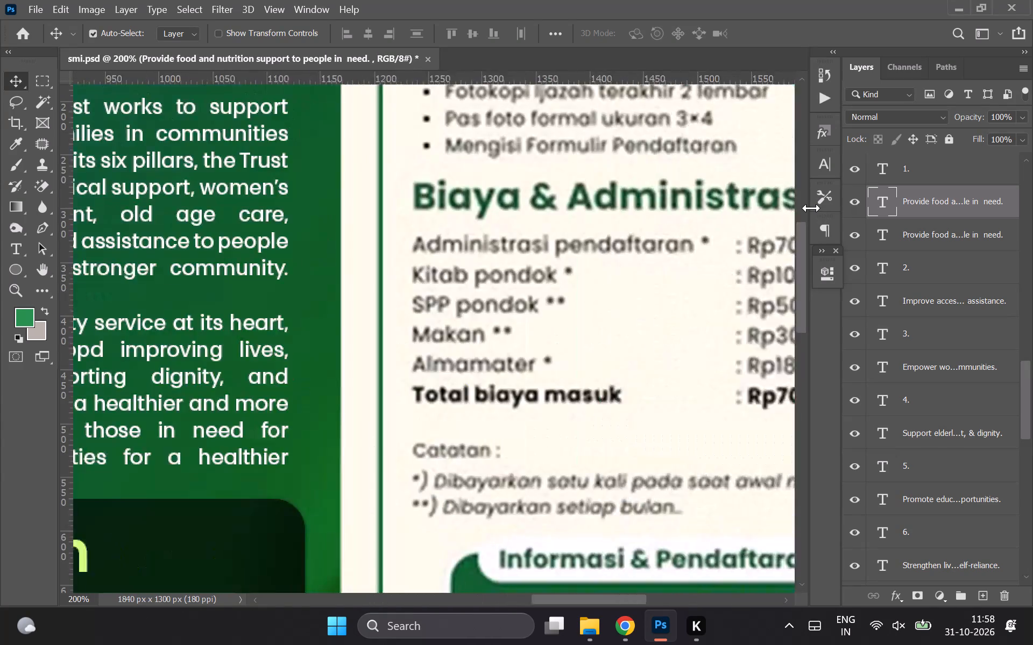
scroll(811, 208, up, 2)
scroll(775, 217, right, 1)
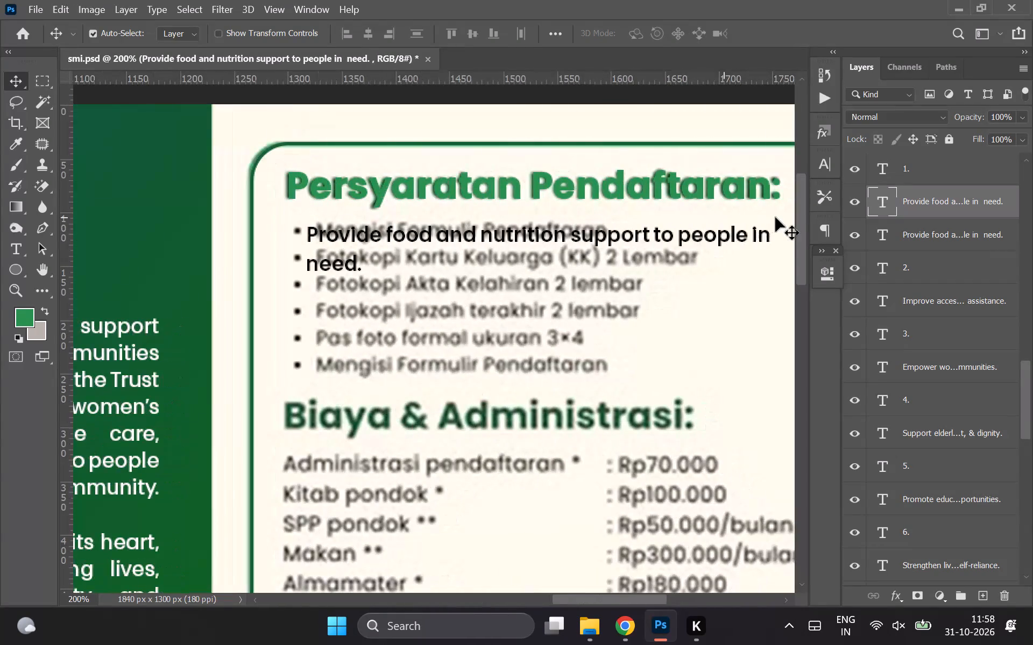
scroll(775, 217, right, 1)
scroll(457, 244, right, 1)
scroll(414, 239, down, 1)
drag(395, 211, 438, 257)
Replace the copied text on the third panel with "Mongisi Formulli Pendaftaran".
double_click(438, 257)
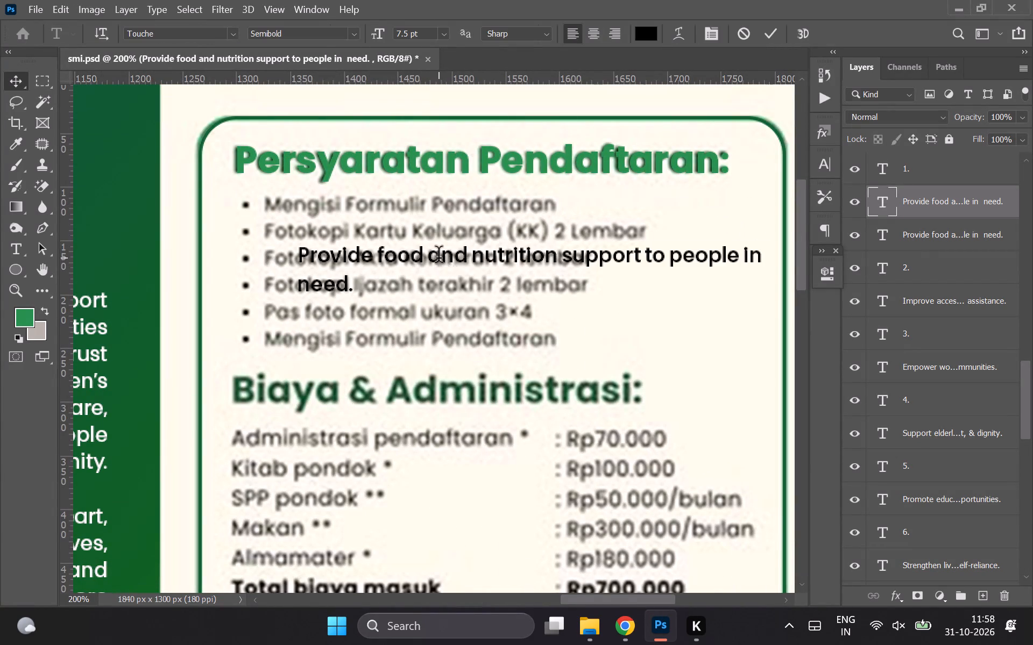
key(m)
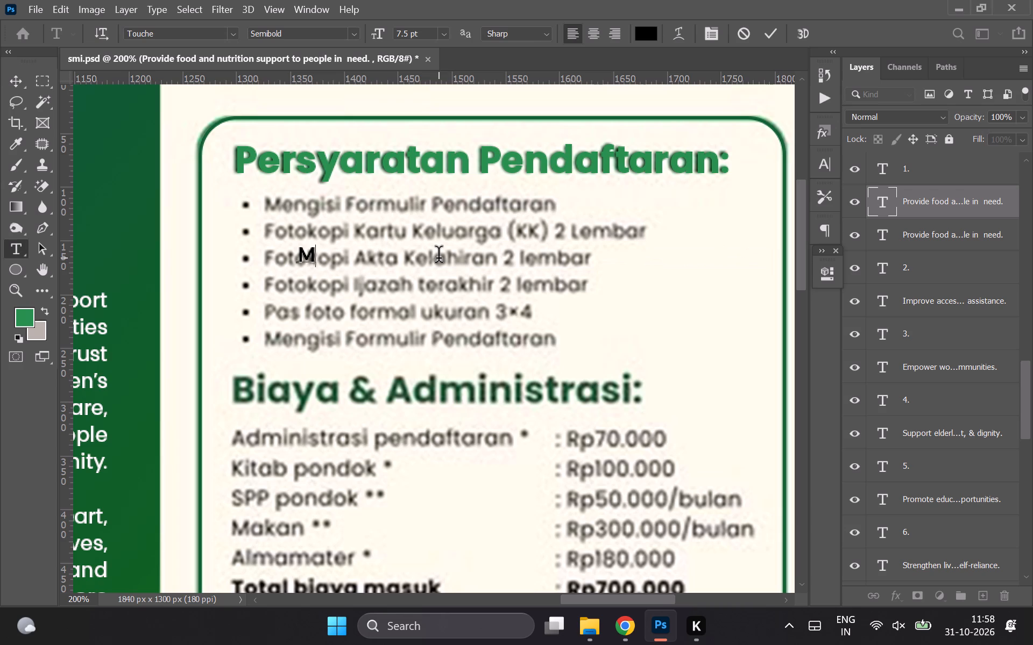
text(on)
text(gis)
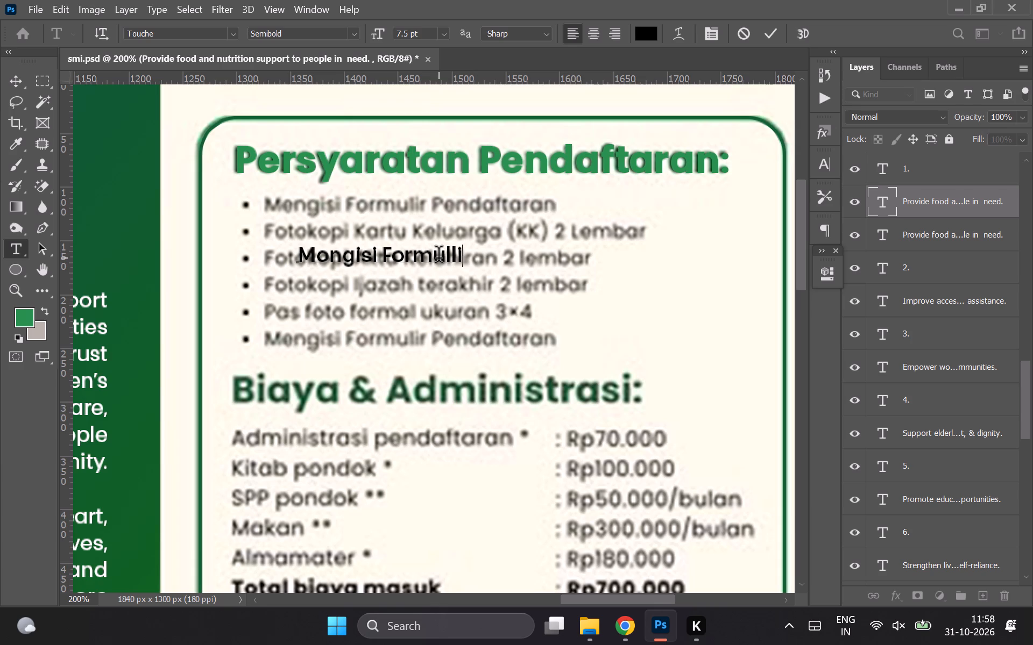
text(end)
key(a)
text(ft)
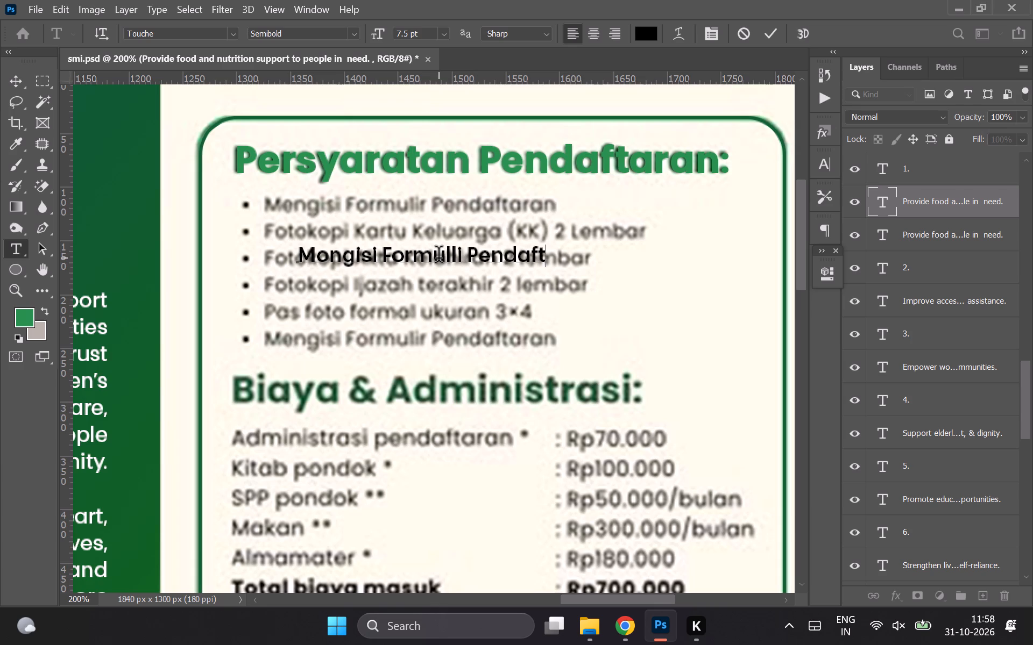
text(aran)
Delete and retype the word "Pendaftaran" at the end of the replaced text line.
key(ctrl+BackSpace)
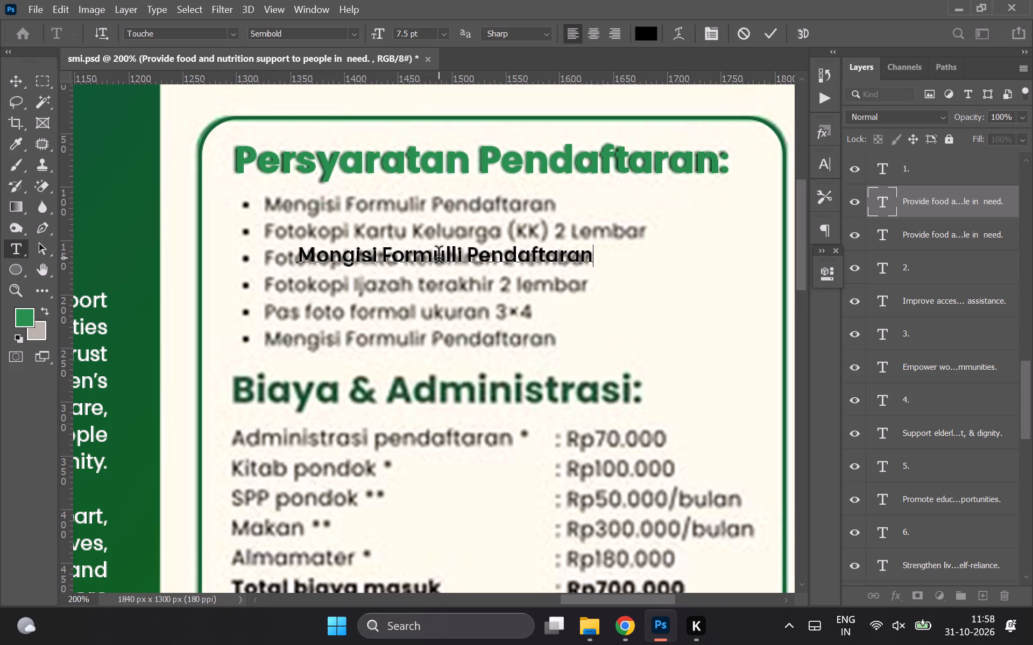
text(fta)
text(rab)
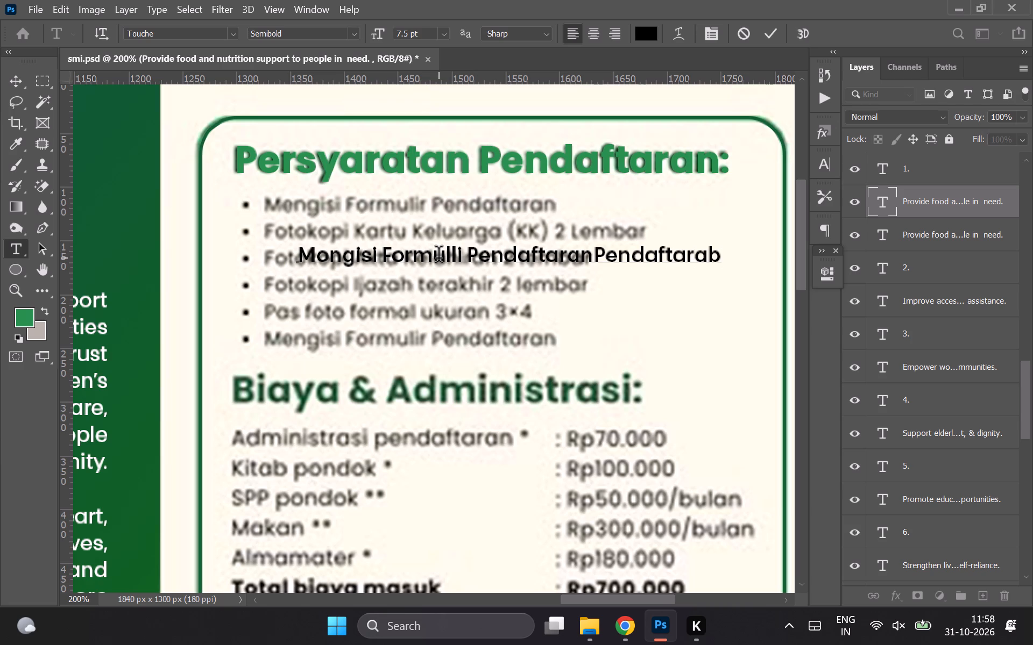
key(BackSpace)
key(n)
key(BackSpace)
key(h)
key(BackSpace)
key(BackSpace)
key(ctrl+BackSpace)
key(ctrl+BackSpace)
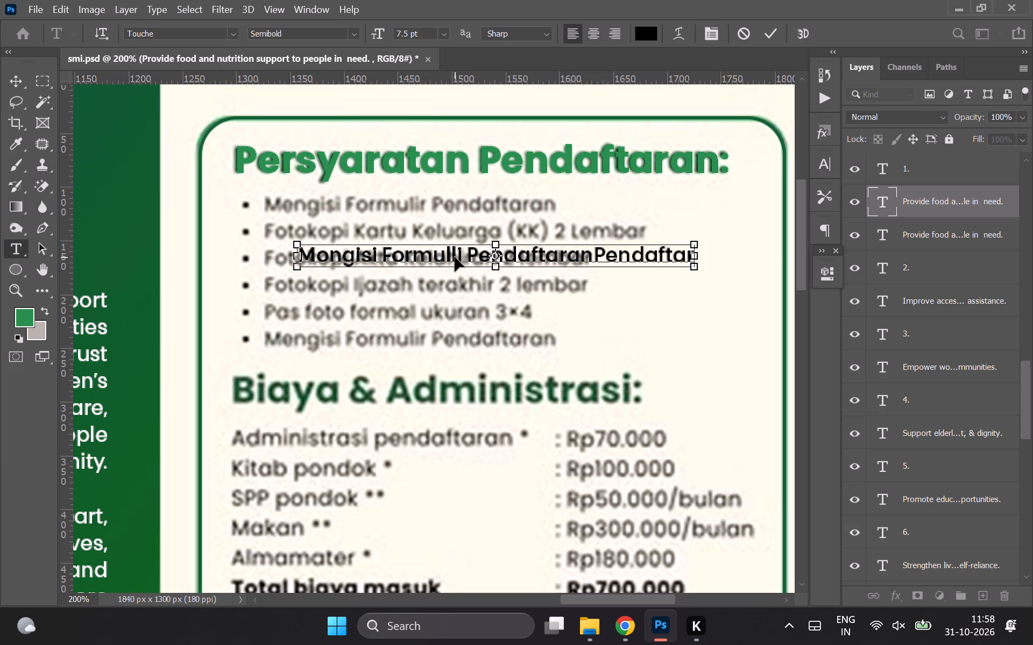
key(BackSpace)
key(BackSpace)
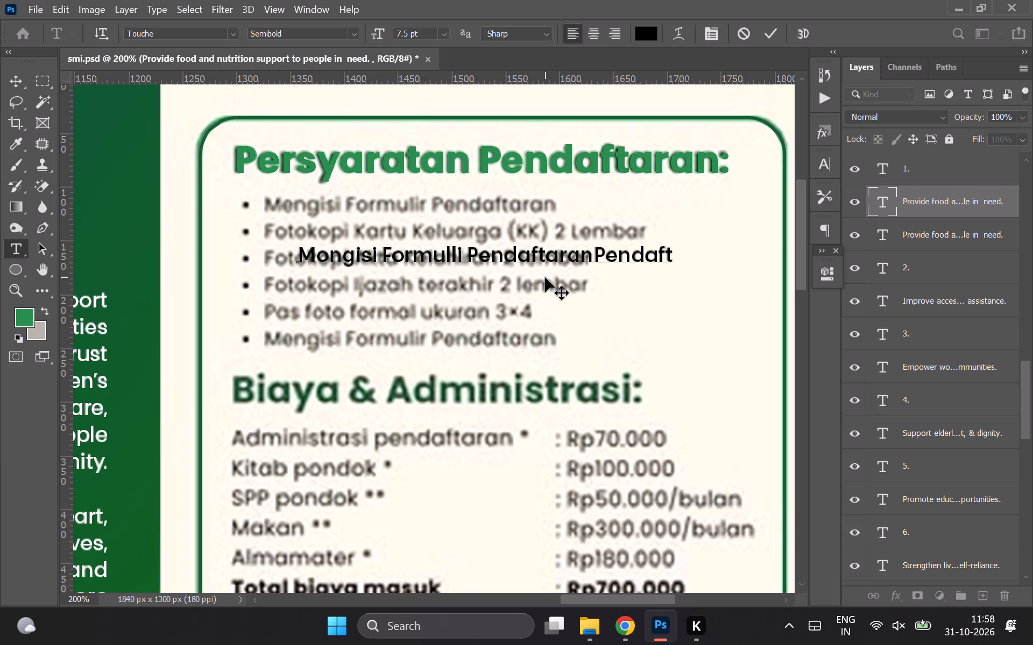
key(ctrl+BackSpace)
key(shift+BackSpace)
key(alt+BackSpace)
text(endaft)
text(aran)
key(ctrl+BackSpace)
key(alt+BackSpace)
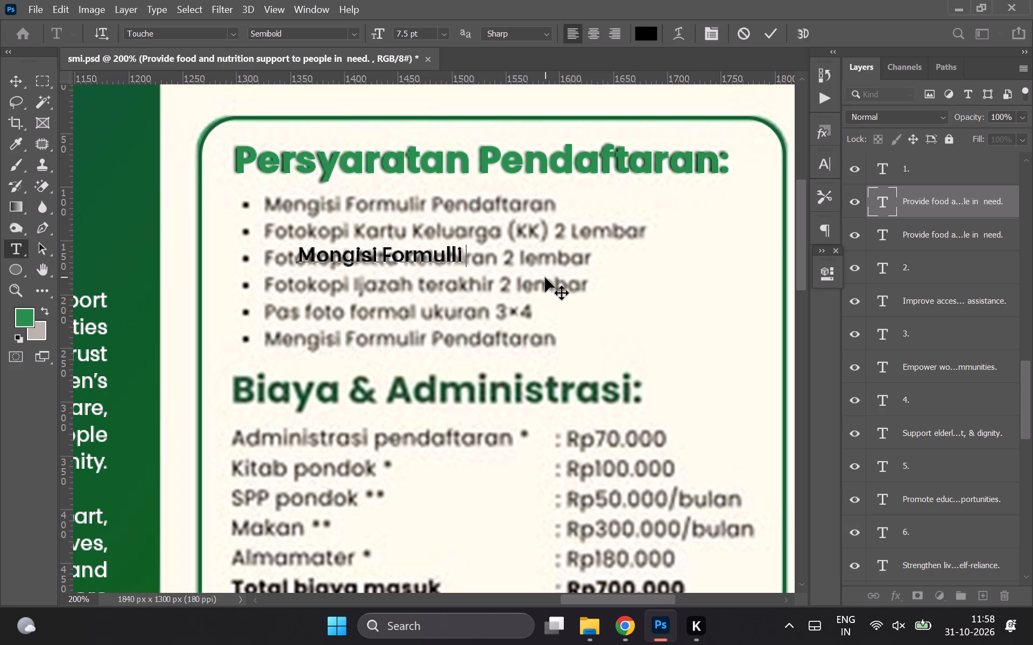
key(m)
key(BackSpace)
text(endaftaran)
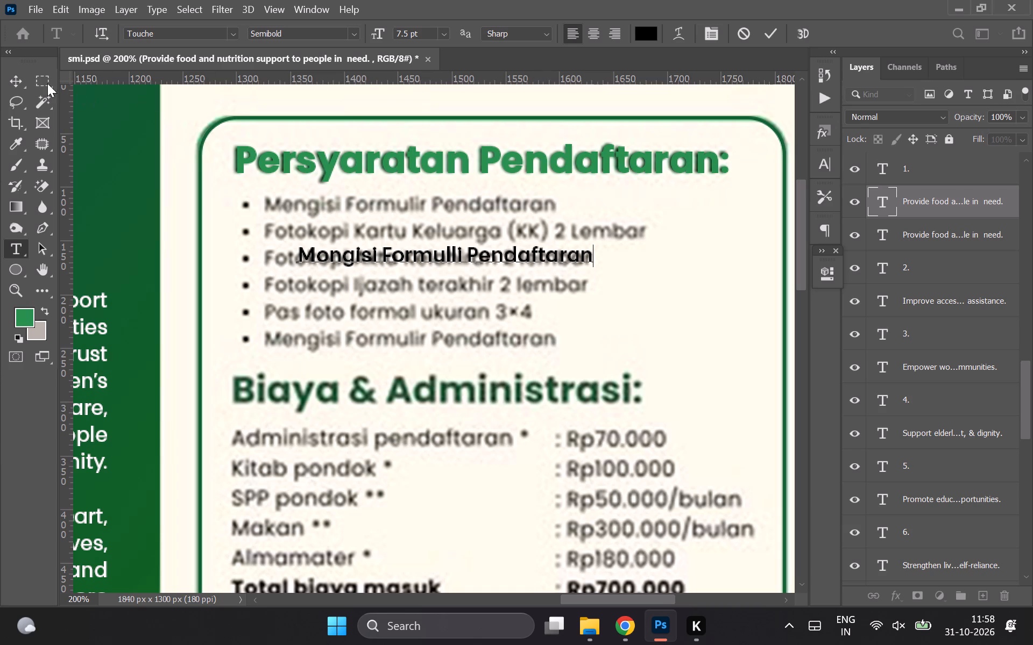
Move the "Mongisi Formulli Pendaftaran" text up and over to align with the first bullet under "Persyaratan Pendaftaran:".
click(20, 88)
key(shift+Up)
key(shift+Up)
key(shift+Up)
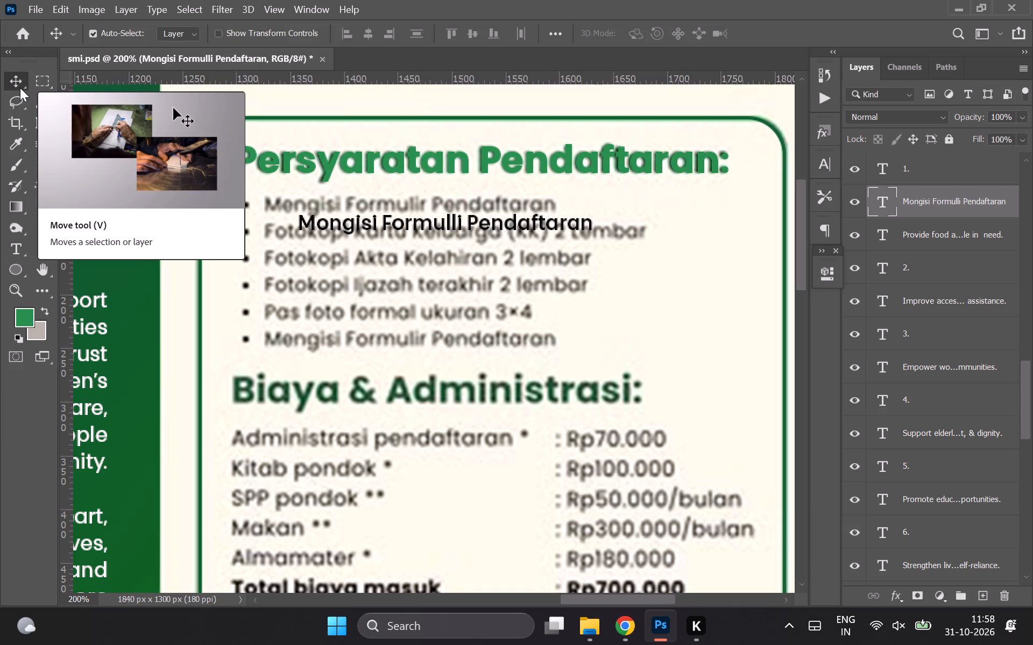
key(shift+Up)
key(shift+Up)
key(Down)
key(Down)
key(Down)
key(Left)
key(Left)
key(Left)
key(Left)
key(Left)
key(Left)
key(Left)
key(Left)
key(Left)
key(Left)
key(Left)
key(Left)
key(Left)
key(Left)
key(Left)
key(Left)
key(Left)
key(Left)
key(Left)
key(Left)
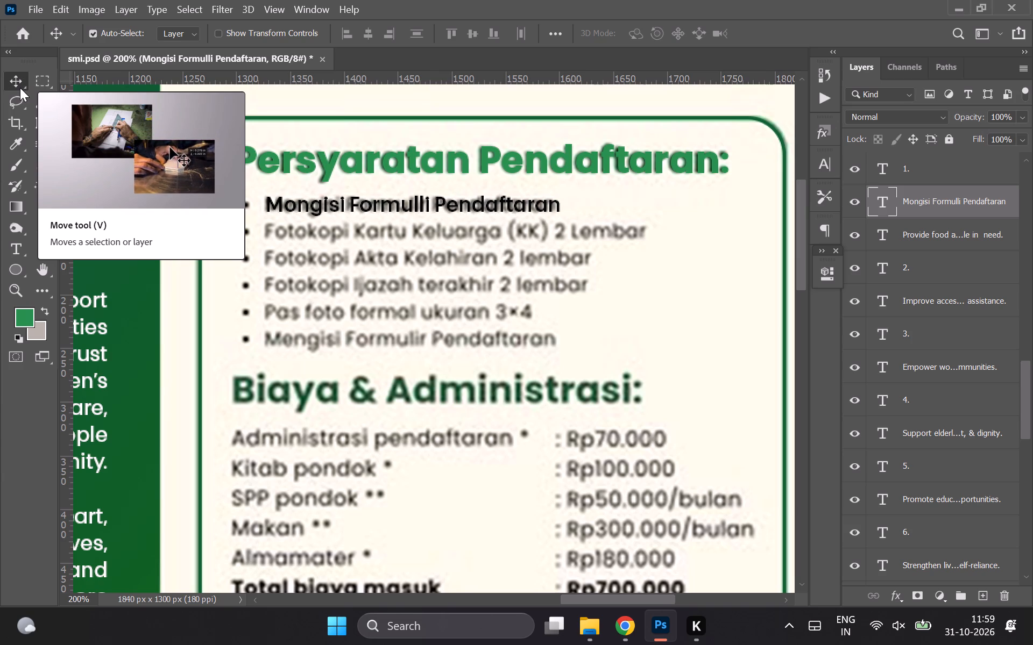
key(Left)
key(Left)
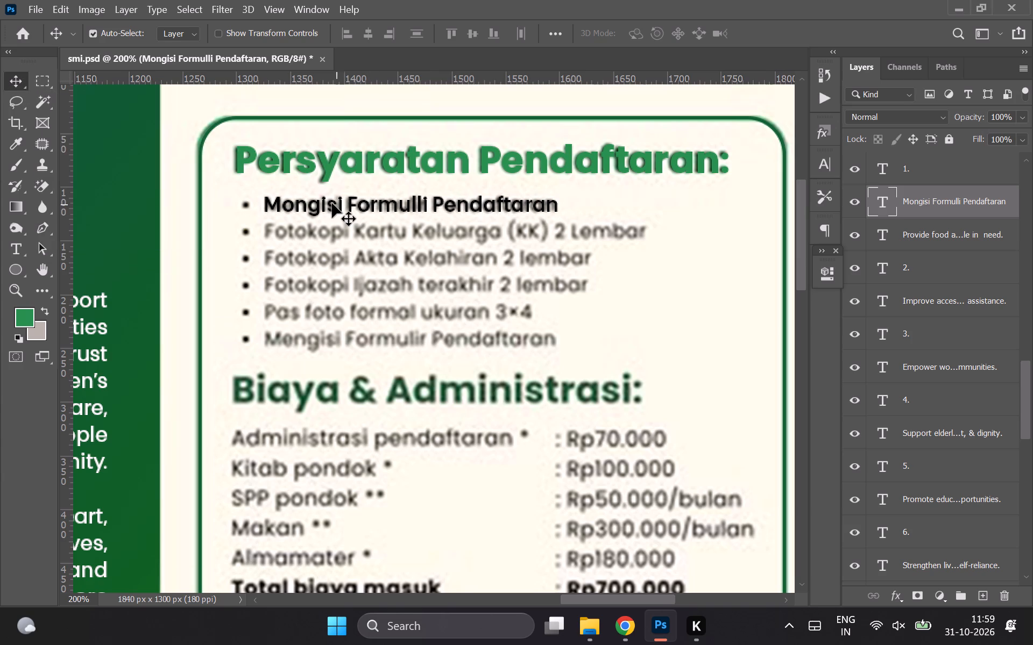
Duplicate the first-bullet text line and align the copy with the second bullet of the list.
key(ctrl+j)
key(shift+Down)
key(shift+Down)
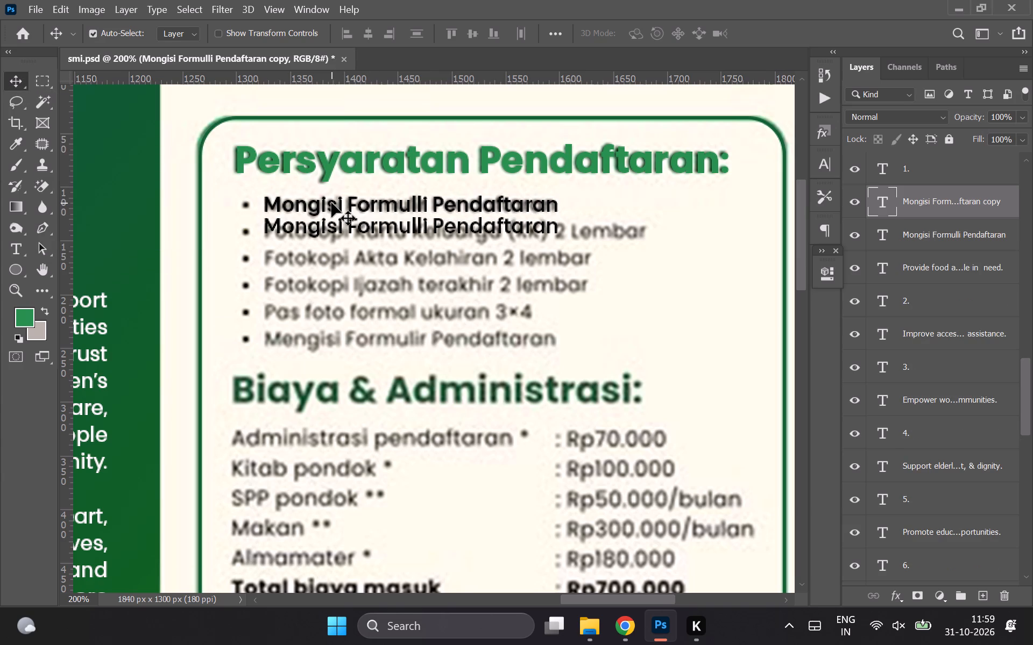
key(shift+Down)
key(Up)
key(Up)
key(Up)
key(Up)
key(Up)
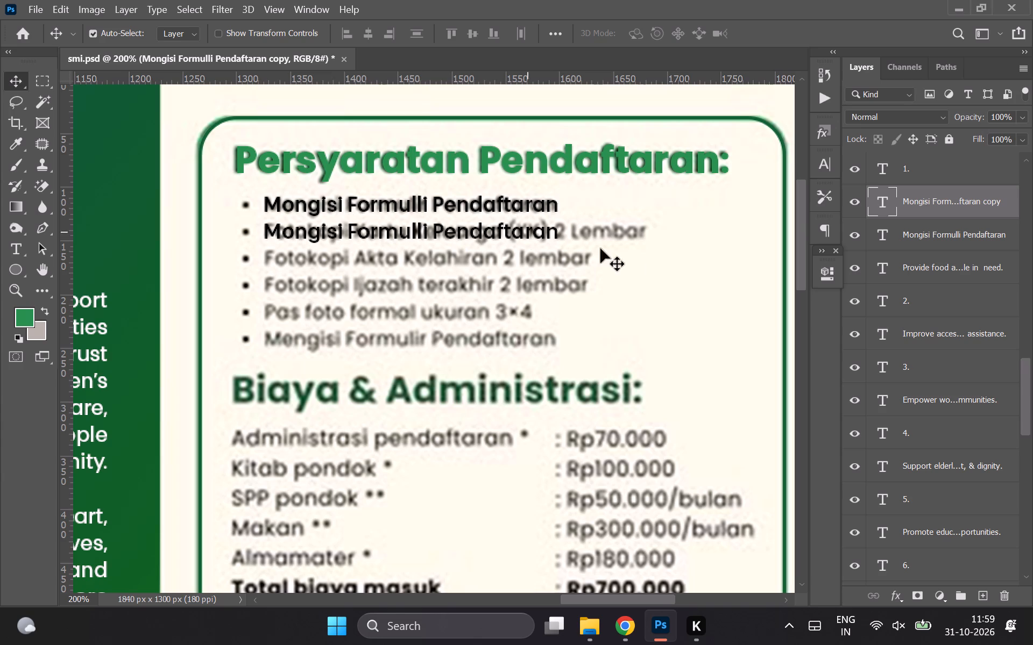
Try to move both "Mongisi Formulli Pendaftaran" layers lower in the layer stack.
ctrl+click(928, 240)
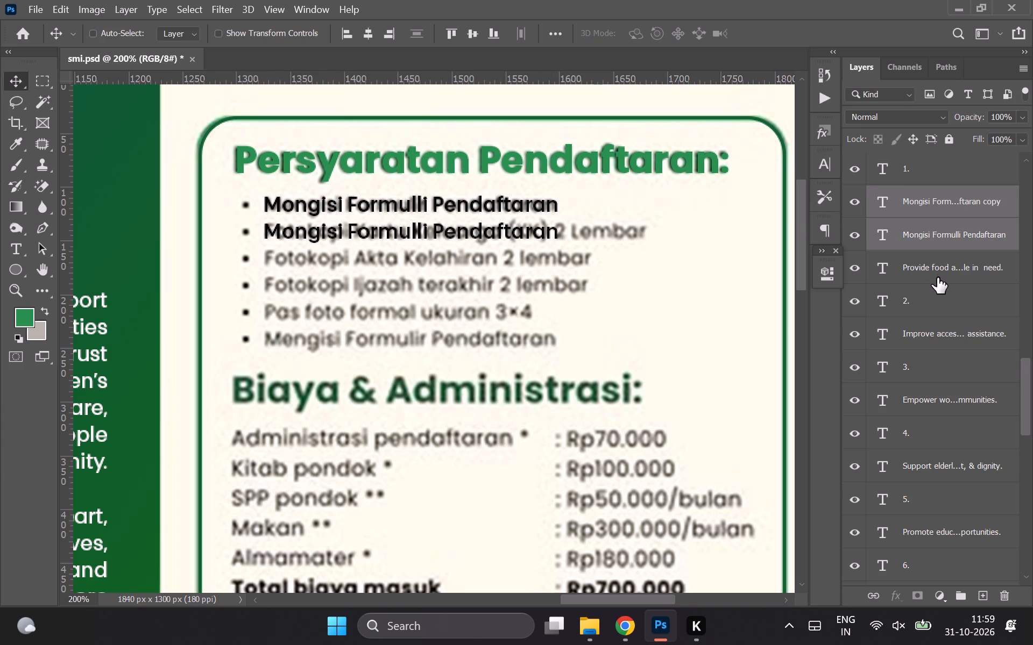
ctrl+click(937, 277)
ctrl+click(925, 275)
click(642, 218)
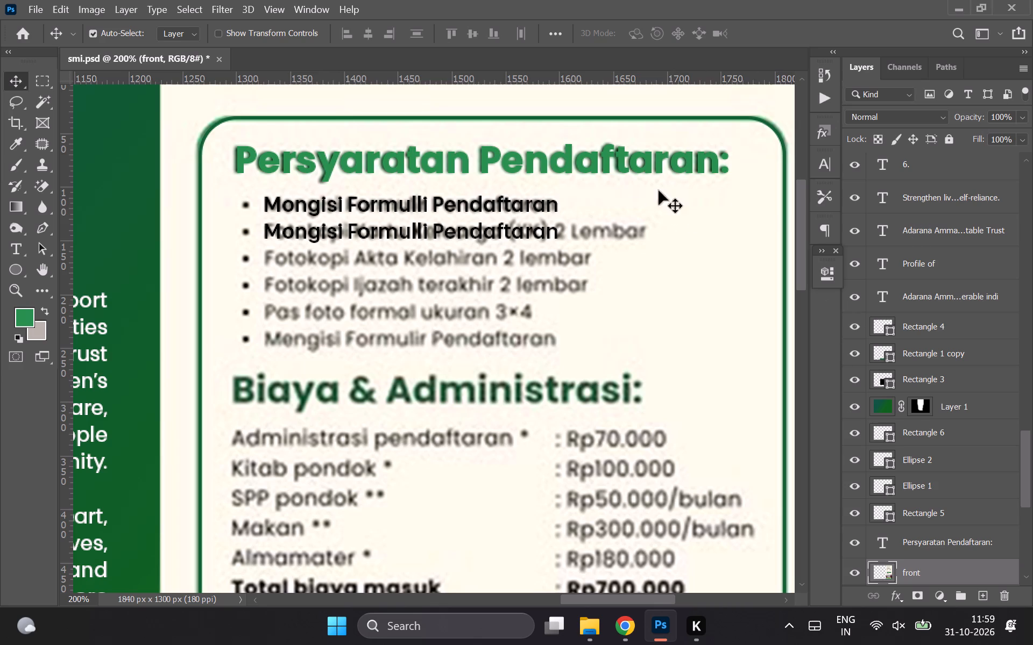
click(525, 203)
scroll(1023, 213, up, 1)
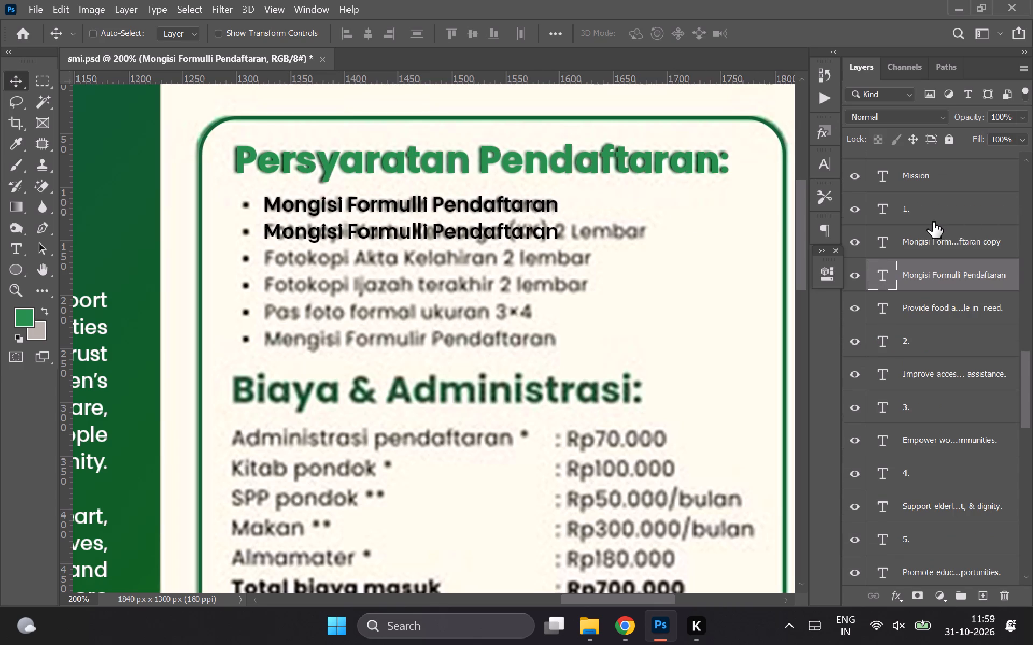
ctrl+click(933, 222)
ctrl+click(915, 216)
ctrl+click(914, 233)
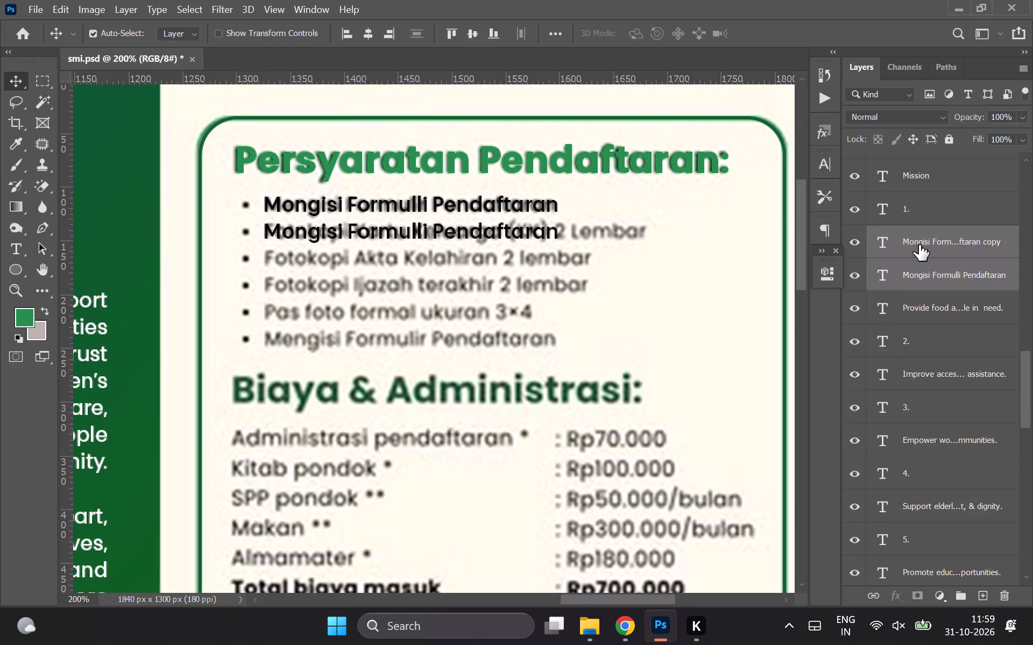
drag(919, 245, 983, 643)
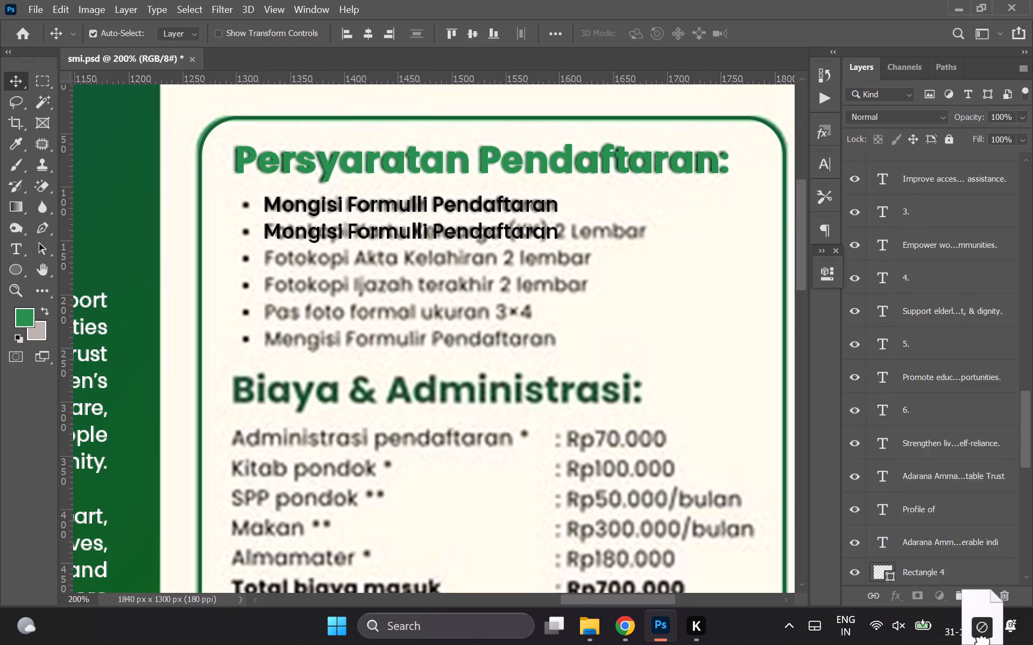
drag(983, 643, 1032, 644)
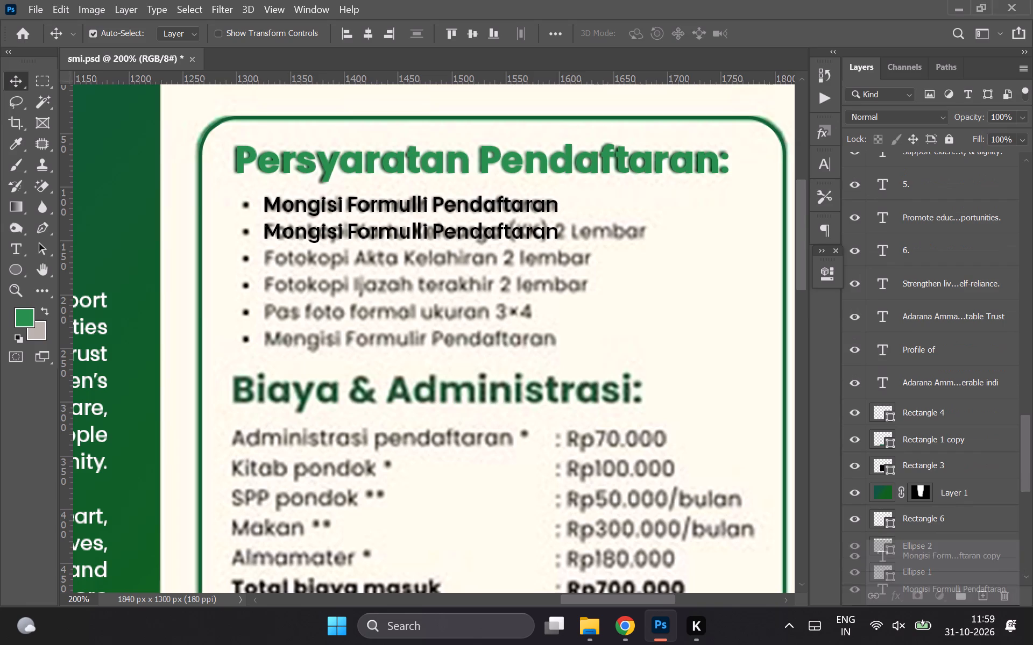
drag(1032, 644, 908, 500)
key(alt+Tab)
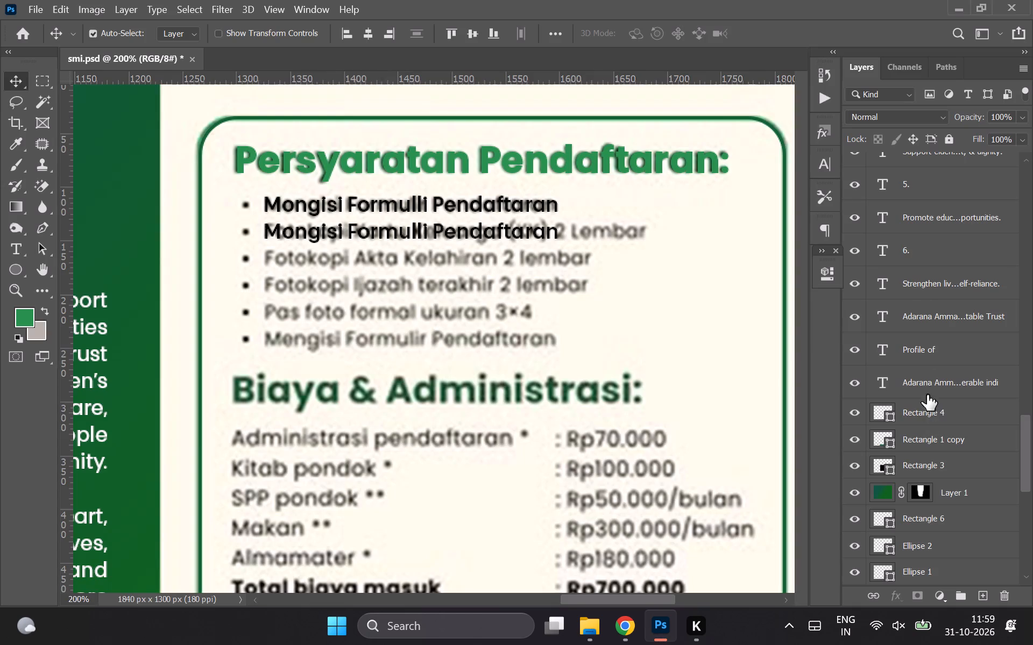
Move both "Mongisi Formulli Pendaftaran" layers directly below the "Persyaratan Pendaftaran:" layer in the layer order.
click(529, 203)
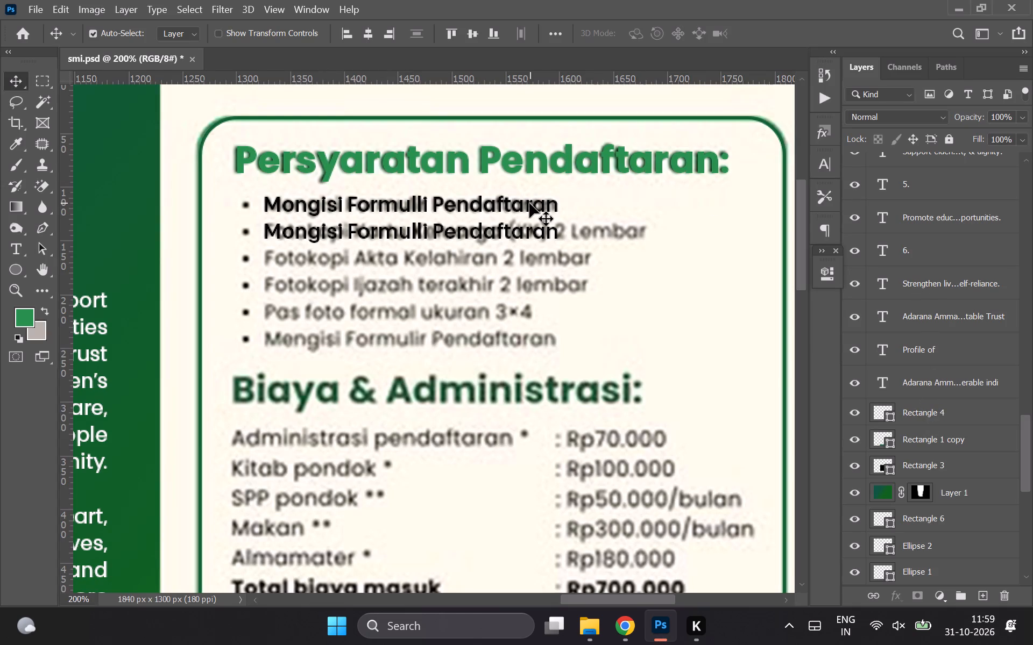
click(539, 210)
click(931, 309)
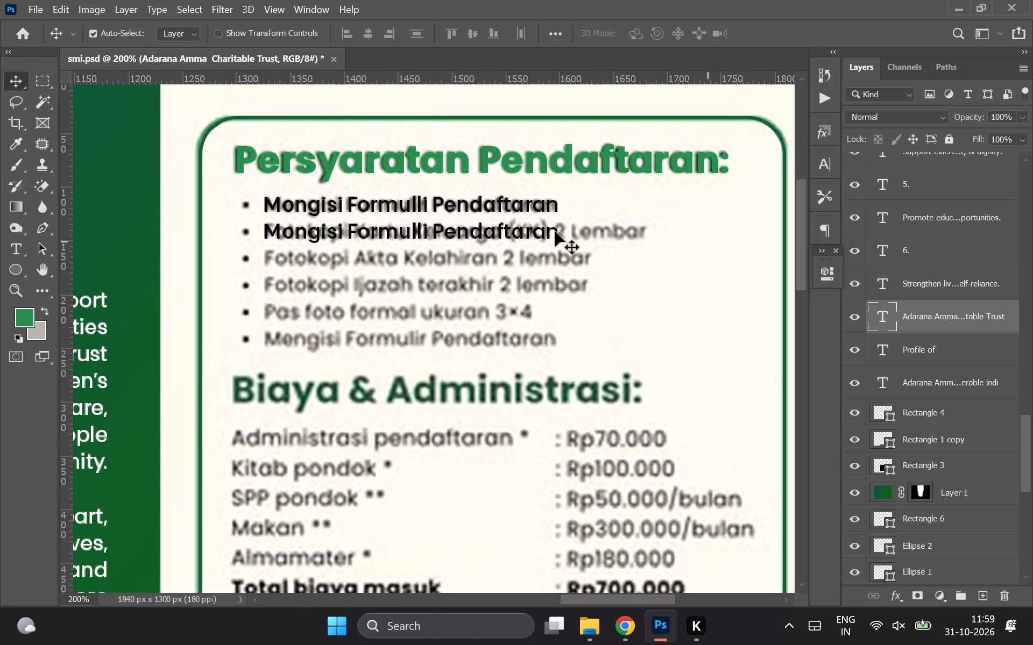
click(470, 206)
scroll(977, 245, up, 1)
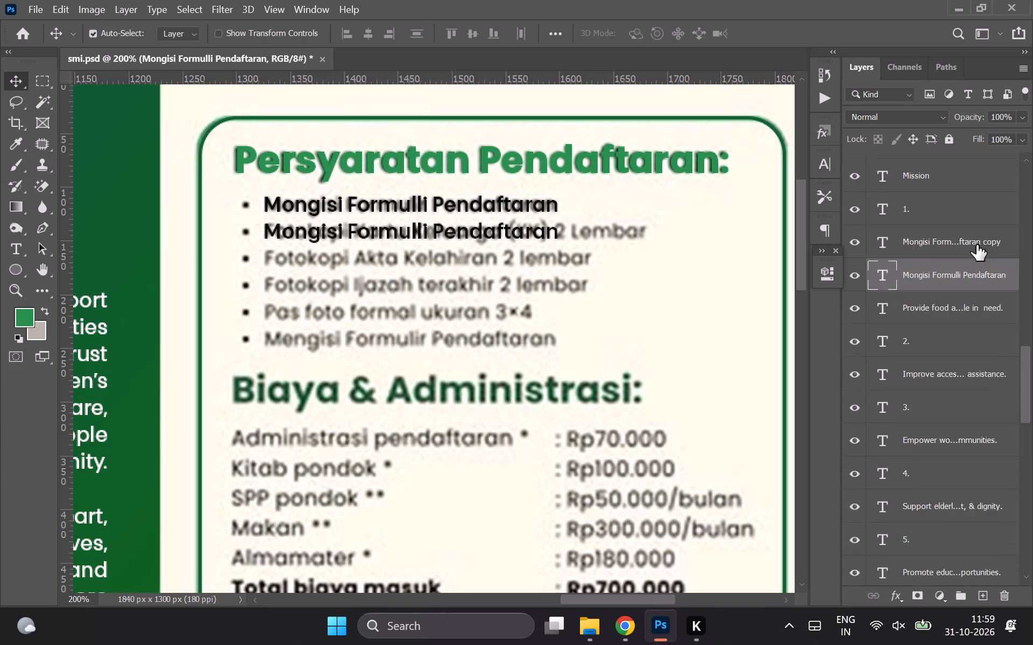
ctrl+click(905, 279)
drag(951, 277, 982, 644)
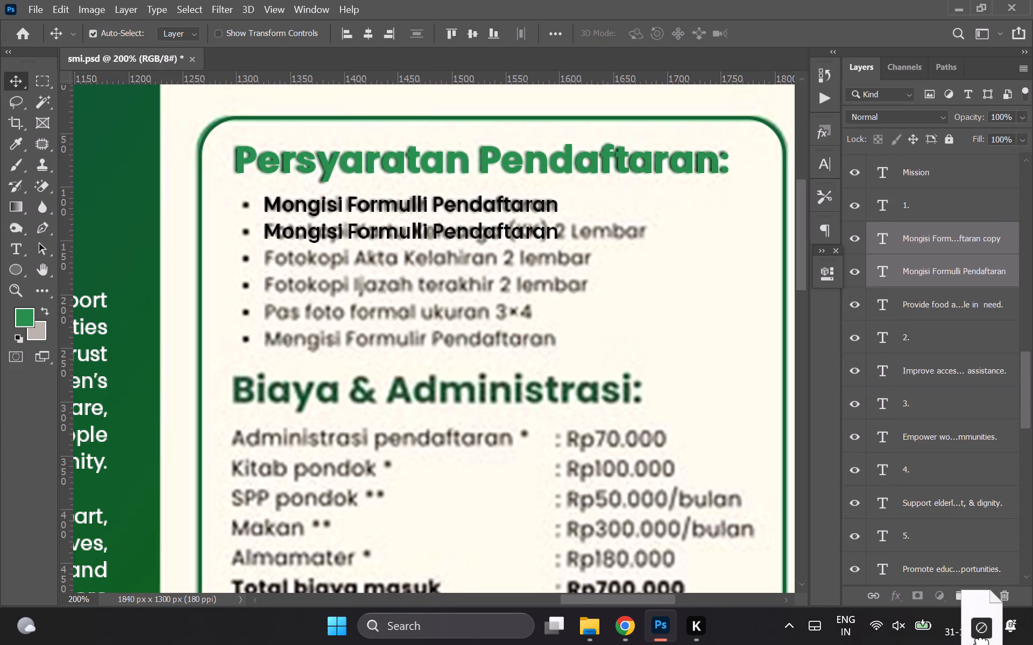
drag(982, 644, 1032, 644)
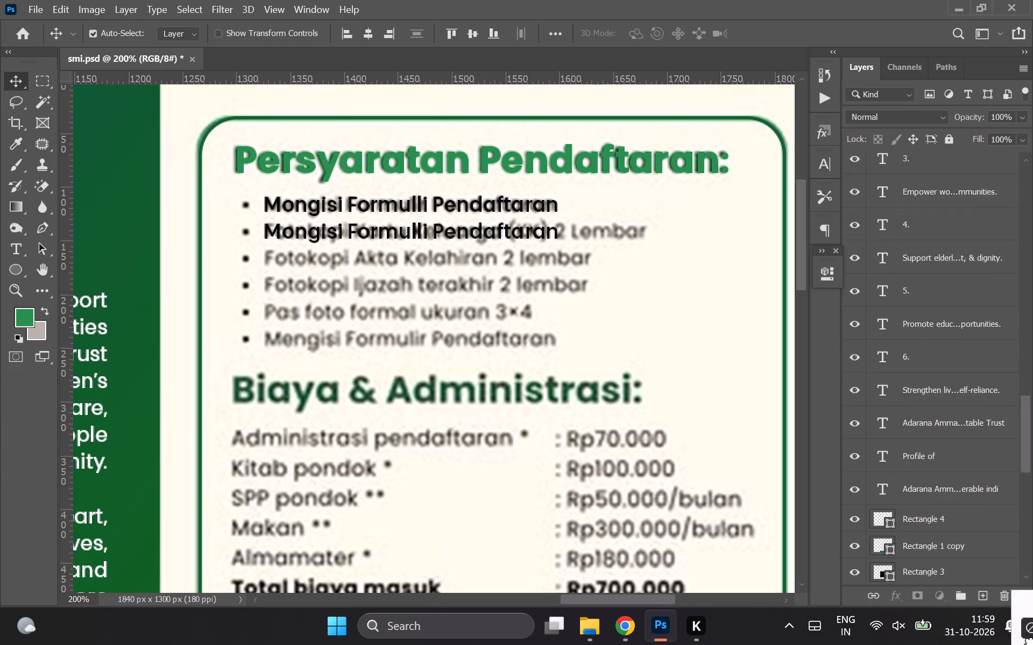
drag(1032, 644, 925, 641)
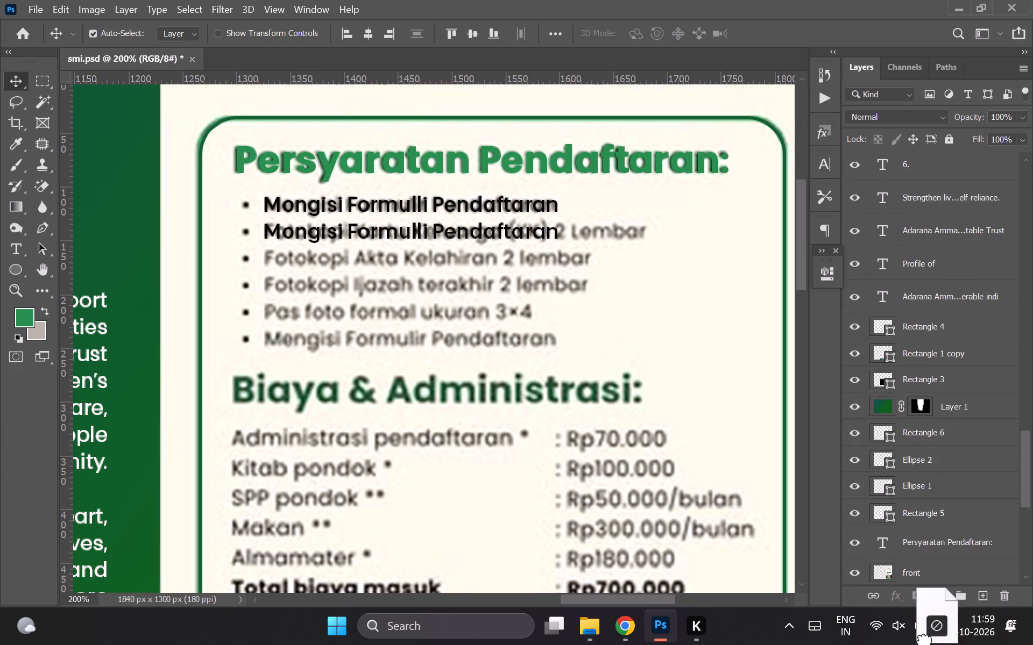
drag(925, 641, 920, 394)
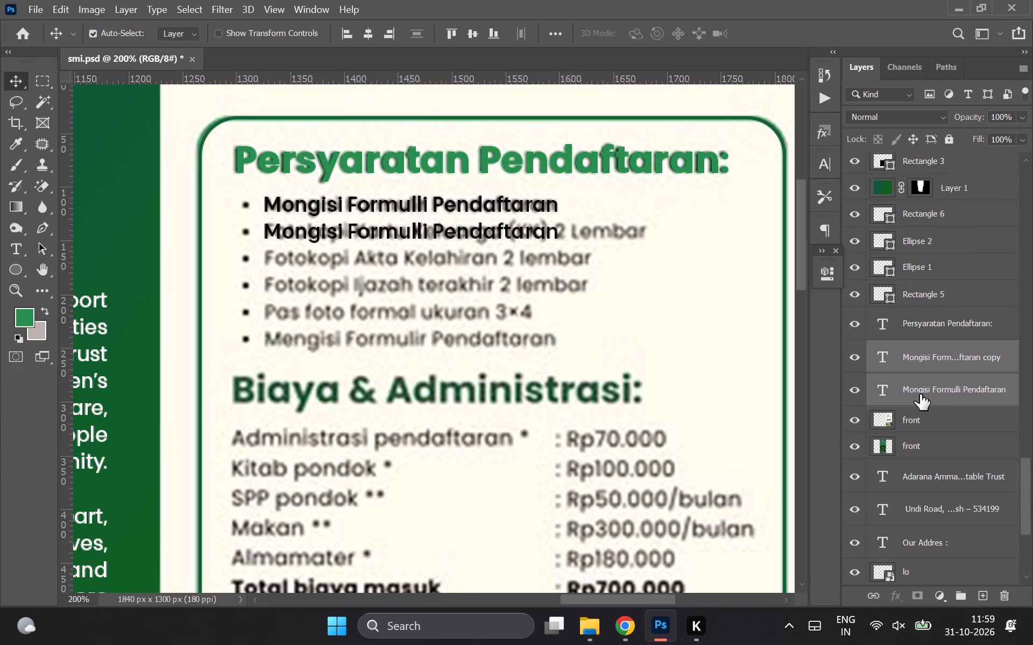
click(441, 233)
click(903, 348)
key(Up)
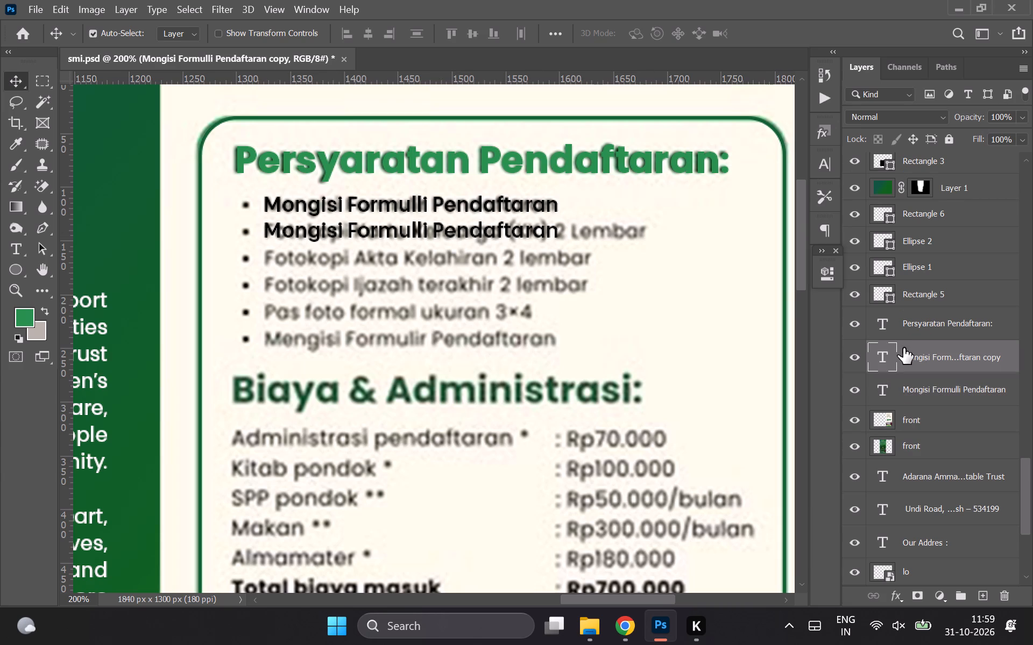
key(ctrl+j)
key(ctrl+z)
Duplicate the original "Mongisi Formulli Pendaftaran" layer and shift the copy down onto the third bullet.
click(967, 380)
key(ctrl+h)
key(ctrl+z)
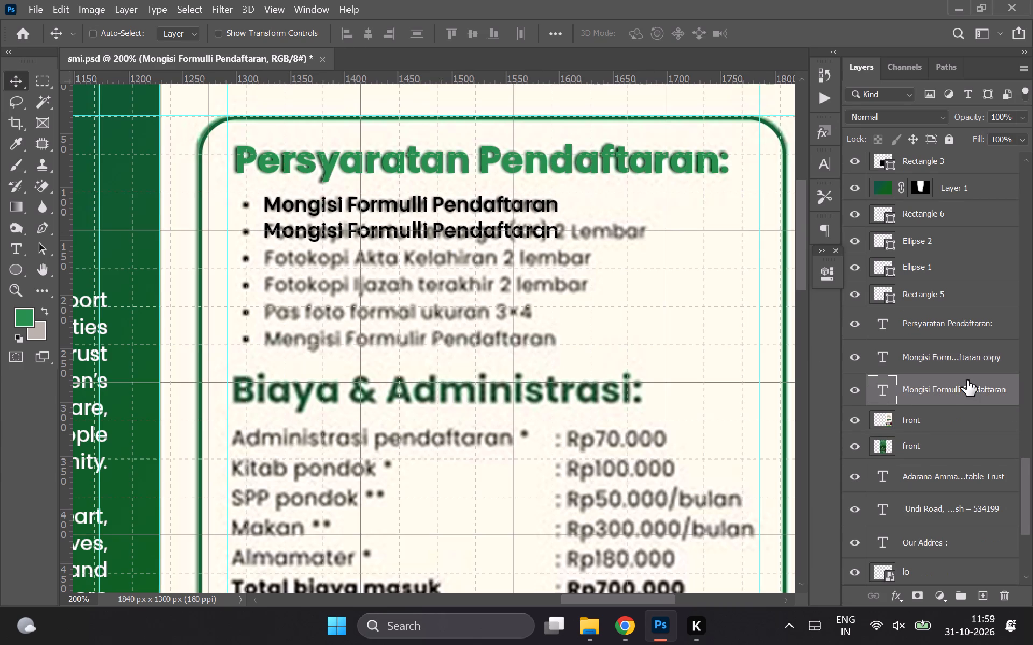
key(ctrl+h)
key(ctrl+j)
key(shift+Down)
key(shift+Down)
key(shift+Down)
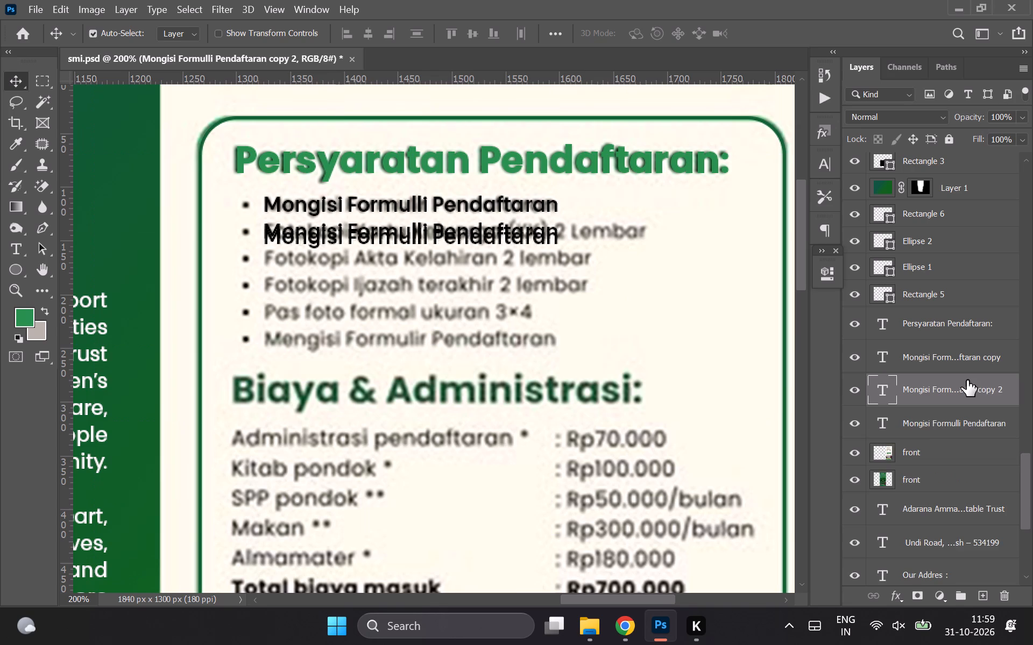
key(shift+Down)
key(shift+Down)
key(ctrl+j)
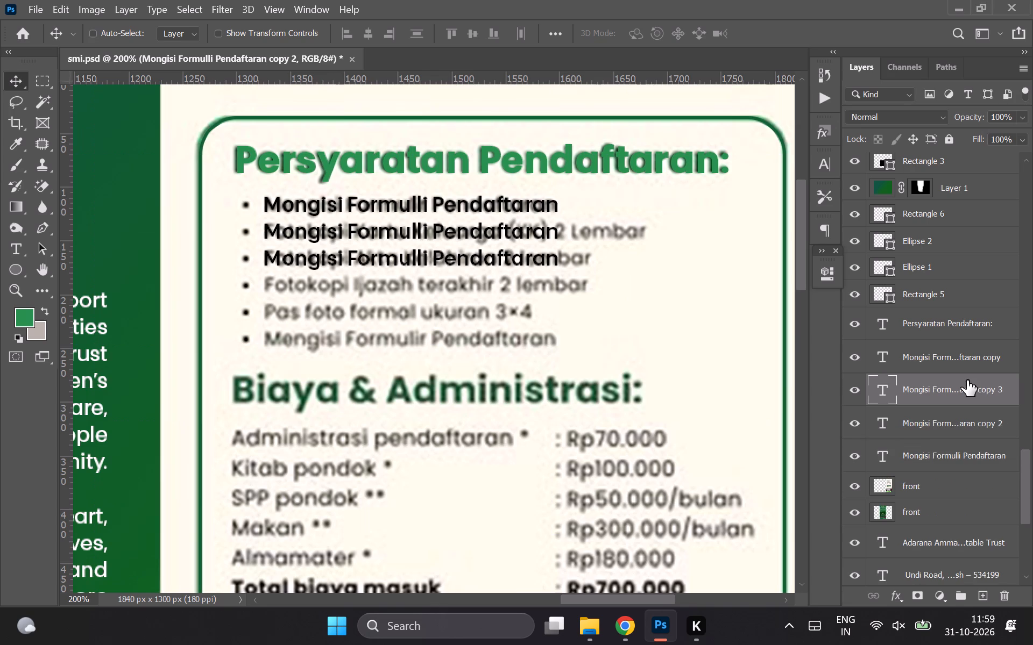
key(shift+Down)
key(shift+Down)
key(shift+Down)
key(Up)
key(Up)
key(Up)
key(Up)
key(Up)
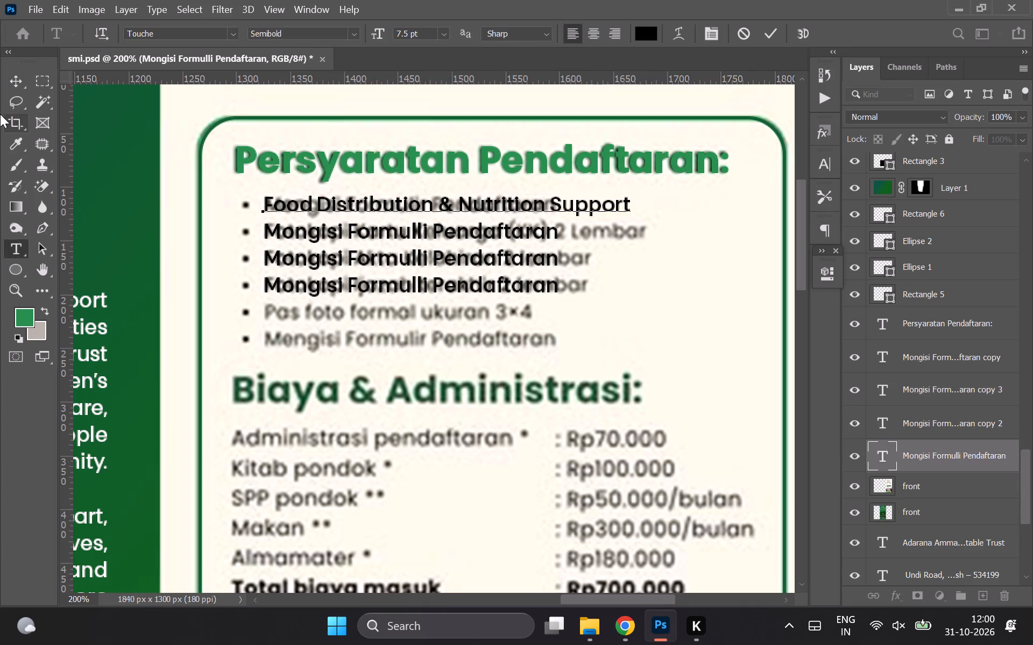
click(20, 82)
Replace the second bullet's text with "Educational Assistance for Children", copied from ChatGPT in Chrome, and nudge the line up slightly.
key(alt+Tab)
triple_click(447, 279)
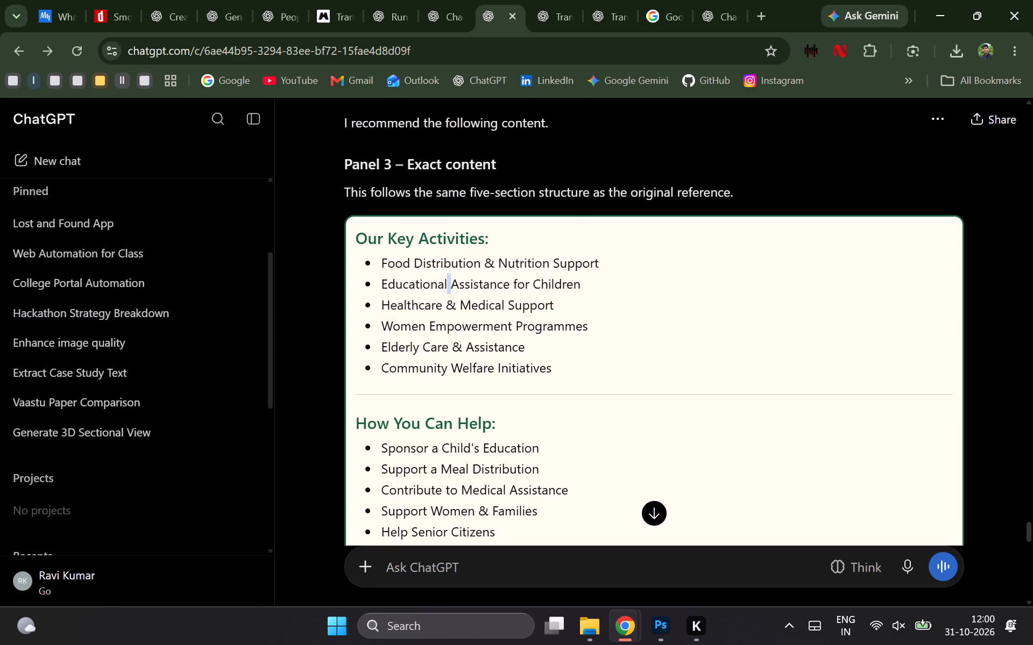
key(ctrl+c)
key(alt+Tab)
double_click(350, 221)
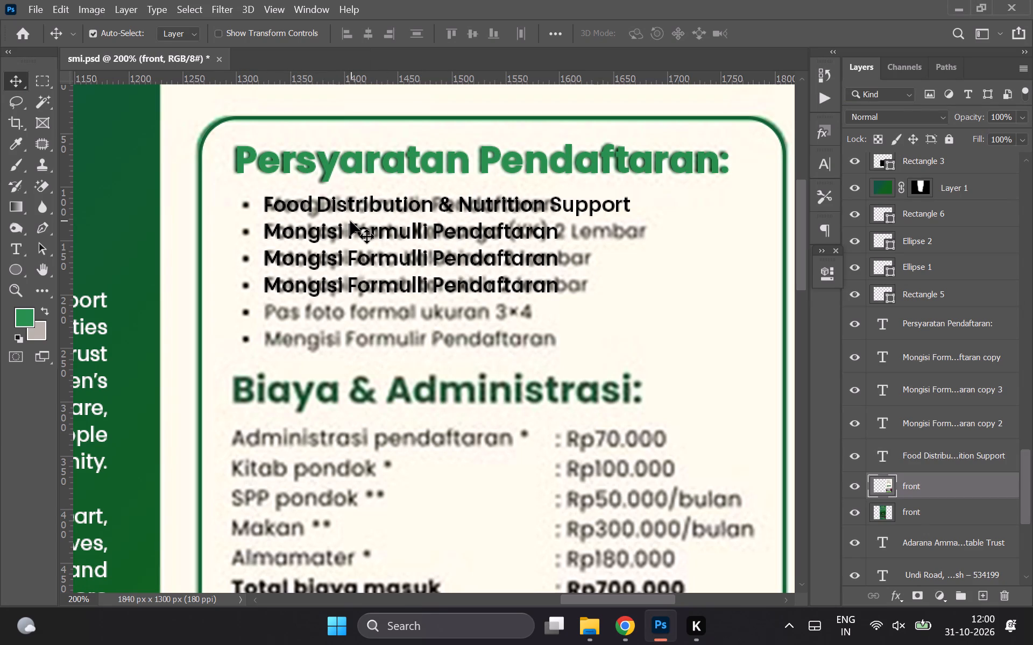
triple_click(333, 228)
key(ctrl+v)
click(12, 82)
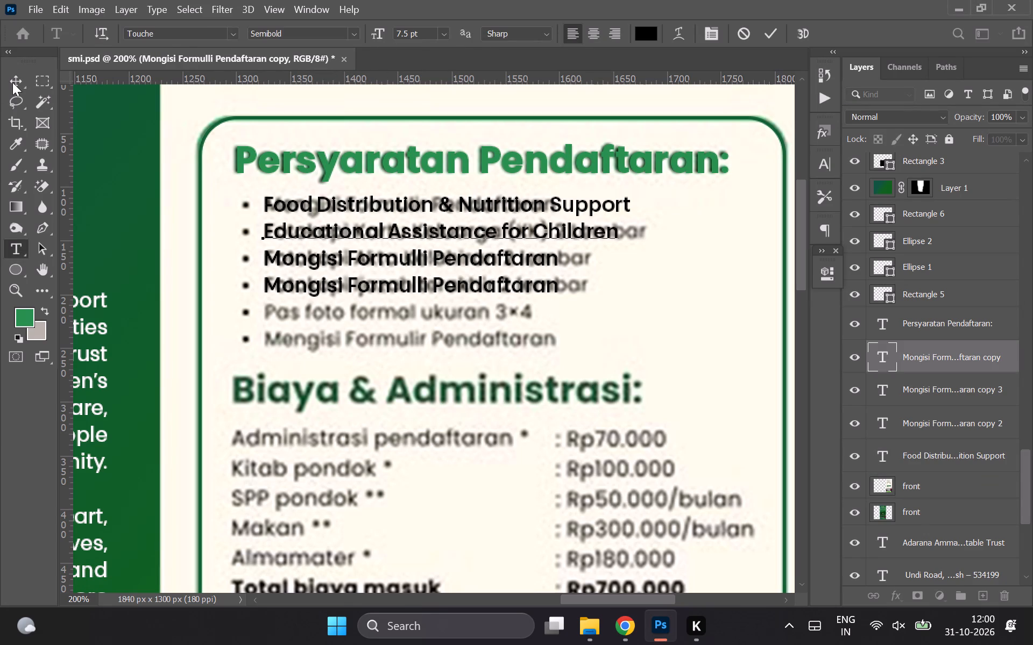
key(Up)
Replace the third bullet's text with "Healthcare & Medical Support", copied from the ChatGPT content in Chrome.
key(alt+Tab)
triple_click(413, 307)
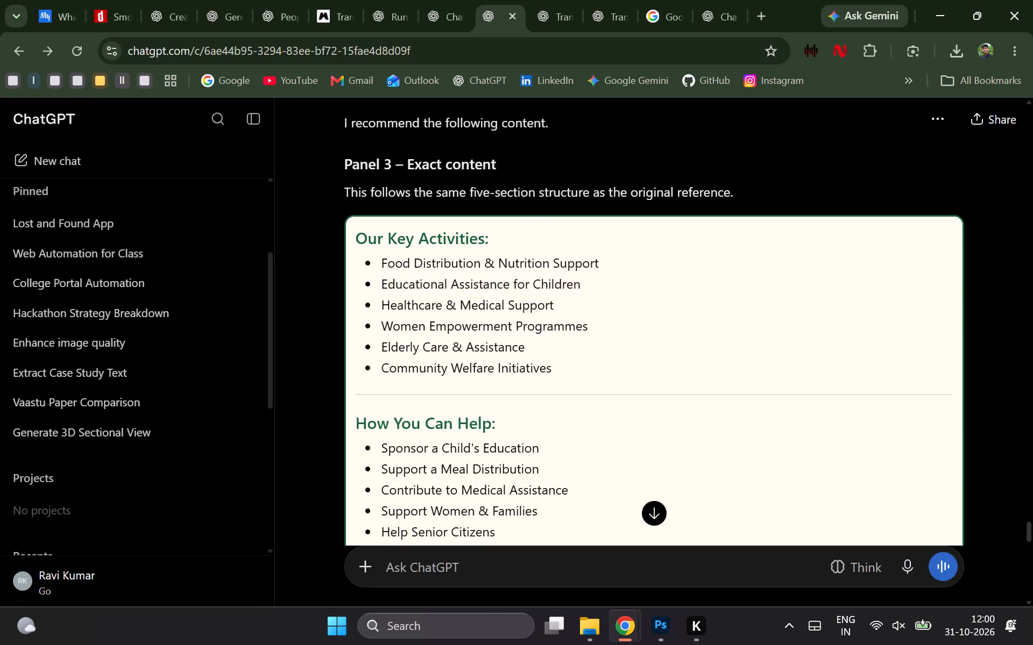
key(ctrl+c)
key(alt+Tab)
triple_click(294, 254)
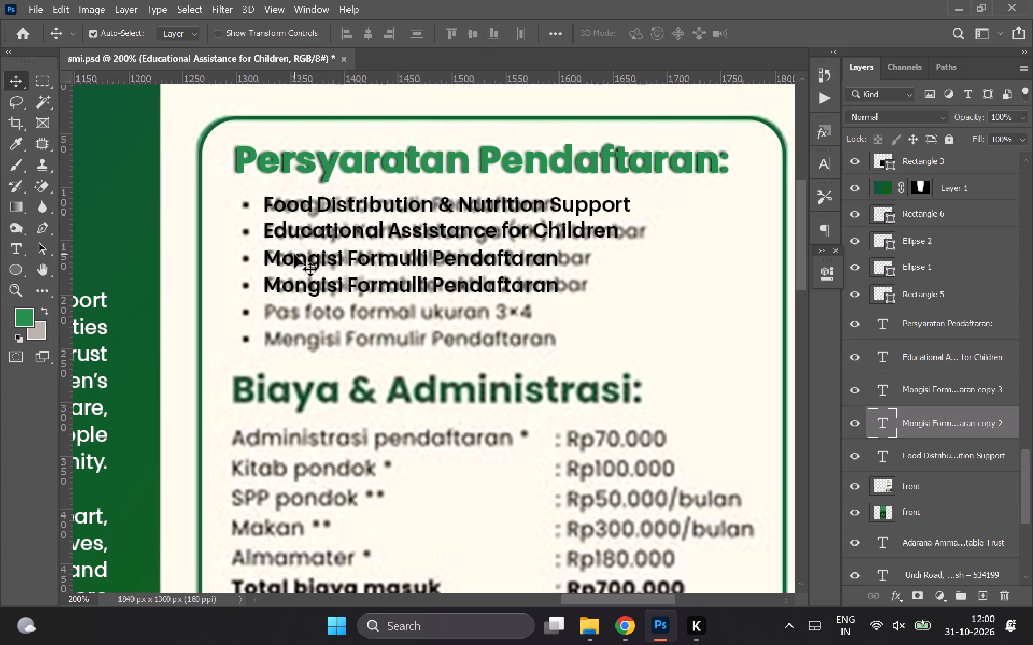
key(ctrl+v)
click(27, 81)
Replace the fourth bullet's text with "Women Empowerment Programmes", copied from ChatGPT in Chrome, and nudge the line up slightly.
key(alt+Tab)
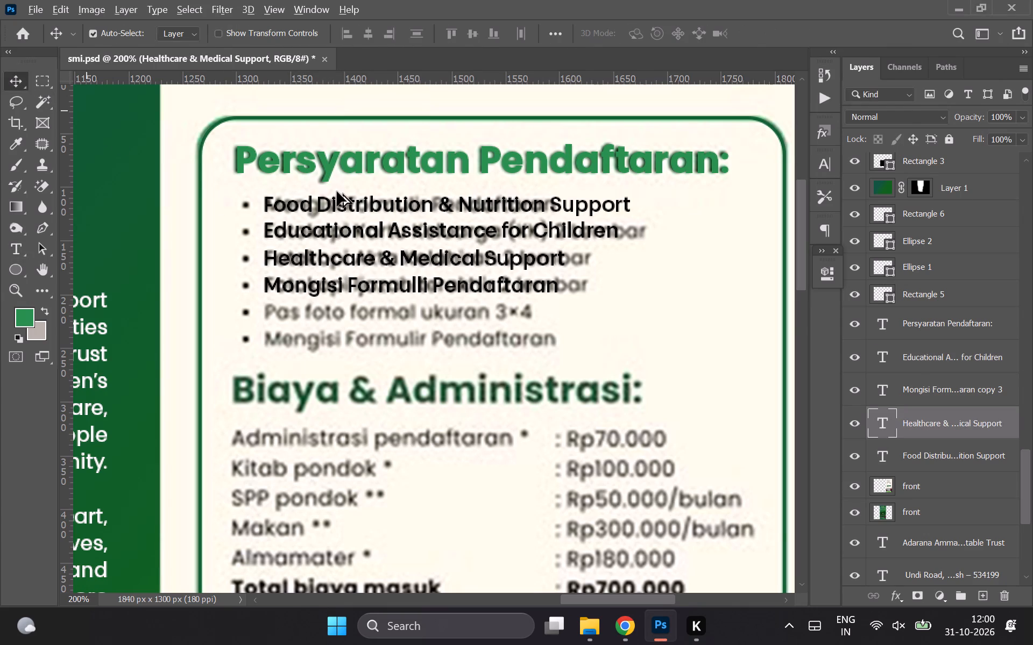
triple_click(410, 322)
key(ctrl+c)
key(alt+Tab)
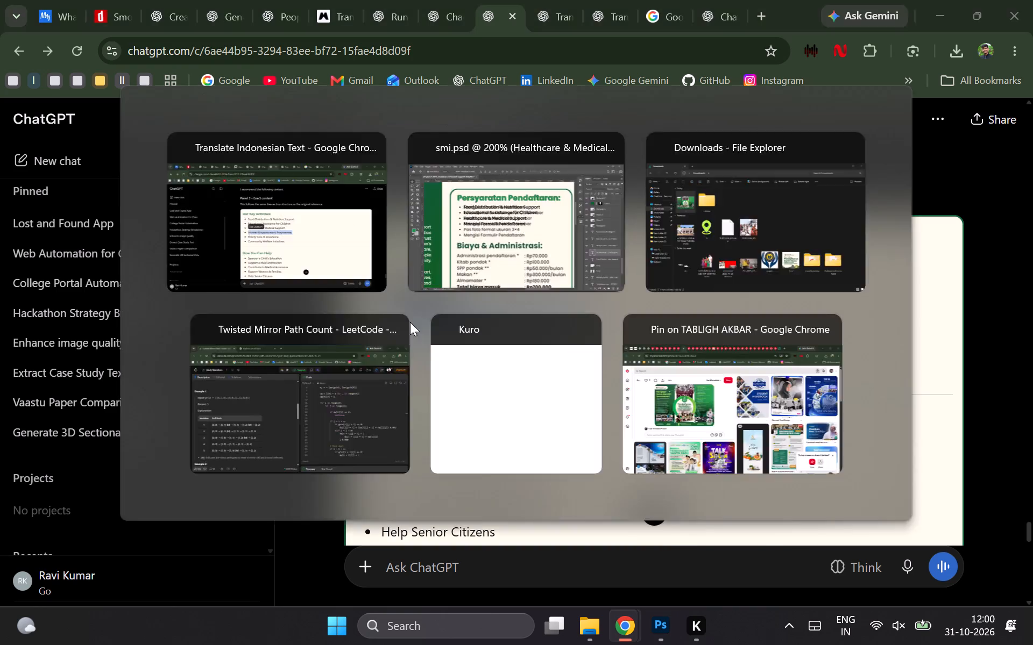
triple_click(321, 285)
key(ctrl+v)
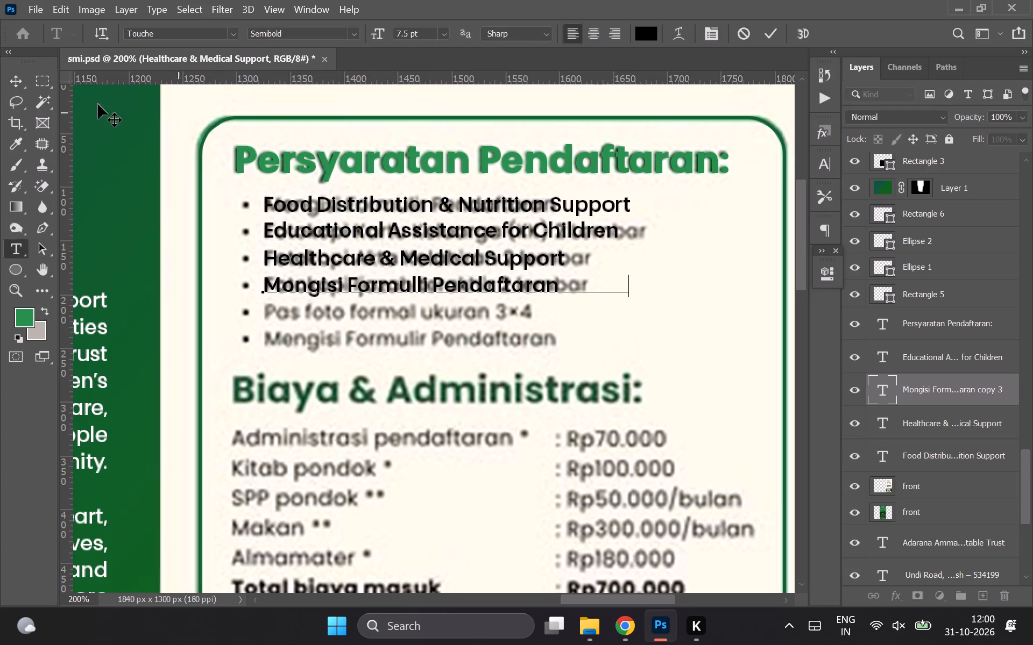
click(15, 82)
key(Up)
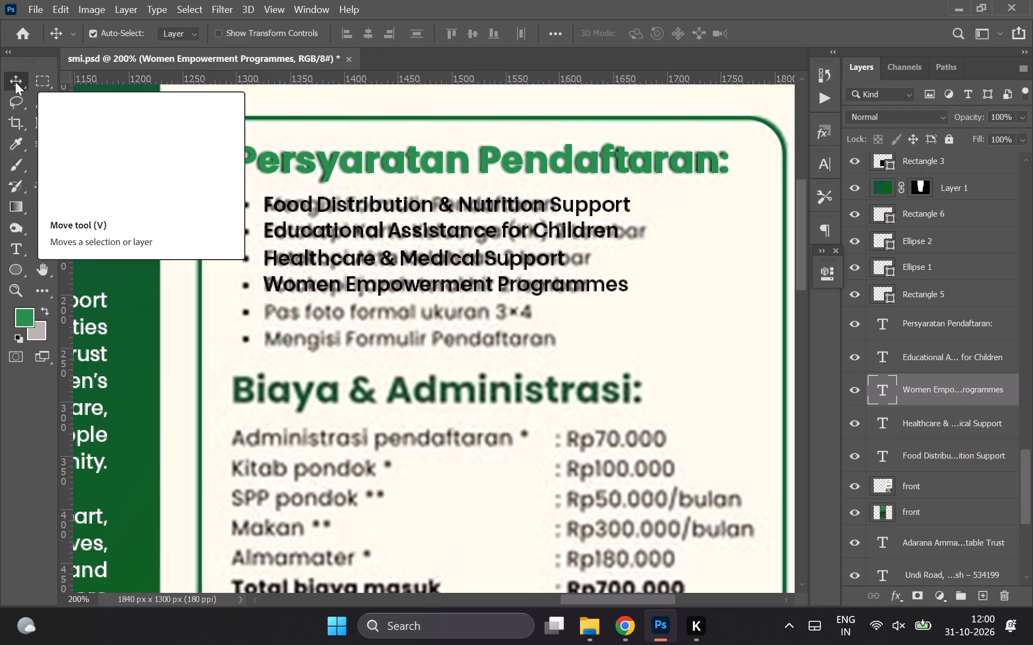
Duplicate the "Women Empowerment Programmes" line and align the copy with the fifth bullet.
key(ctrl+j)
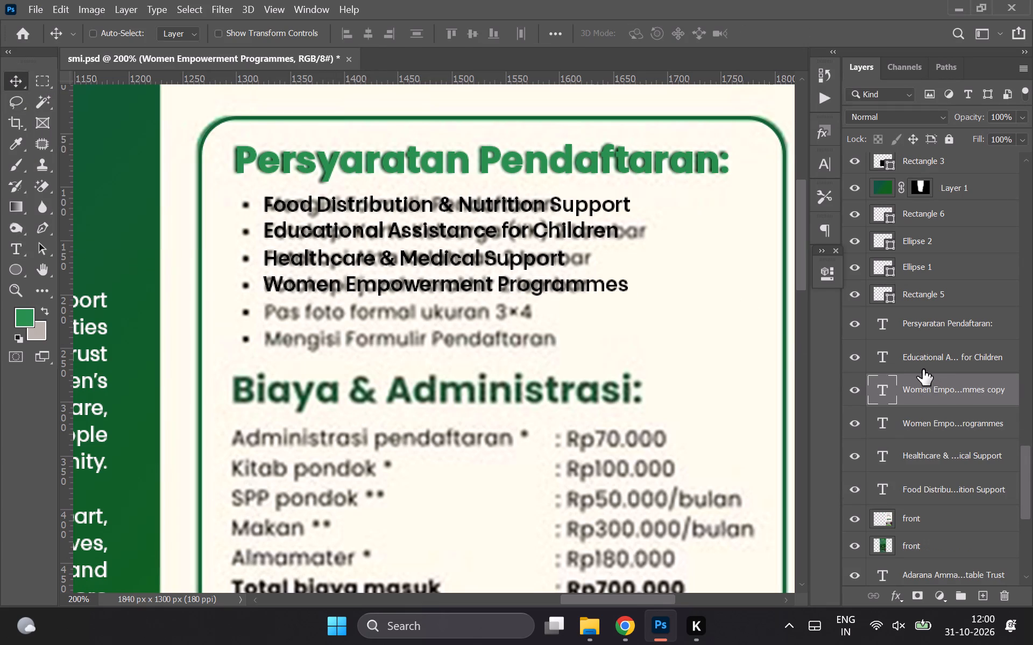
key(shift+Down)
key(shift+Down)
key(shift+Down)
key(Up)
key(Up)
key(Up)
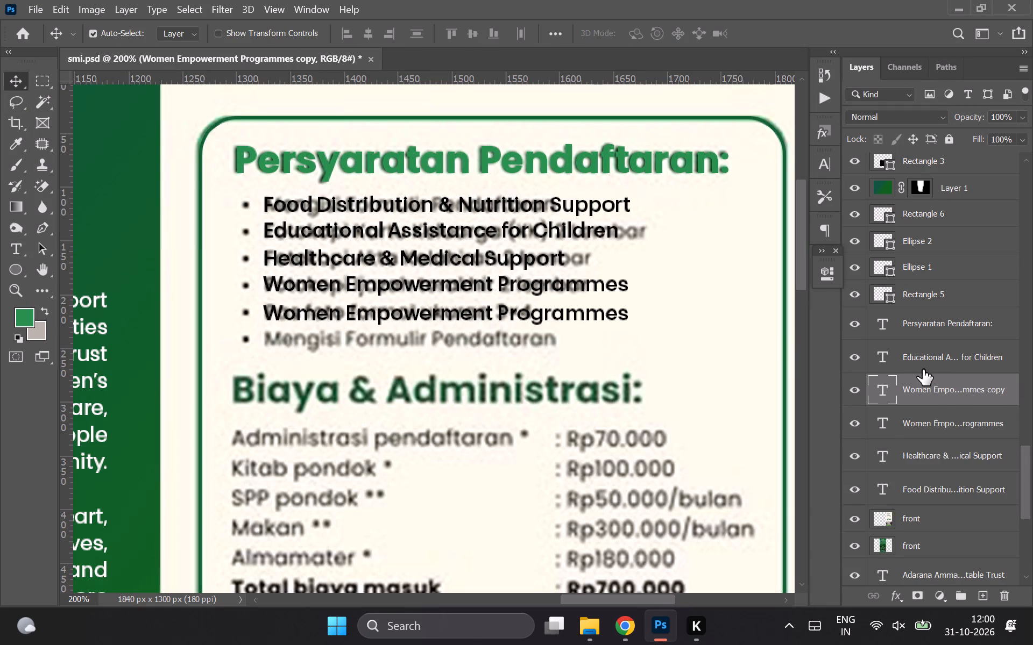
Replace the fifth bullet's text with "Elderly Care & Assistance", copied from ChatGPT in Chrome, and nudge the line up slightly.
key(alt+Tab)
triple_click(465, 335)
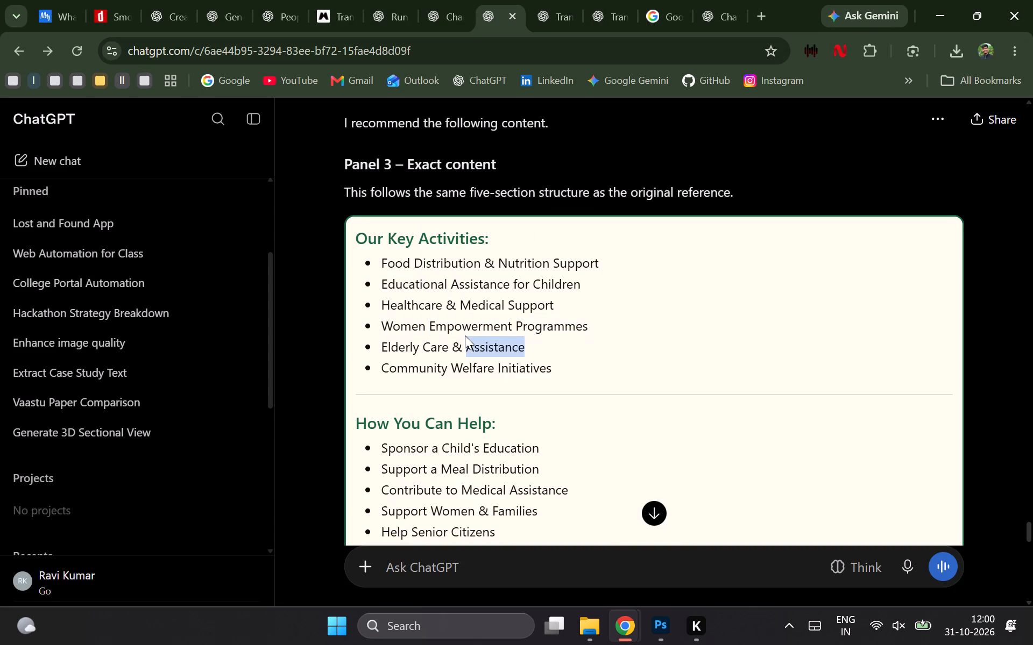
key(ctrl+c)
key(alt+Tab)
triple_click(343, 320)
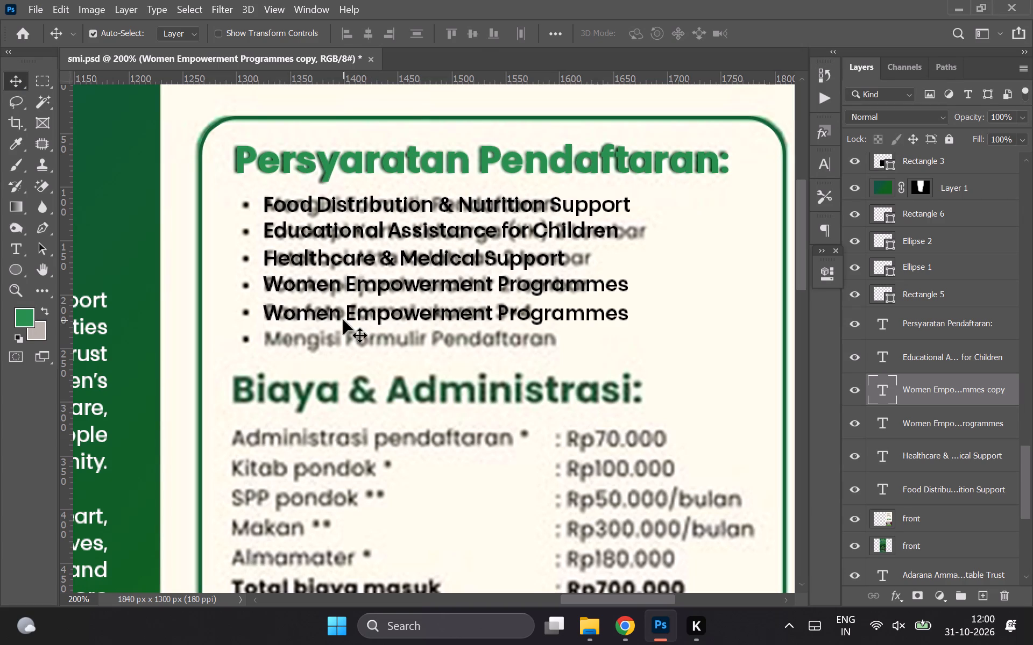
key(ctrl+v)
click(16, 83)
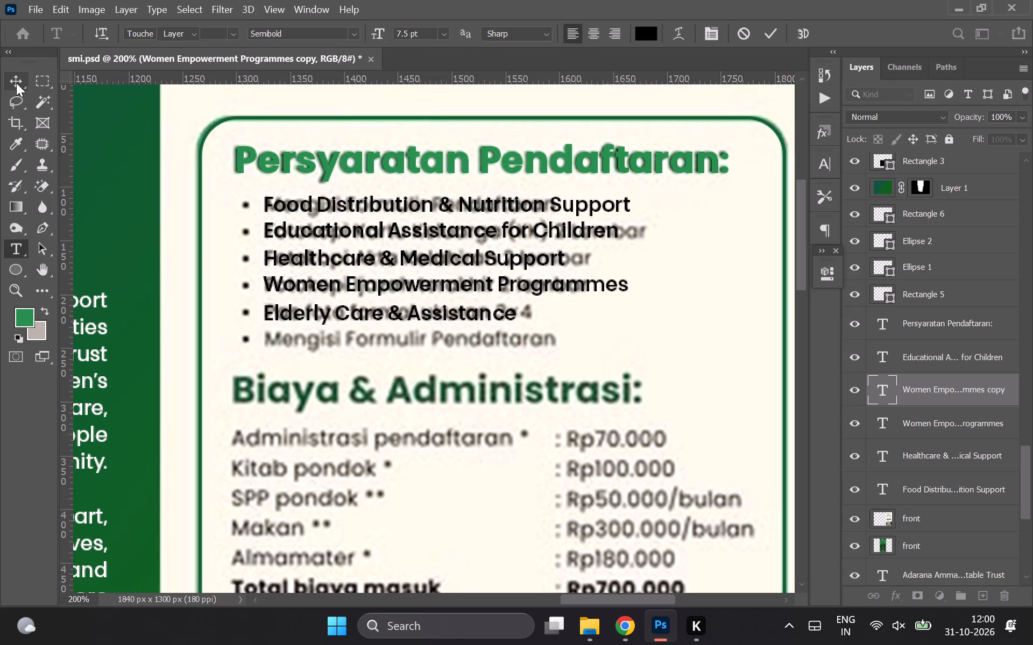
key(Up)
Copy "Community Welfare Initiatives" from ChatGPT in Chrome, then duplicate the "Elderly Care & Assistance" line in Photoshop and align the copy with the sixth bullet.
key(alt+Tab)
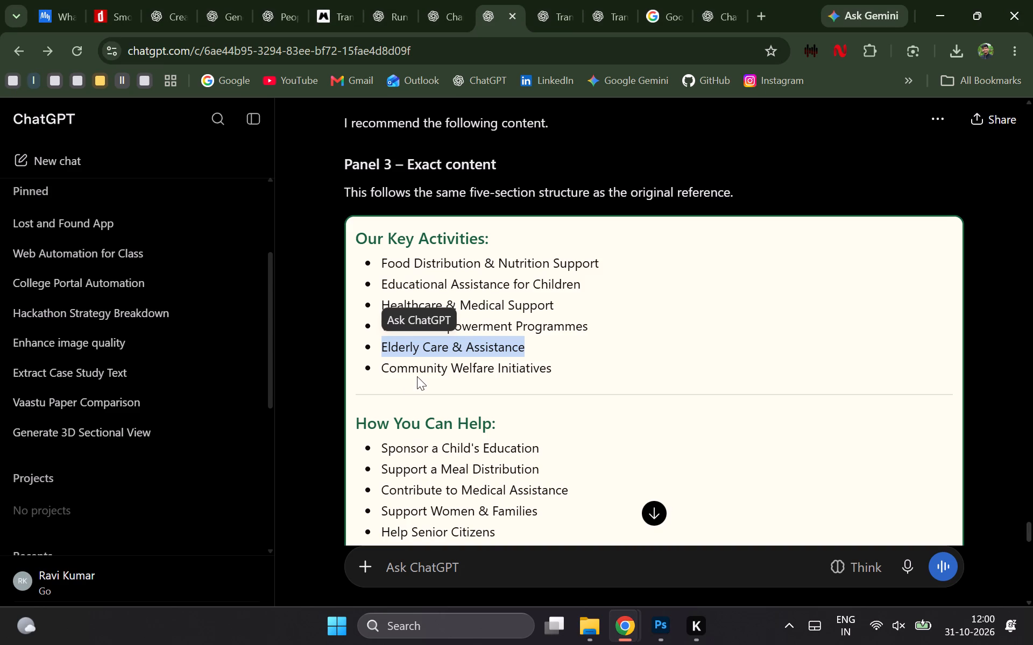
triple_click(472, 367)
key(ctrl+c)
key(alt+Tab)
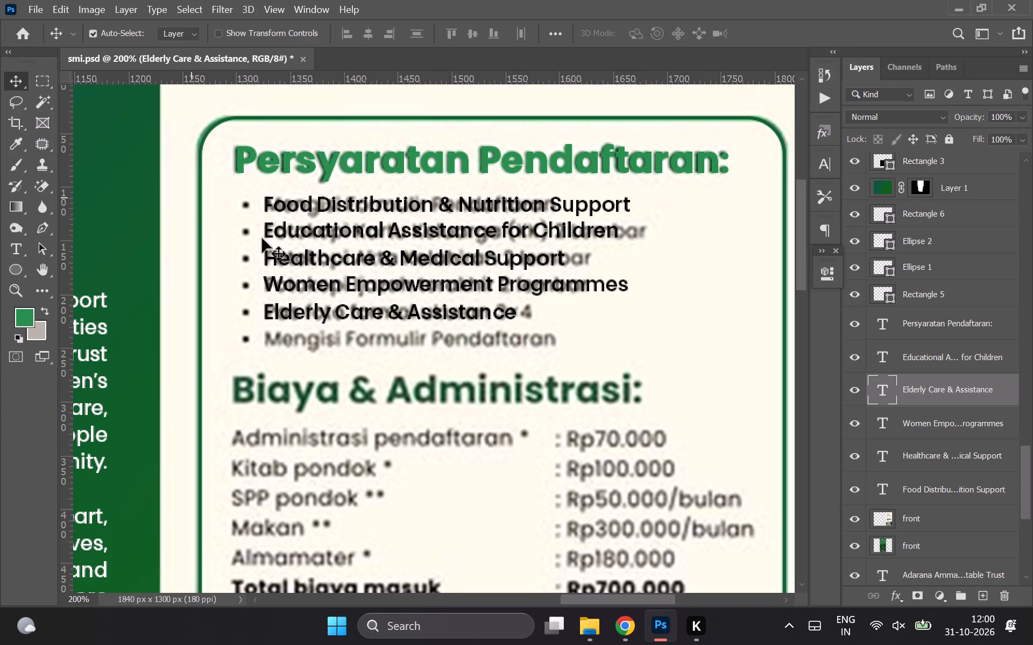
click(358, 317)
key(ctrl+j)
key(shift+Down)
key(shift+Down)
key(shift+Down)
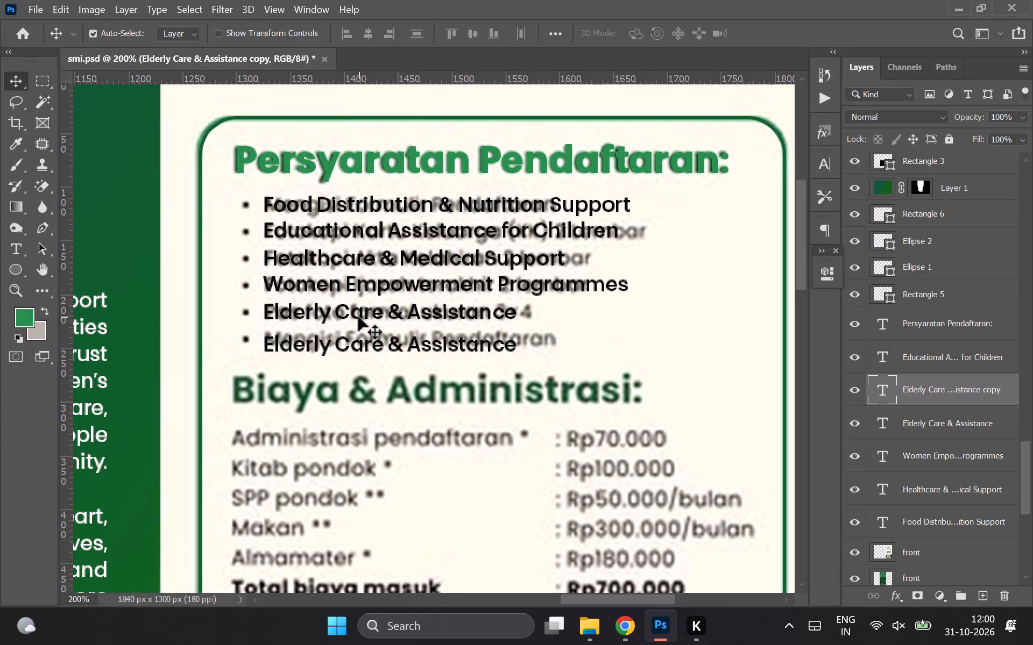
key(Up)
key(Up)
key(Up)
key(Up)
key(Up)
key(Up)
key(Down)
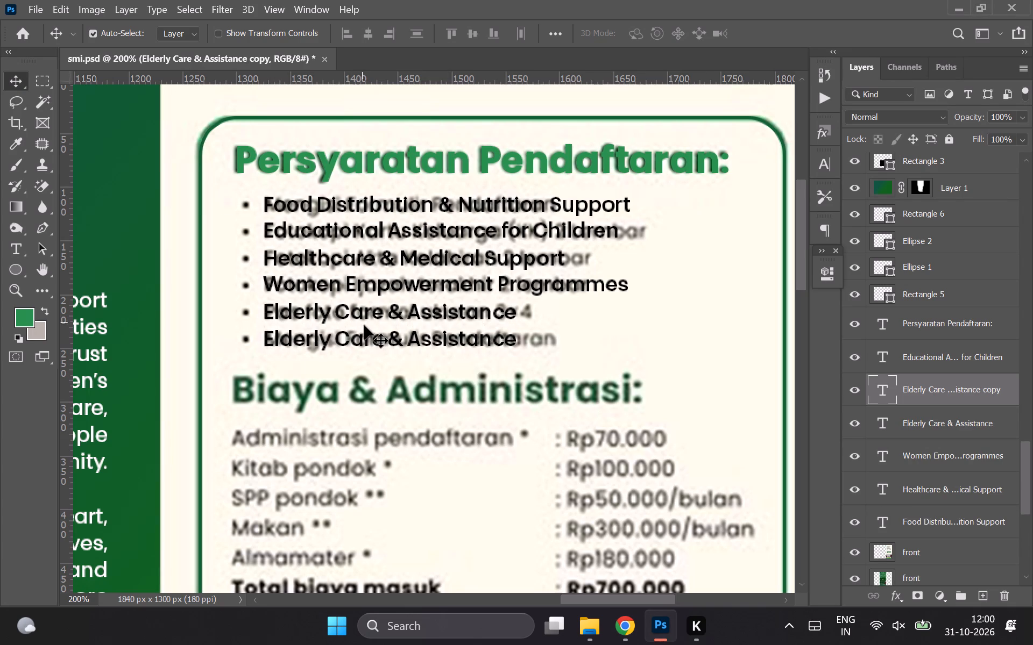
Replace the sixth bullet's text with the copied "Community Welfare Initiatives", remove its extra leading characters, and save the document.
double_click(366, 329)
double_click(377, 340)
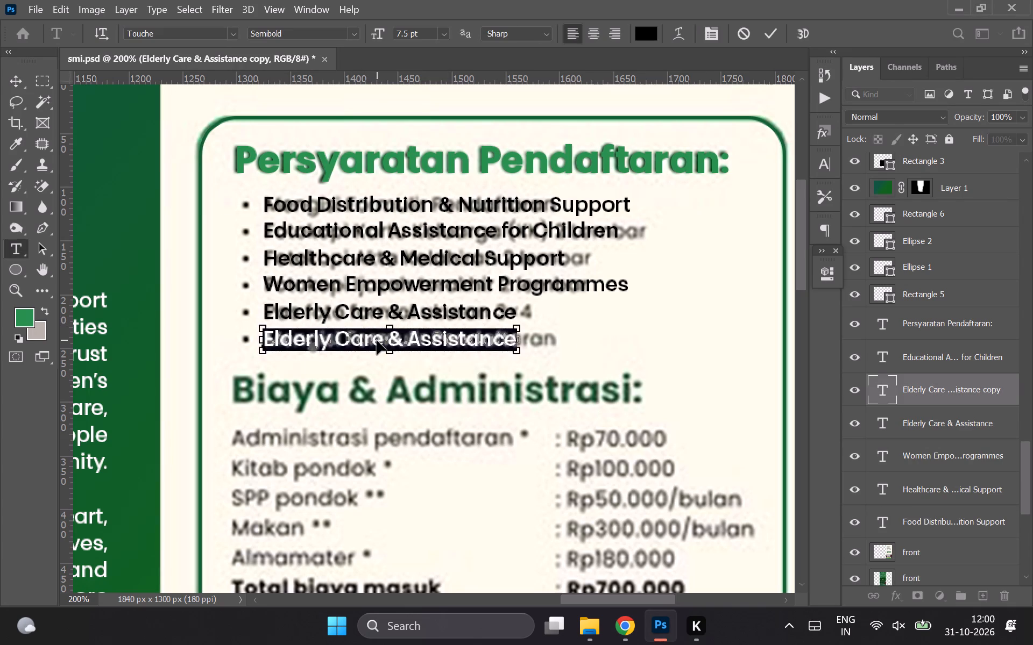
key(ctrl+v)
key(ctrl+Left)
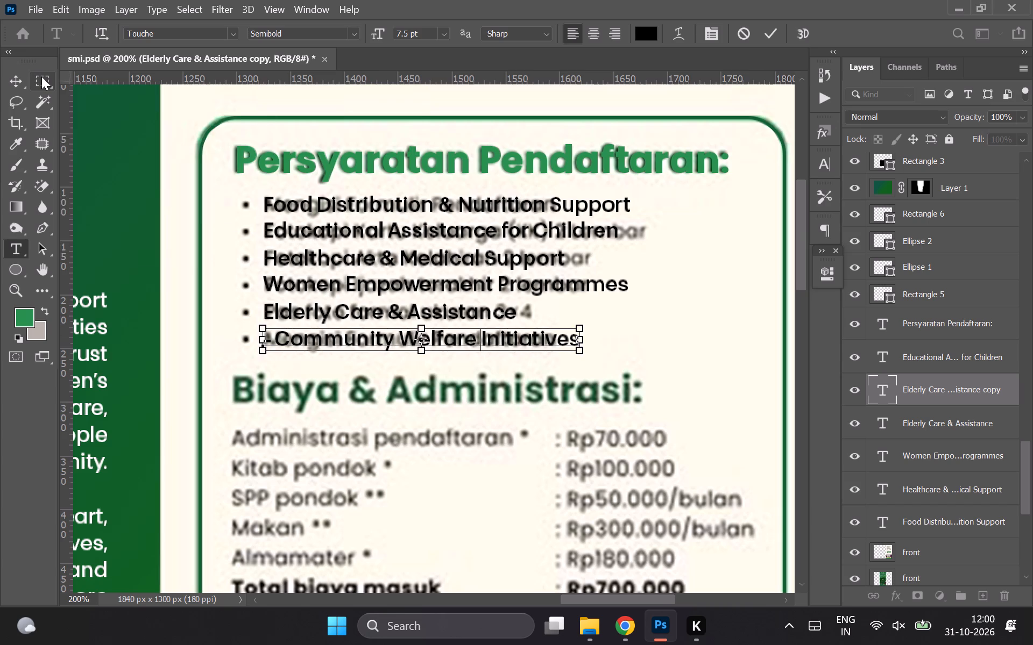
key(Home)
key(Delete)
key(Delete)
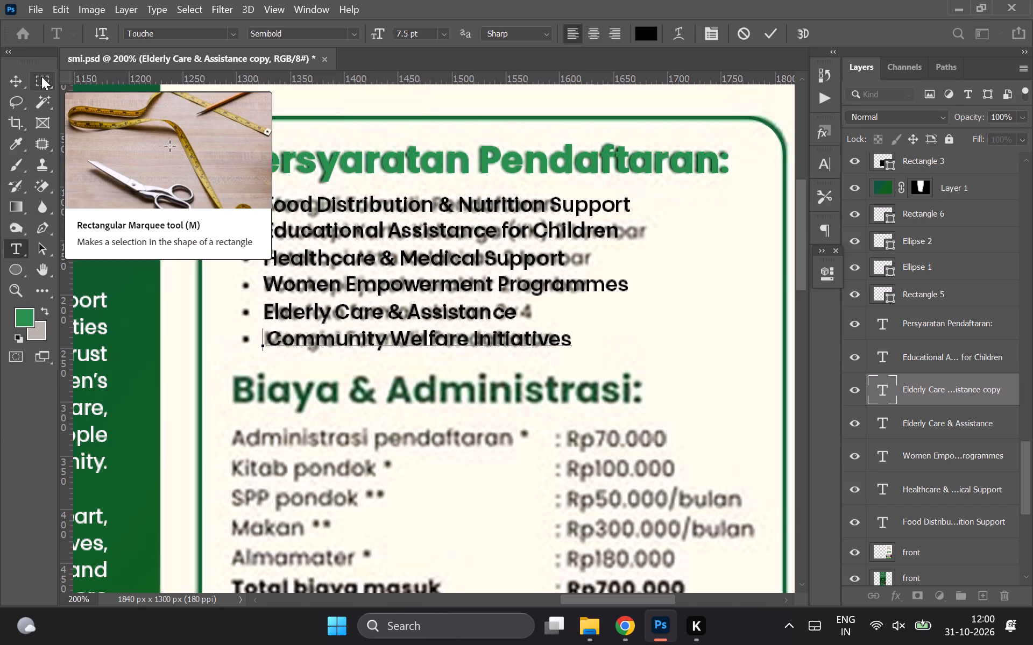
click(16, 77)
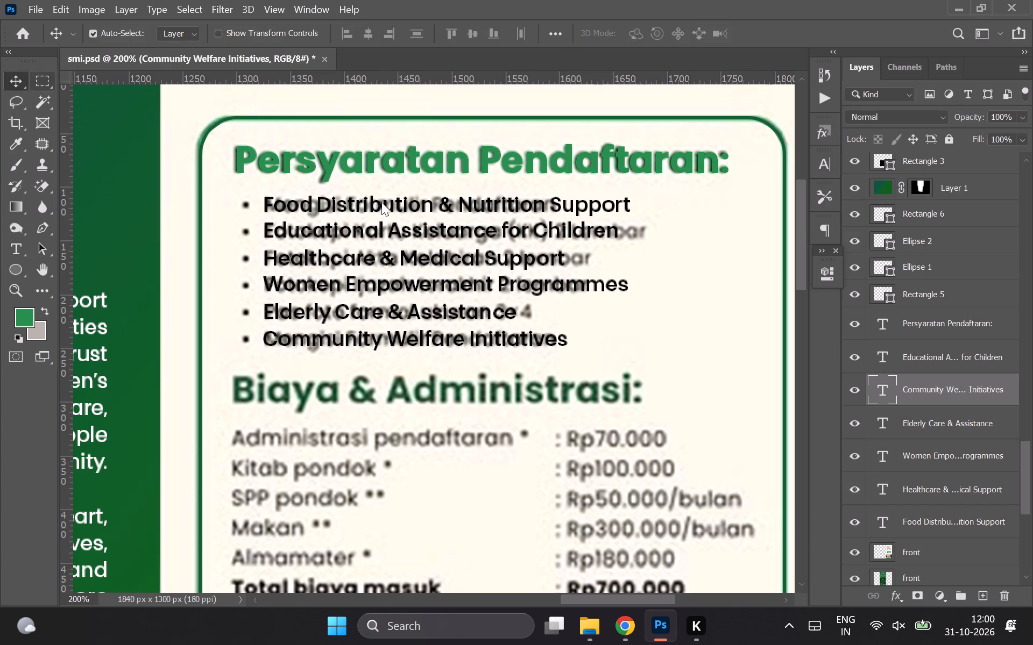
key(ctrl+s)
Replace the "Persyaratan Pendaftaran:" heading text with "Our Key Activities:", copied from ChatGPT in Chrome, and remove the extra trailing line.
key(alt+Tab)
scroll(450, 318, down, 1)
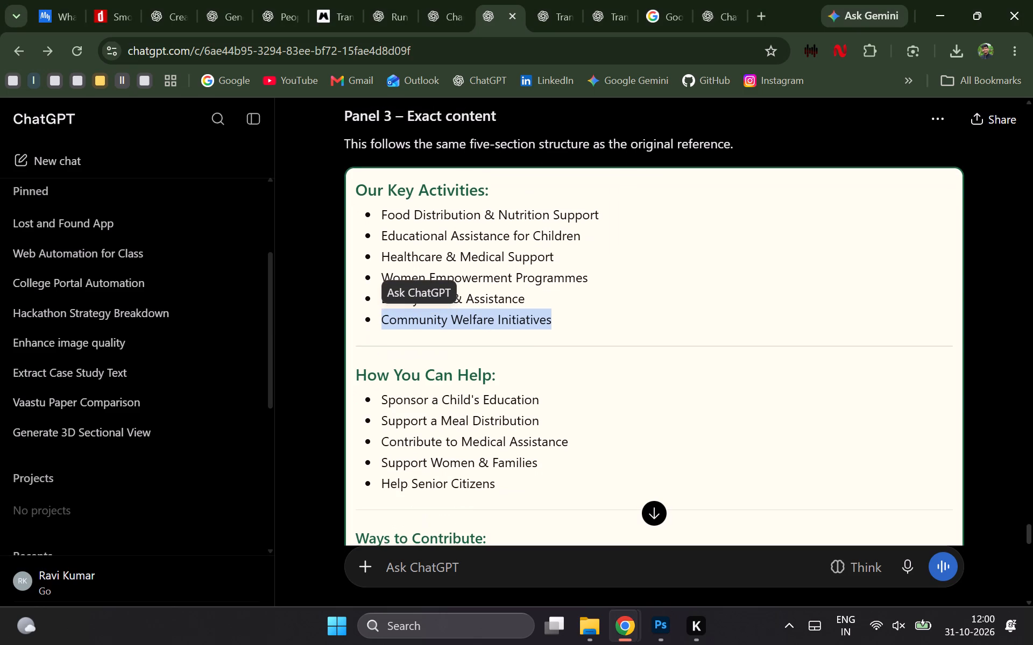
triple_click(413, 193)
key(ctrl+c)
click(413, 193)
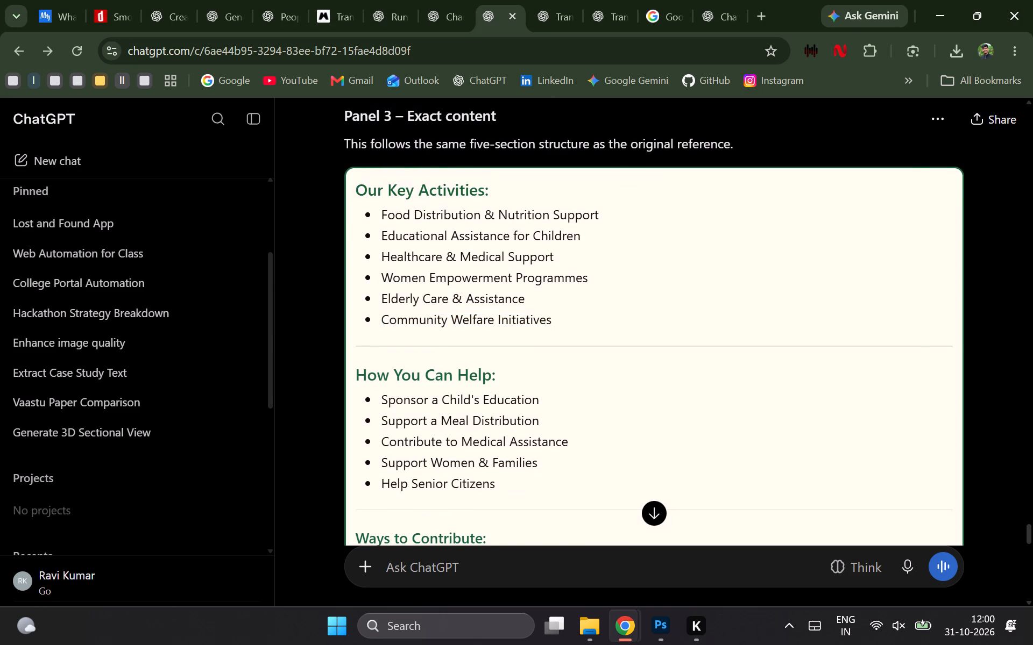
key(alt+Tab)
triple_click(354, 163)
key(ctrl+v)
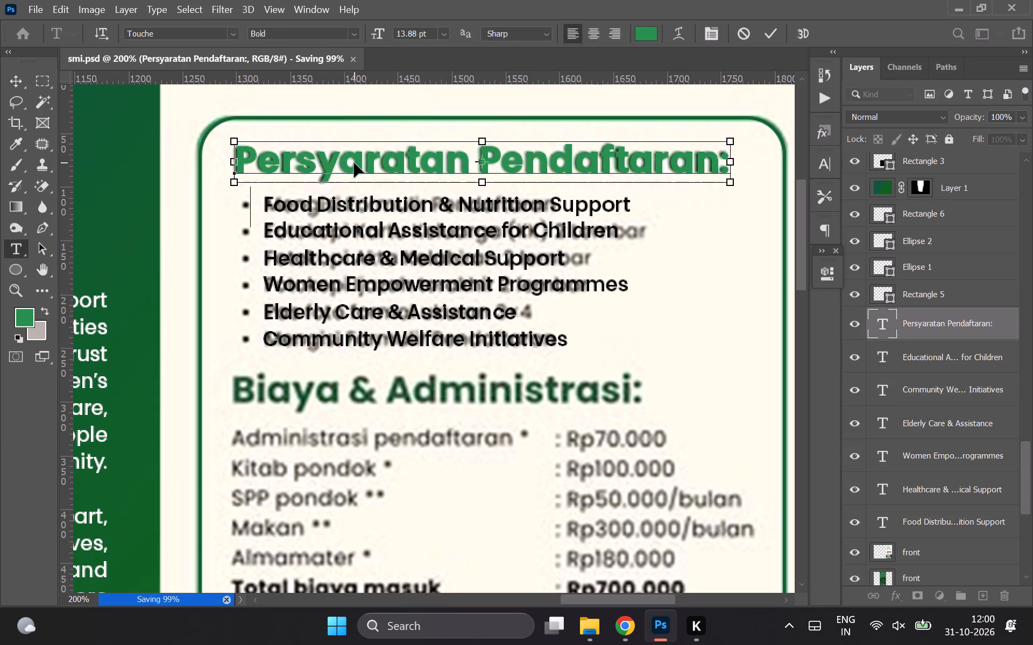
key(BackSpace)
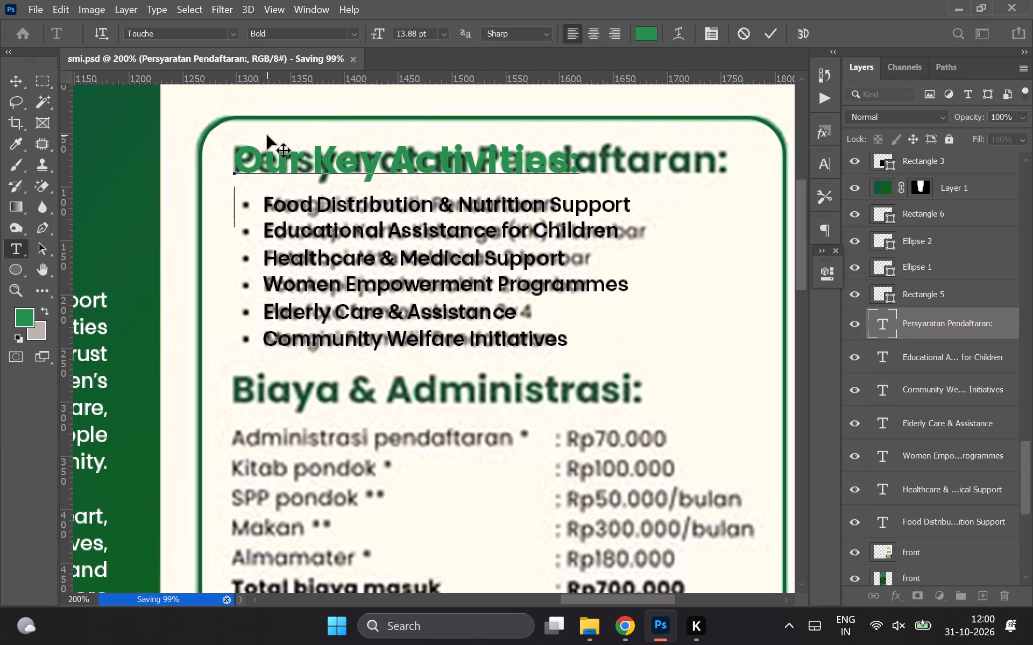
key(BackSpace)
key(Left)
key(space)
key(BackSpace)
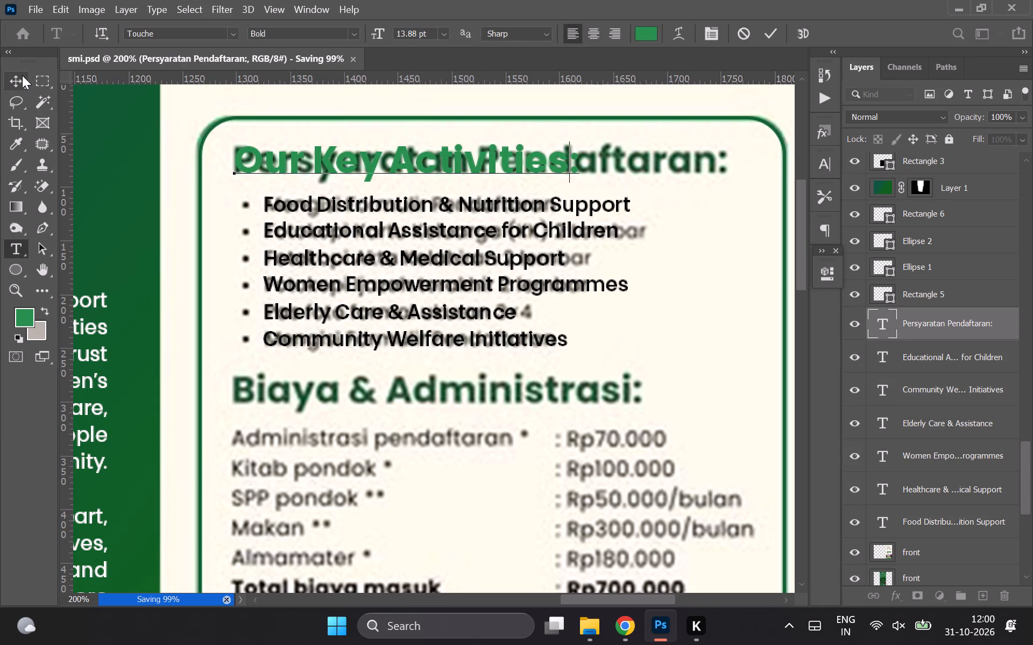
Recolour the "Our Key Activities:" heading to dark green #245434, sampled from the reference heading, and save the document.
key(ctrl+a)
click(633, 35)
click(647, 35)
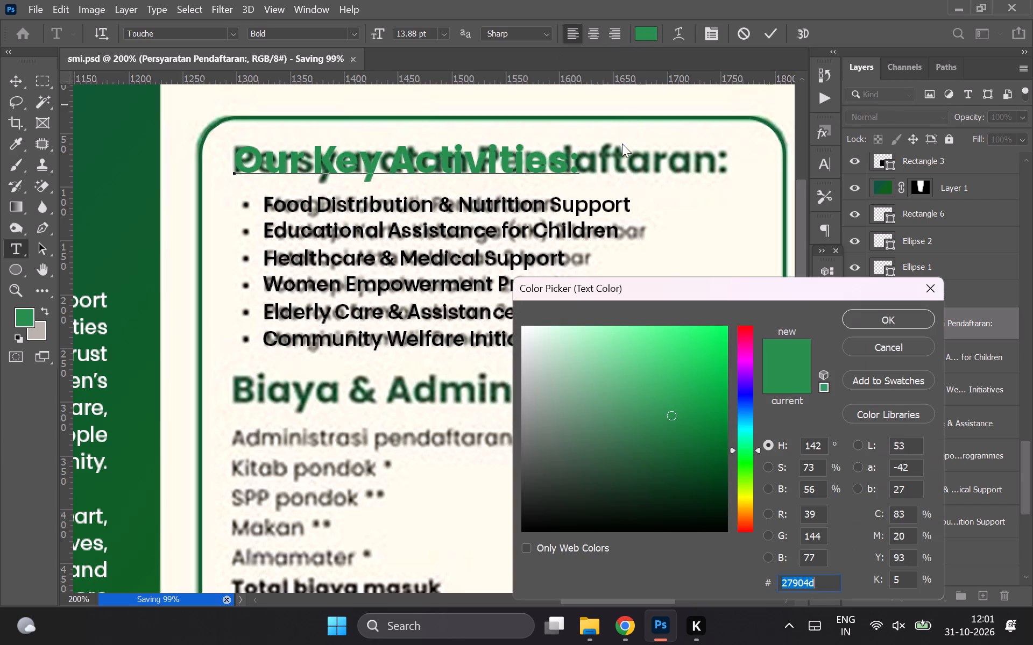
click(620, 152)
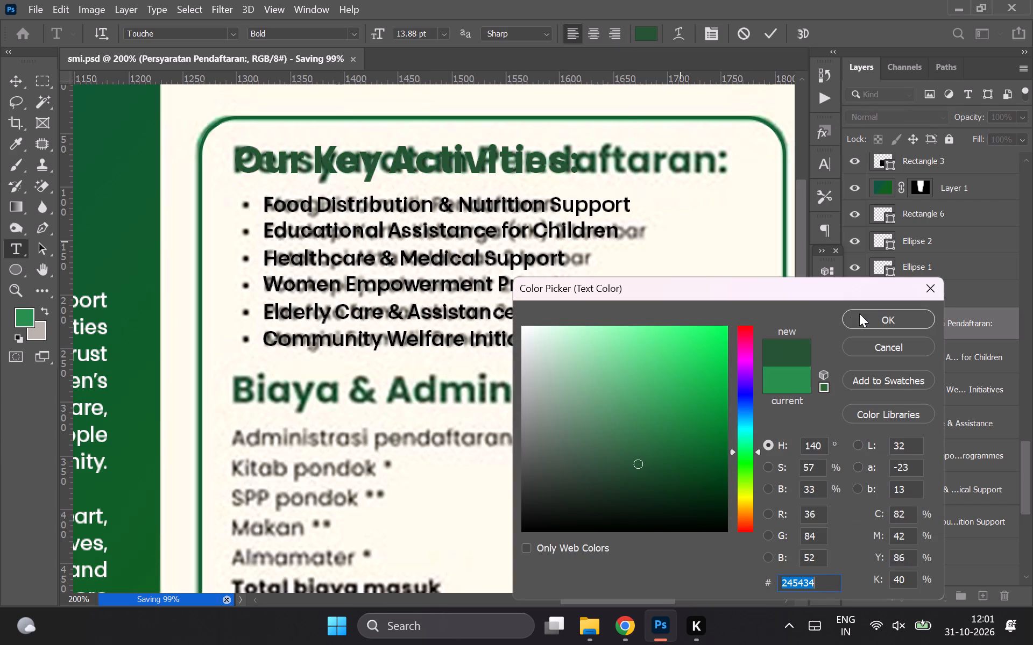
click(859, 313)
click(16, 79)
key(ctrl+s)
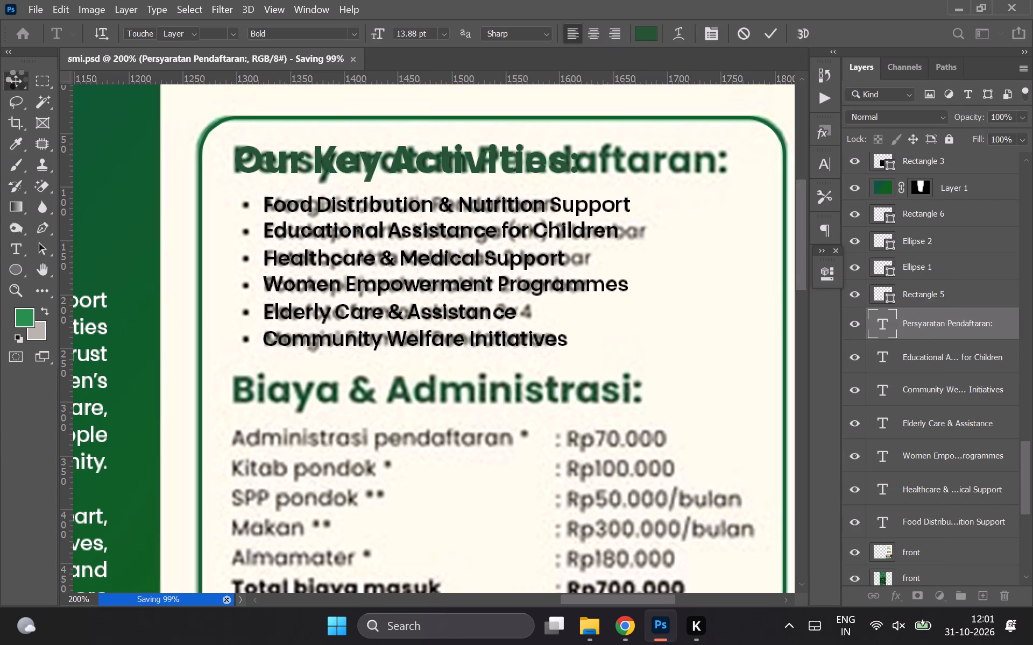
Duplicate the "Our Key Activities:" heading and move the copy down onto the reference's "Biaya & Administrasi:" heading.
scroll(281, 301, down, 1)
scroll(413, 256, down, 1)
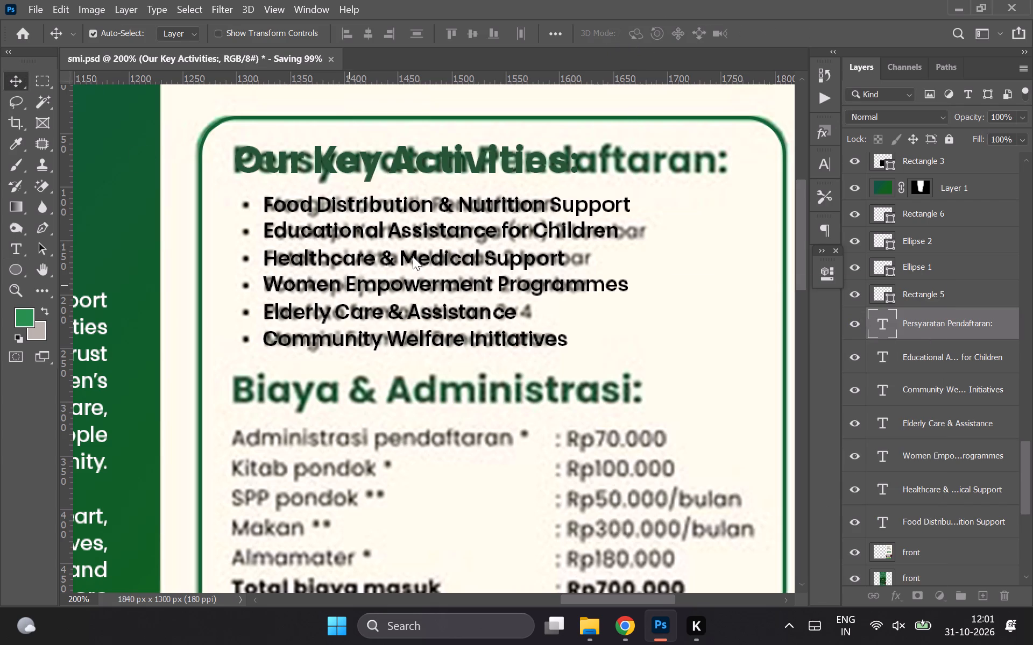
scroll(470, 162, down, 2)
click(470, 162)
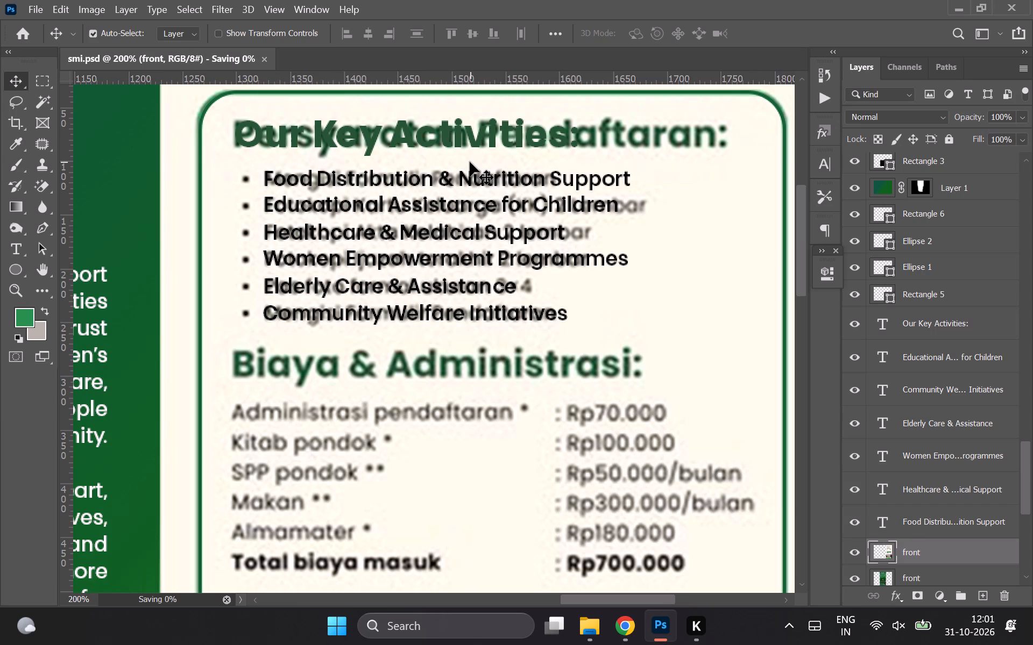
click(477, 139)
key(ctrl+j)
key(shift+Down)
key(shift+Up)
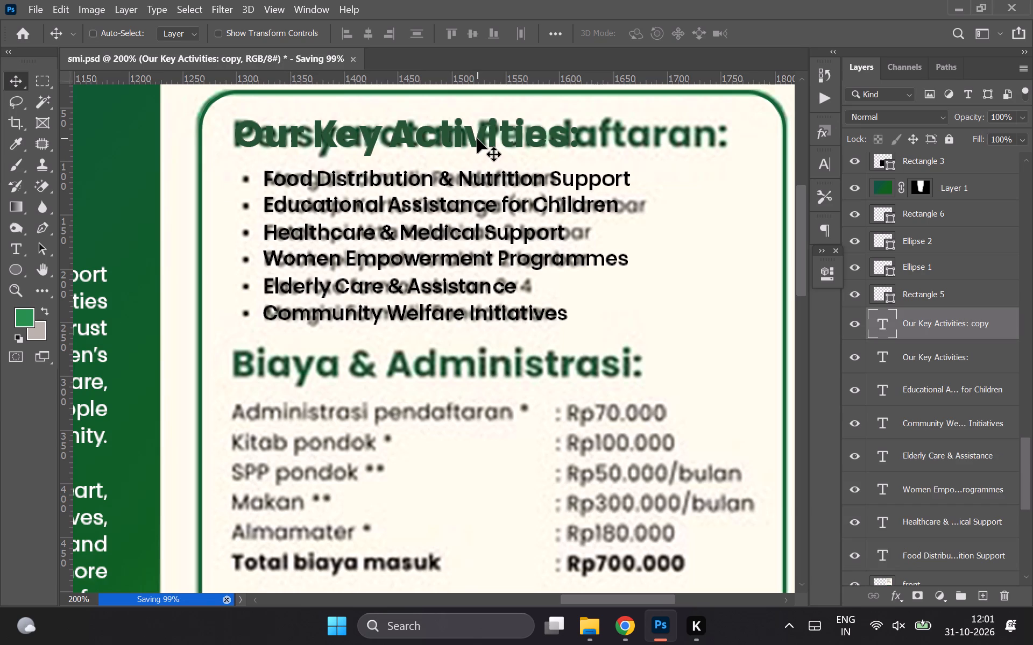
key(shift+Down)
key(shift+Down)
key(shift+Down)
key(shift+Down)
key(shift+Down)
key(shift+Down)
key(shift+Down)
key(shift+Down)
key(shift+Down)
key(shift+Down)
key(shift+Down)
key(shift+Down)
key(shift+Down)
key(shift+Down)
key(shift+Down)
key(shift+Down)
key(shift+Down)
key(shift+Down)
key(shift+Down)
key(shift+Down)
key(shift+Down)
key(shift+Down)
key(shift+Down)
key(shift+Down)
key(shift+Down)
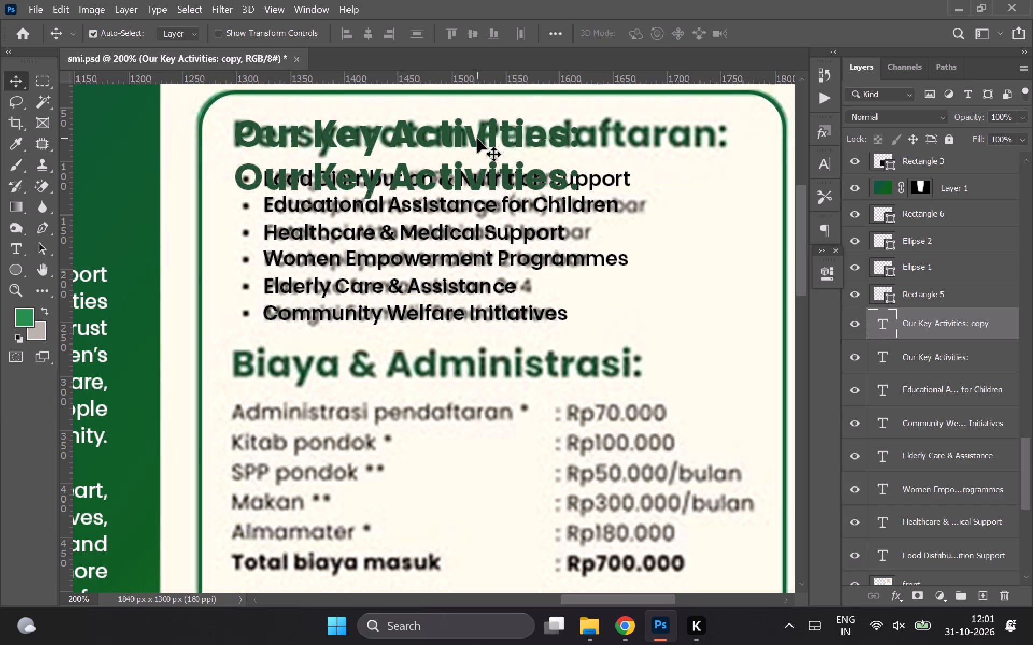
key(shift+Up)
key(Down)
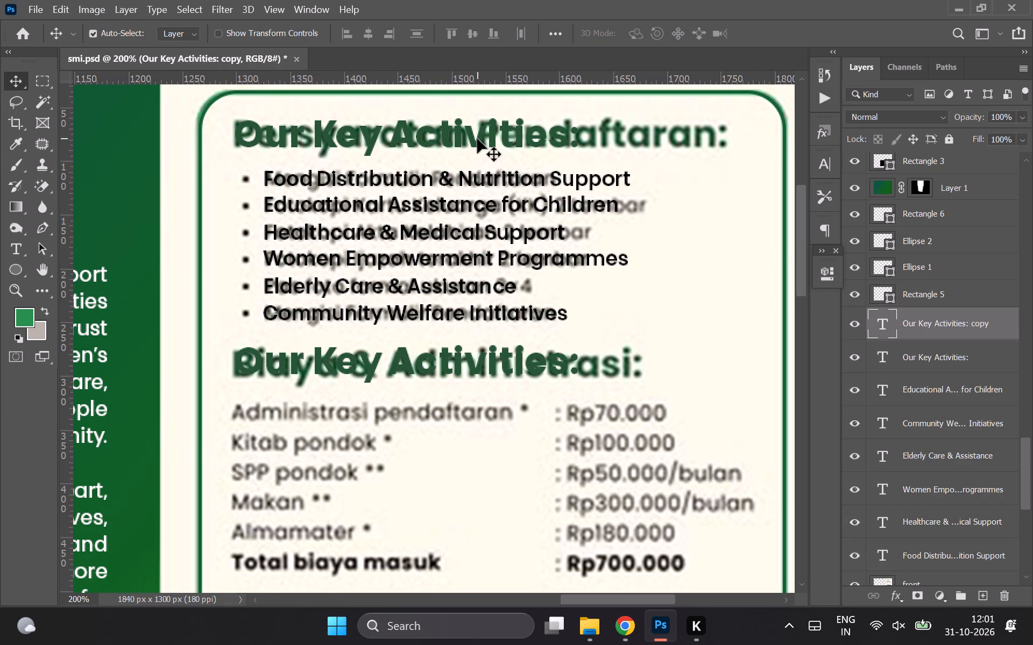
key(Down)
key(Down)
key(Up)
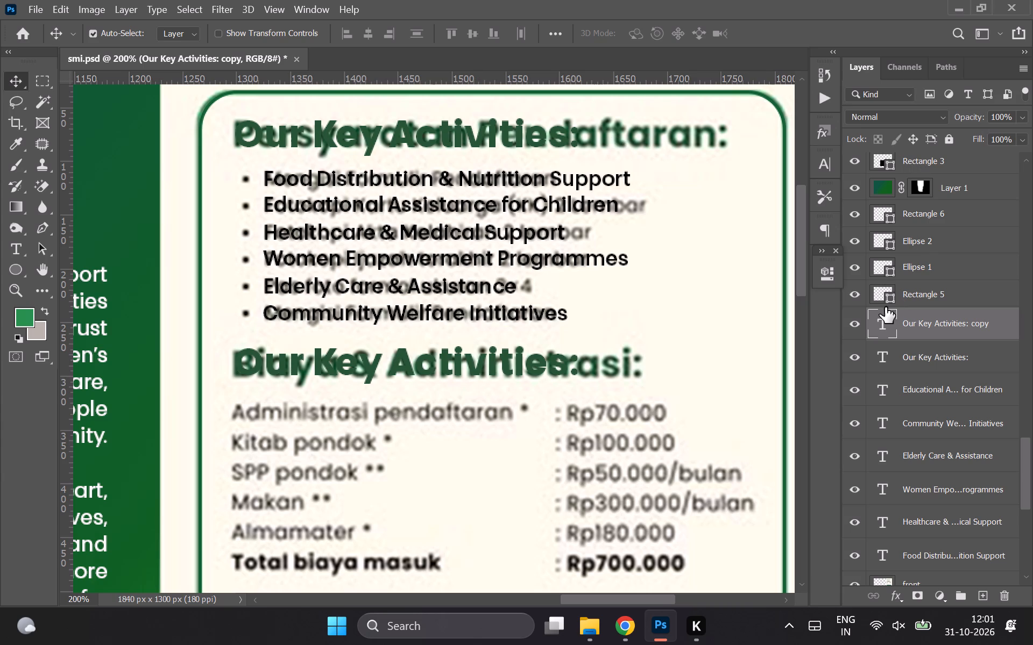
Change the duplicated heading's text to "Biaya & Administrasi:" and nudge it into exact alignment with the reference heading beneath.
double_click(883, 310)
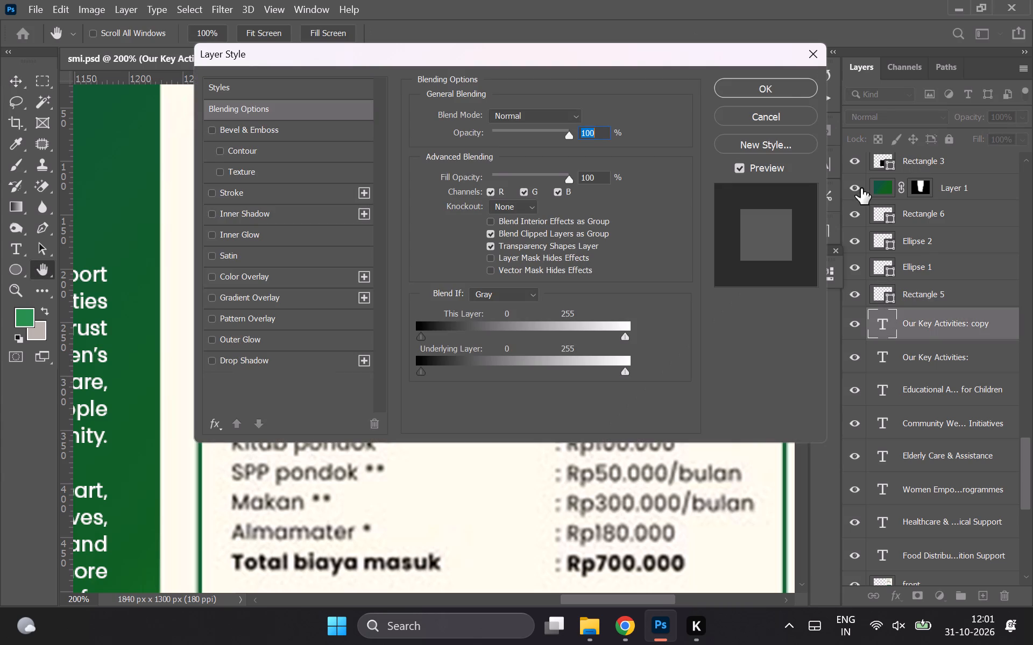
click(788, 121)
double_click(882, 328)
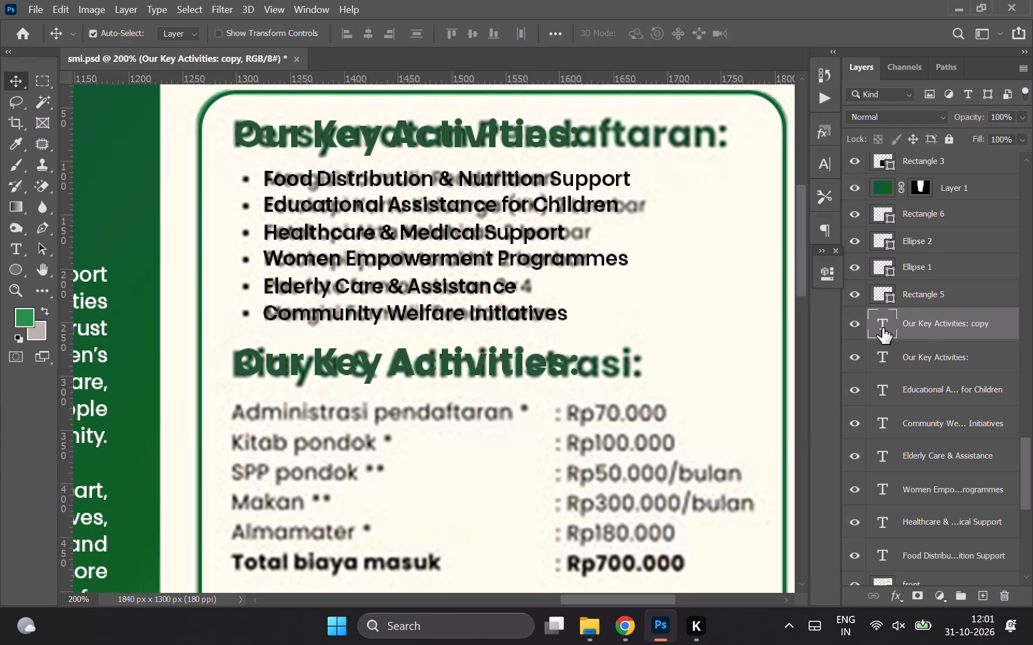
key(BackSpace)
key(BackSpace)
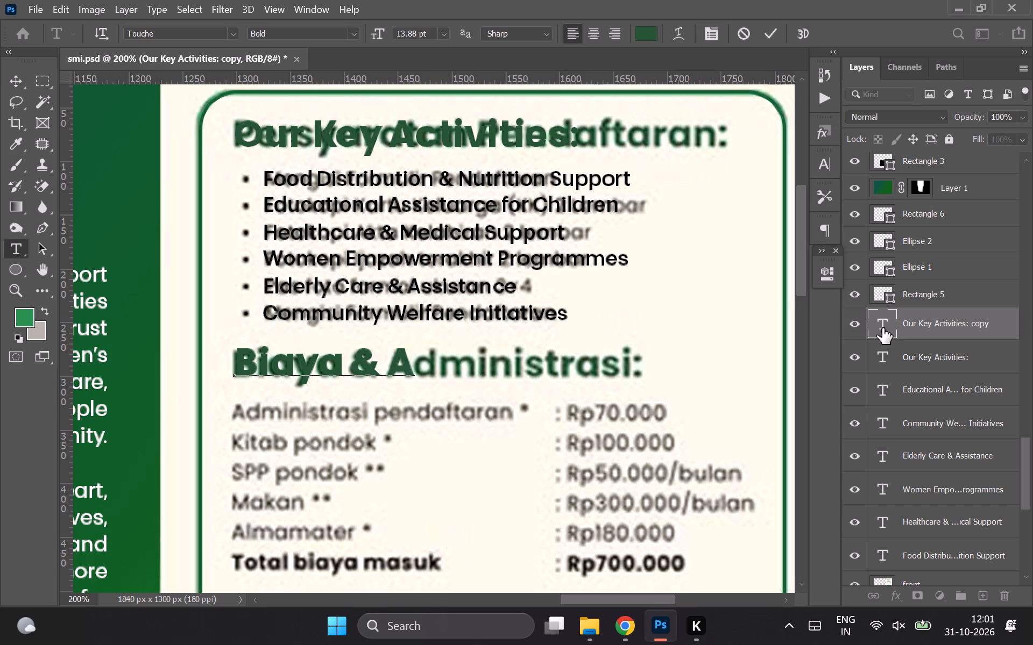
text(ministrasi:)
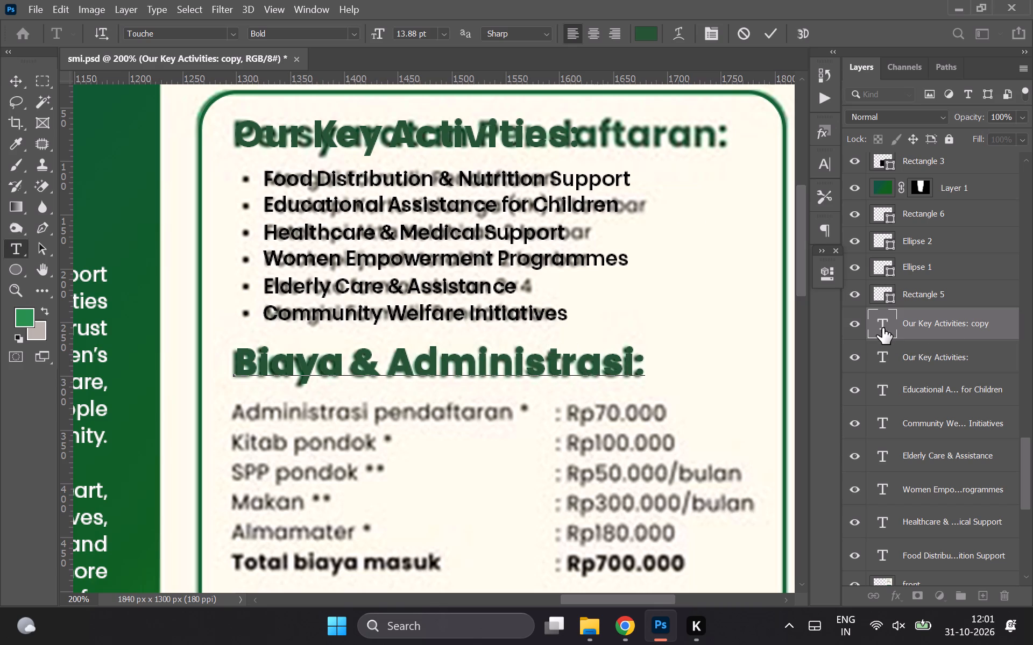
click(16, 78)
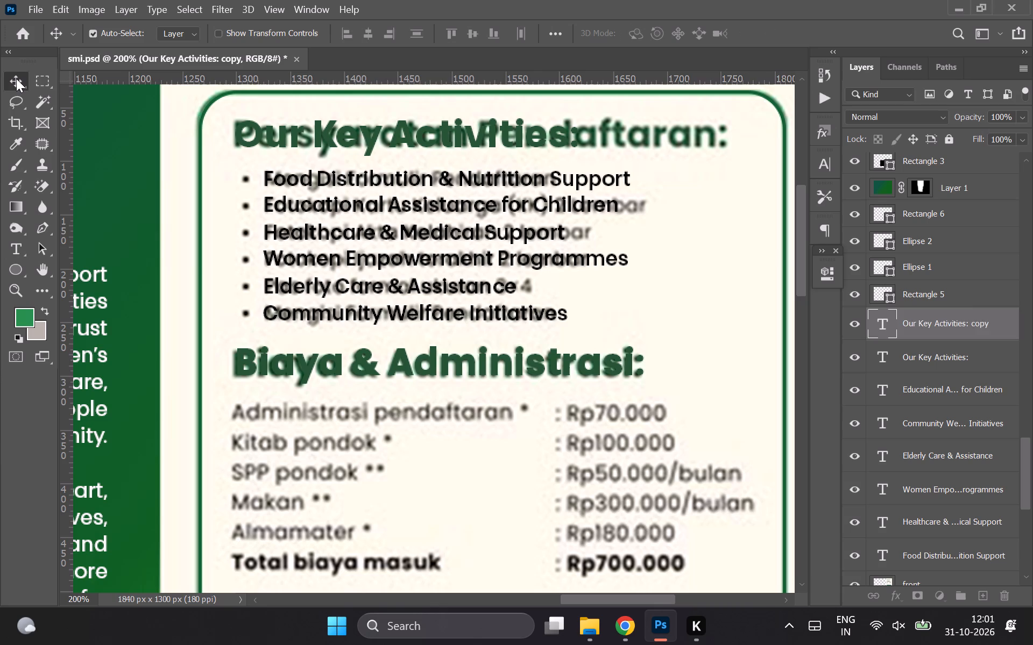
key(Left)
key(Down)
key(Left)
key(Down)
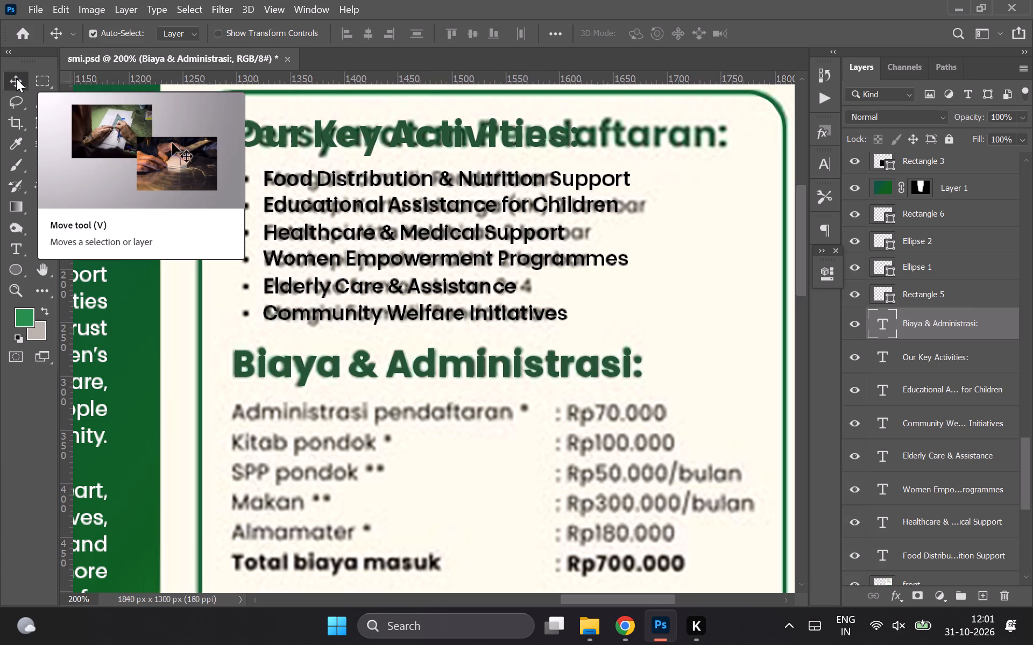
Replace the "Biaya & Administrasi:" heading text with "How You Can Help:", copied from ChatGPT in Chrome, and remove the extra trailing line.
double_click(883, 326)
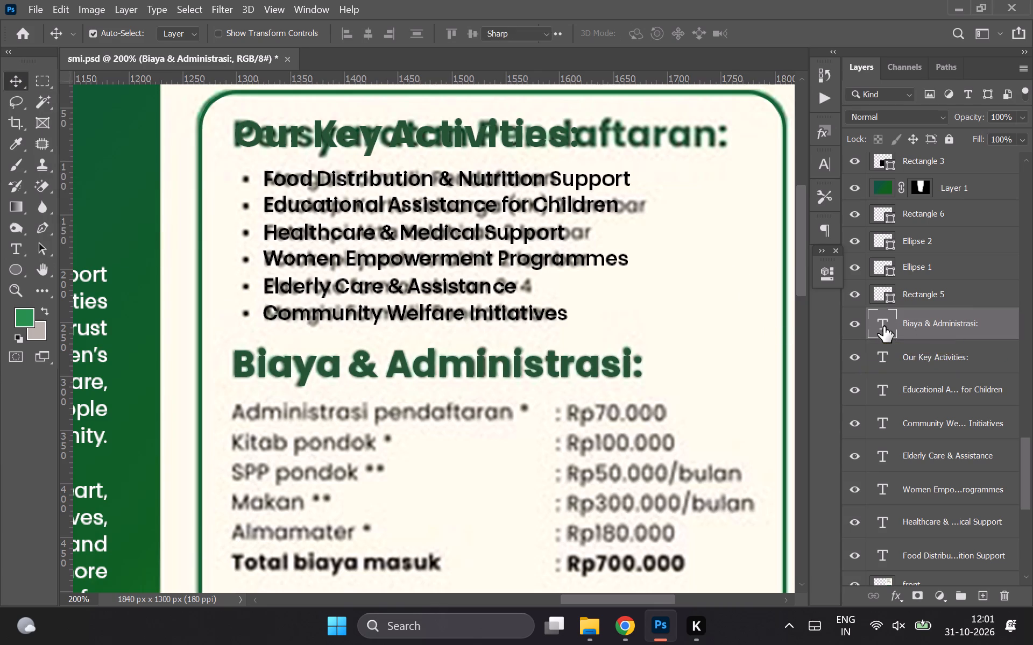
key(alt+Tab)
scroll(421, 316, down, 1)
triple_click(393, 292)
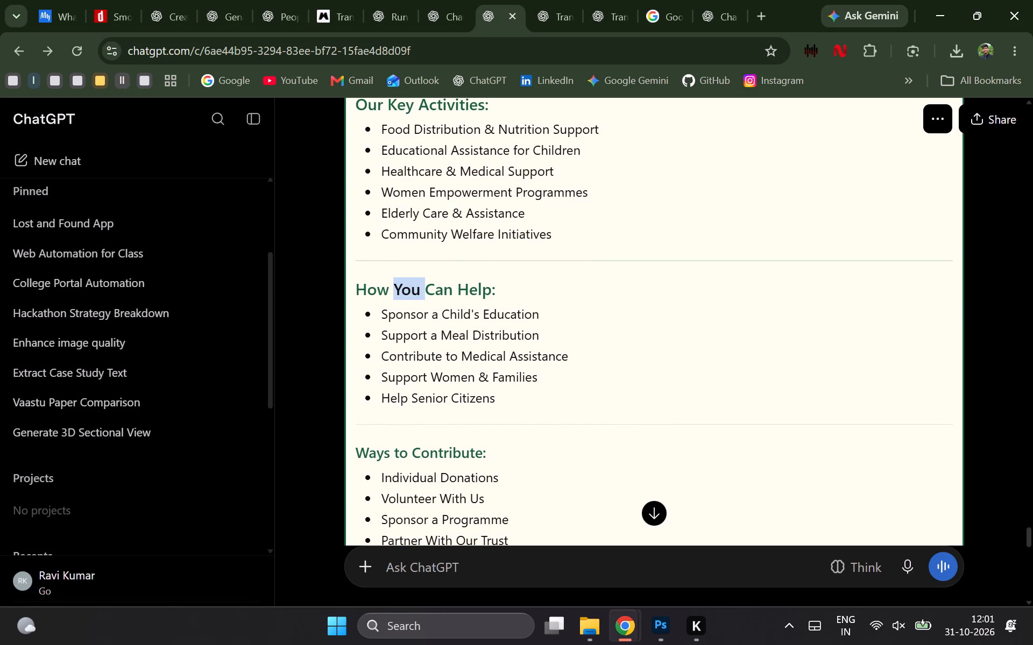
key(ctrl+c)
key(alt+Tab)
key(ctrl+v)
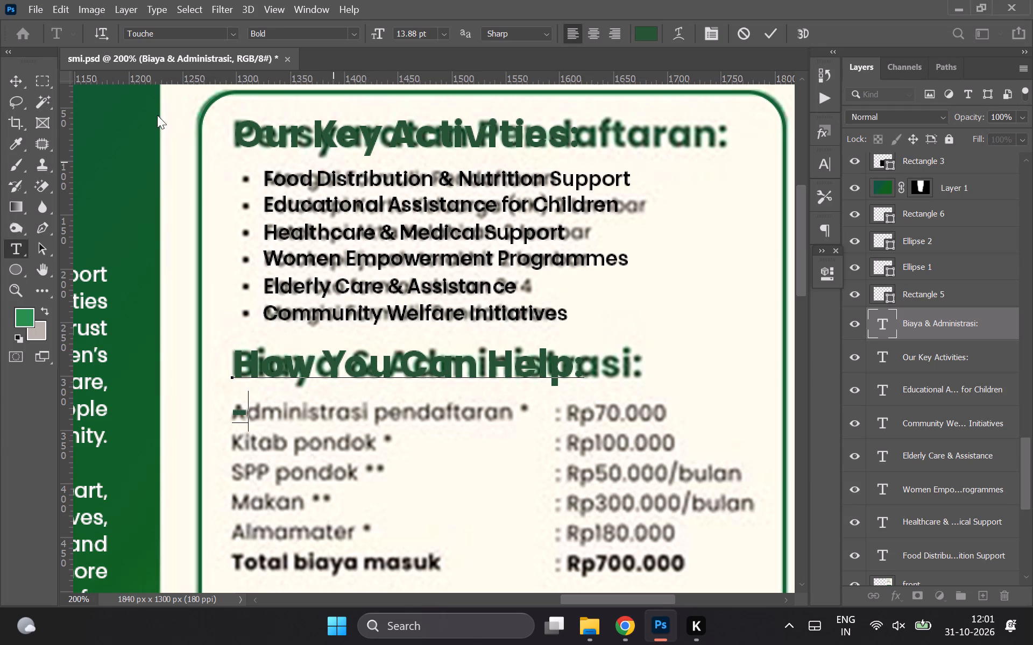
key(BackSpace)
key(BackSpace)
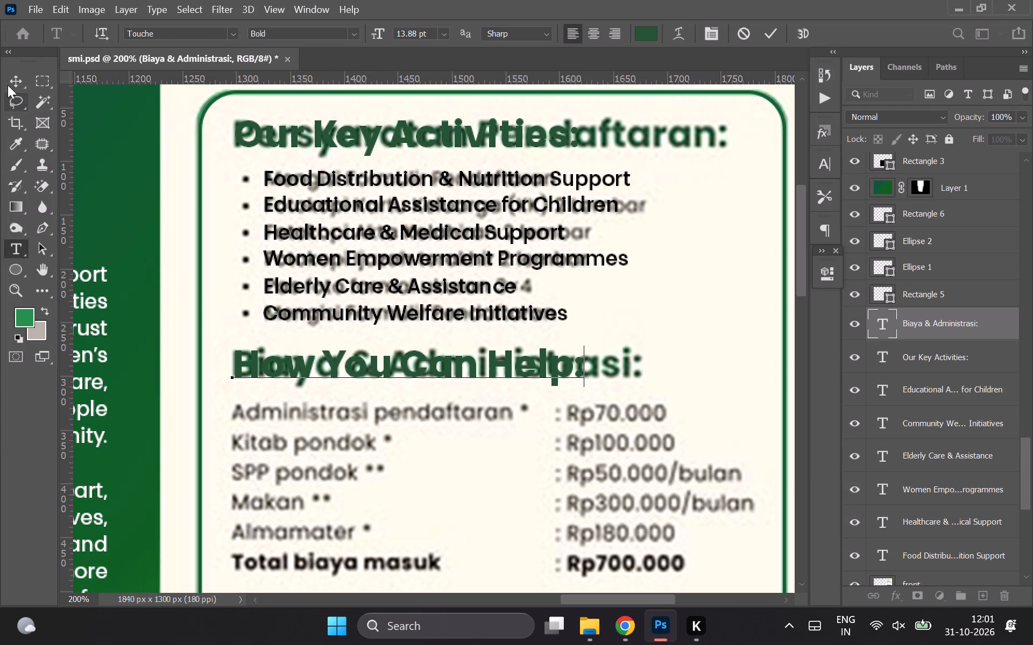
click(5, 81)
Copy the "Sponsor a Child's Education" line from ChatGPT in Chrome and return to Photoshop.
scroll(359, 262, down, 1)
scroll(359, 262, up, 1)
key(alt+Tab)
key(alt+Tab)
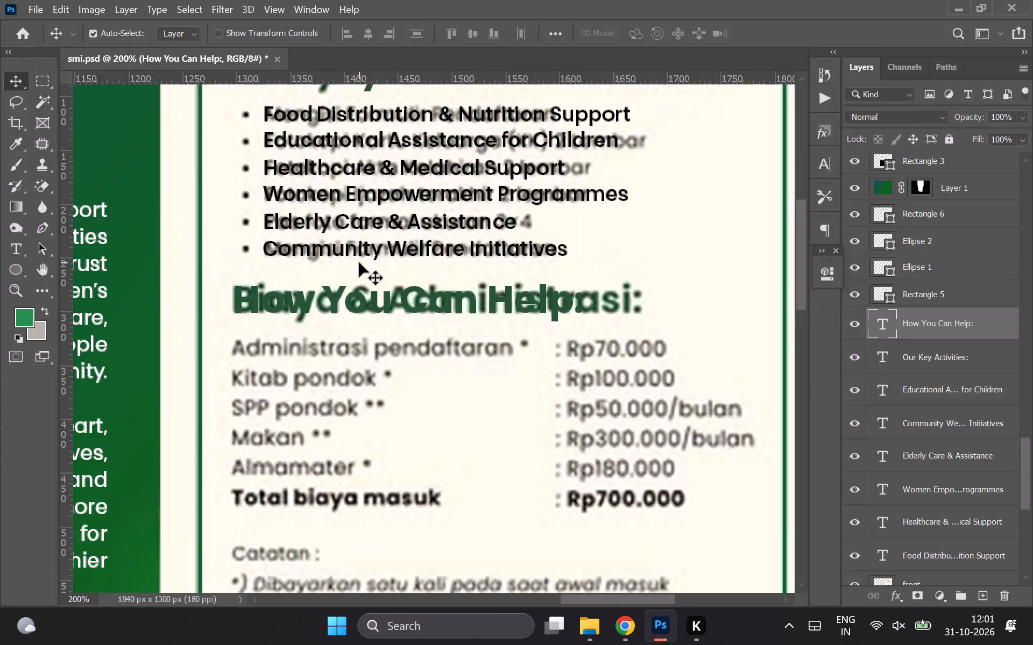
key(alt+Tab)
triple_click(390, 318)
key(ctrl+c)
key(alt+Tab)
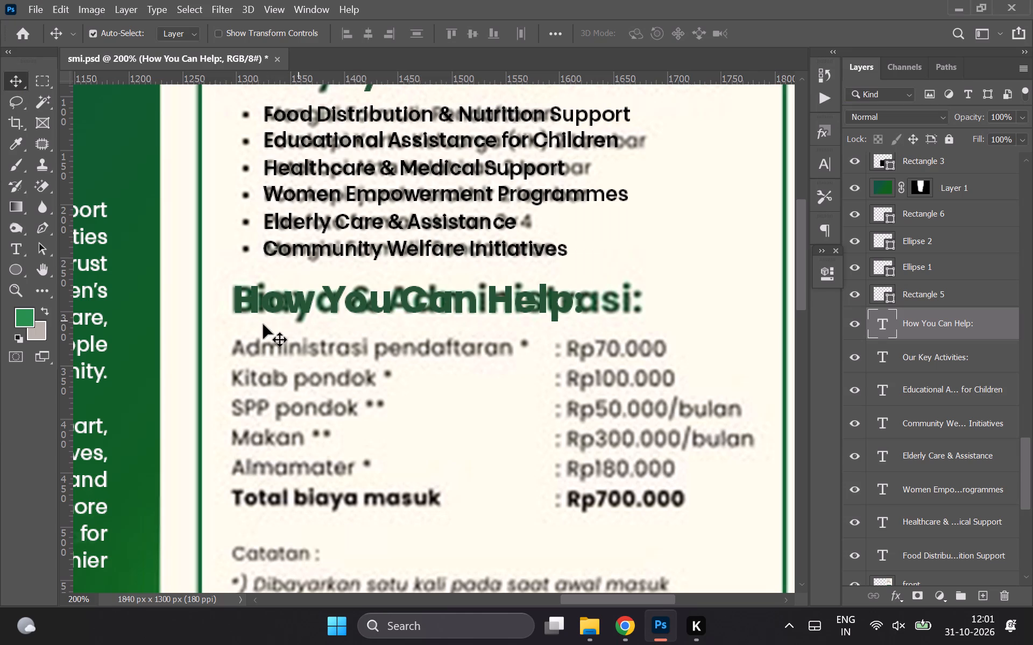
Duplicate the "Educational Assistance for Children" text and move the copy onto the reference's "Administrasi pendaftaran" row, aligned to its left edge.
click(347, 195)
click(348, 293)
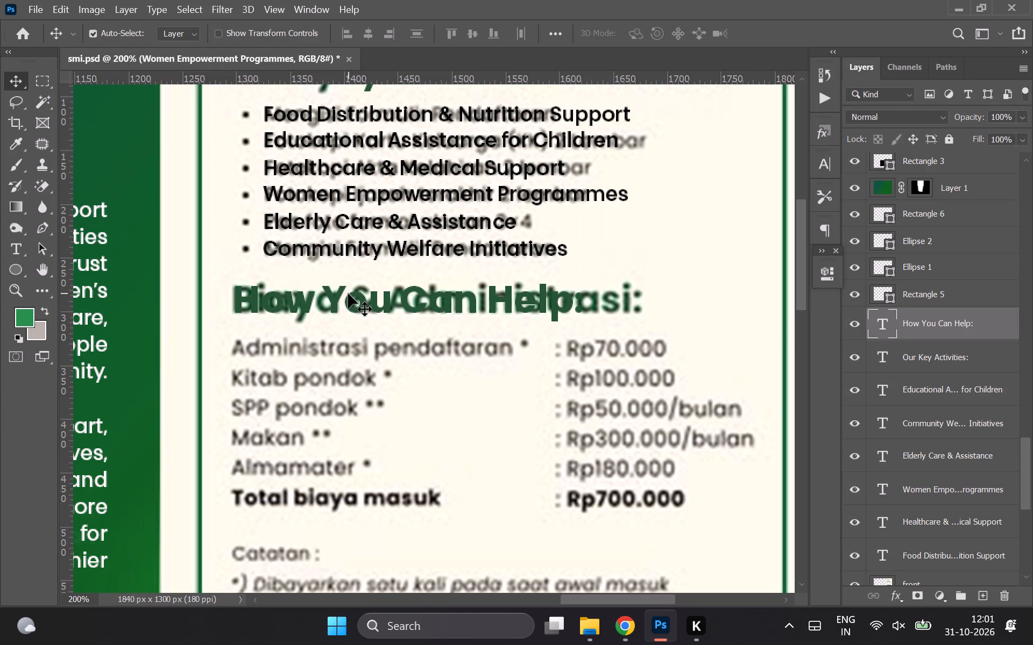
click(366, 143)
key(ctrl+j)
key(shift+Down)
key(shift+Up)
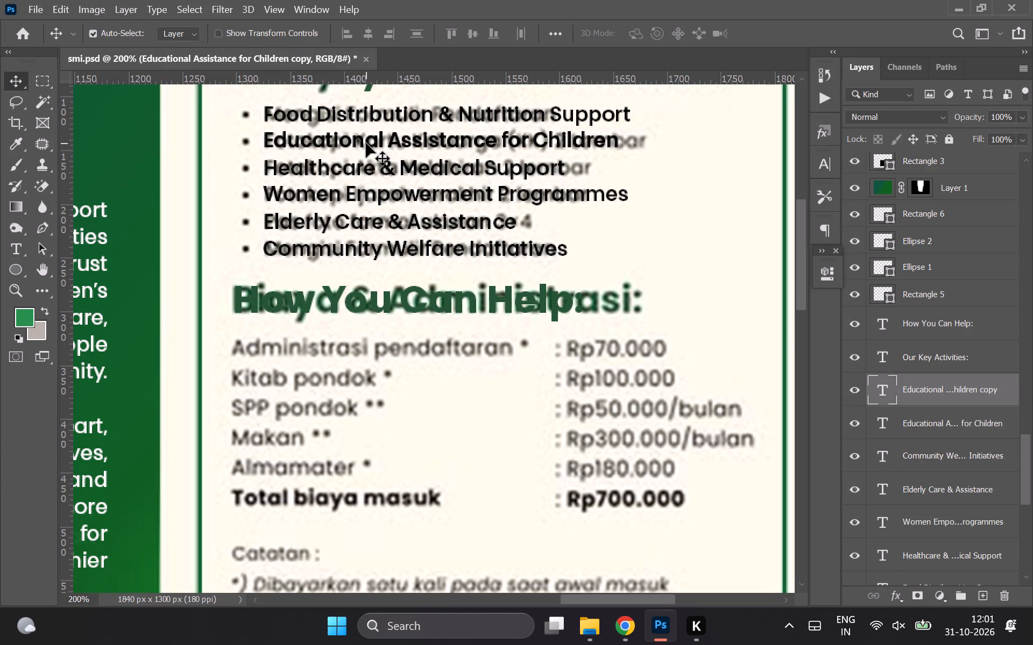
key(shift+Down)
key(shift+Down)
key(shift+Down)
key(shift+Down)
key(shift+Down)
key(shift+Down)
key(shift+Down)
key(shift+Down)
key(shift+Down)
key(shift+Down)
key(shift+Down)
key(shift+Down)
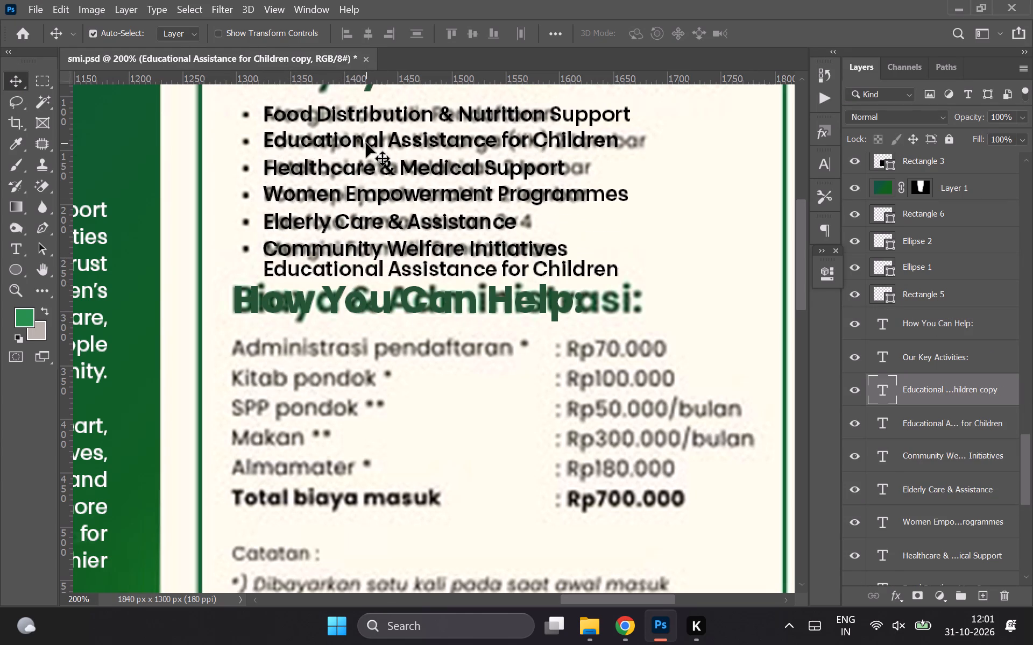
key(shift+Down)
key(shift+Down)
key(shift+Down)
key(shift+Down)
key(shift+Down)
key(shift+Down)
key(shift+Down)
key(Down)
key(Down)
key(Down)
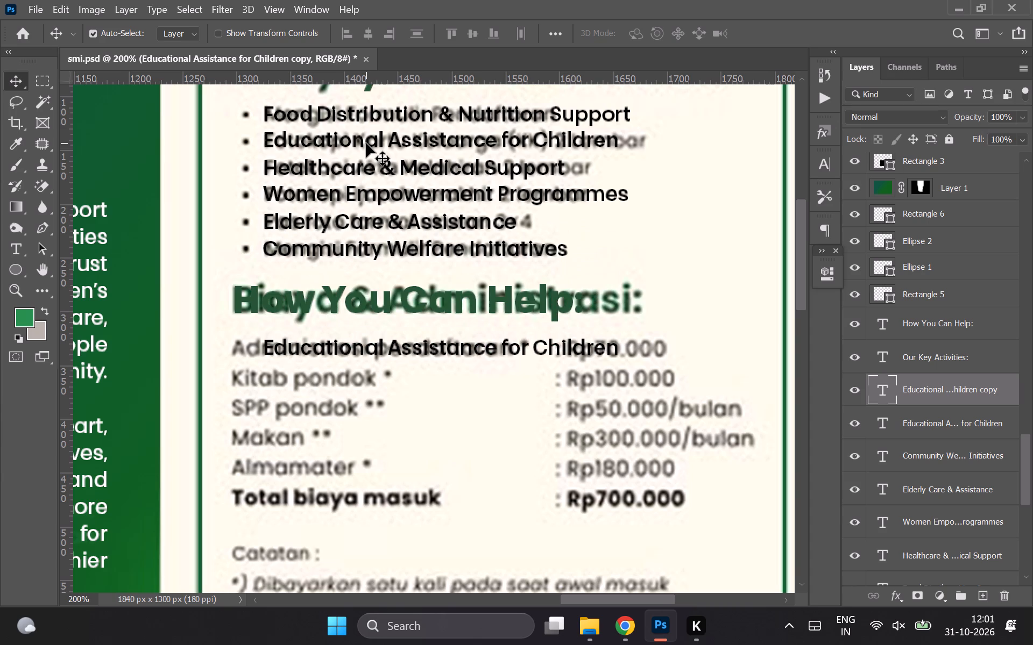
key(ctrl+Left)
key(ctrl+Left)
key(ctrl+Left)
key(ctrl+Left)
key(ctrl+Left)
key(ctrl+Left)
key(ctrl+Left)
key(ctrl+Left)
key(ctrl+Left)
key(ctrl+Left)
key(ctrl+Left)
key(ctrl+Left)
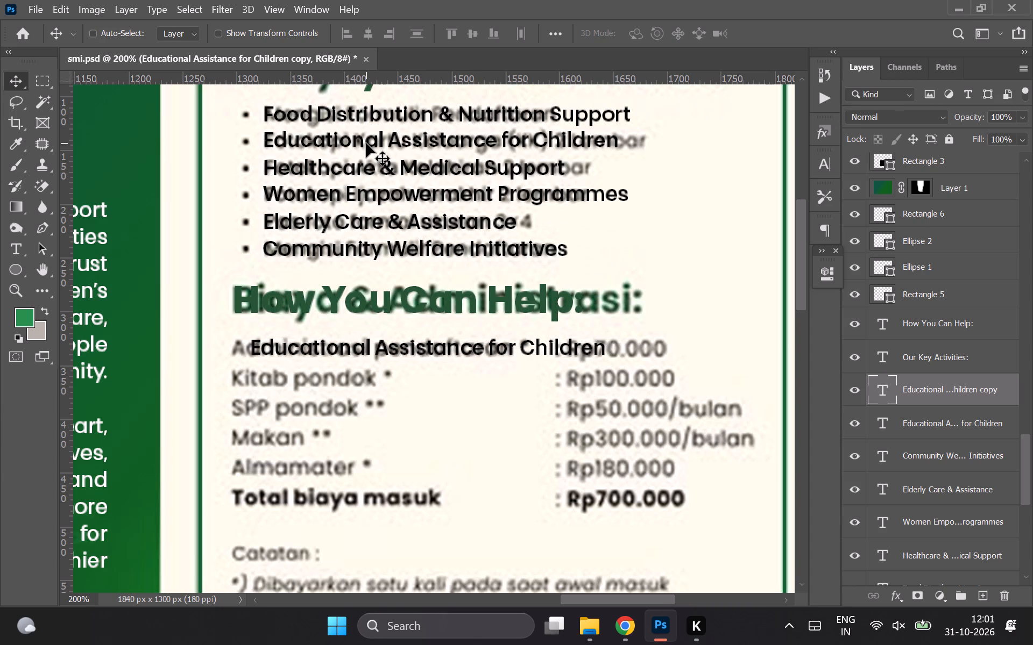
key(ctrl+Left)
key(ctrl+Left)
key(ctrl+Left)
key(ctrl+Left)
key(ctrl+Left)
key(ctrl+Left)
key(ctrl+Left)
key(ctrl+Left)
key(ctrl+Left)
key(ctrl+Left)
key(ctrl+Left)
key(ctrl+Left)
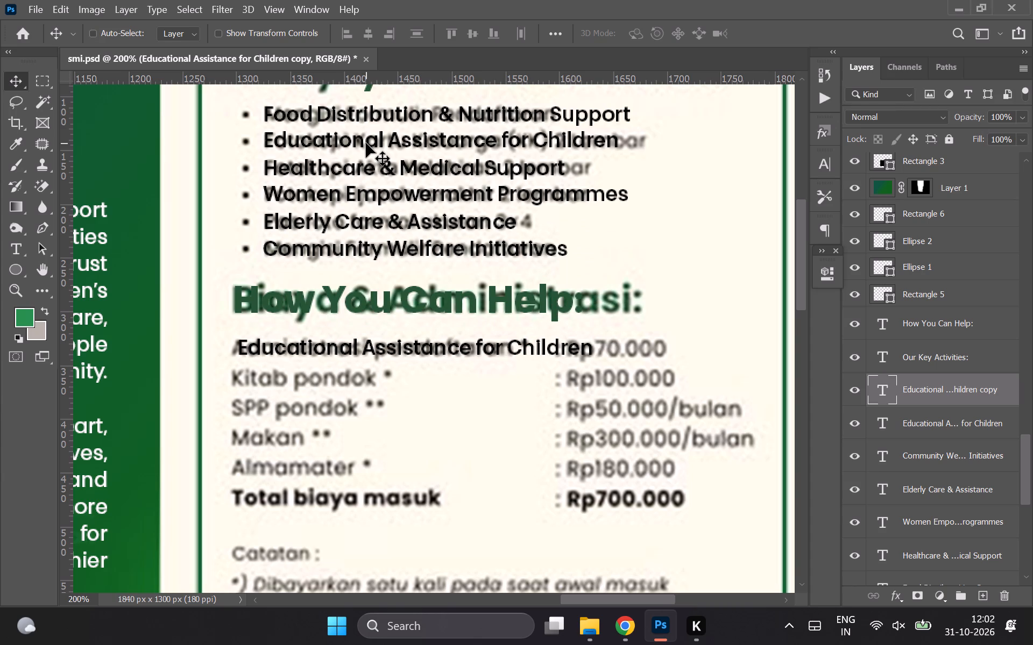
key(ctrl+Left)
key(ctrl+Left)
key(ctrl+Left)
key(ctrl+Left)
key(ctrl+Left)
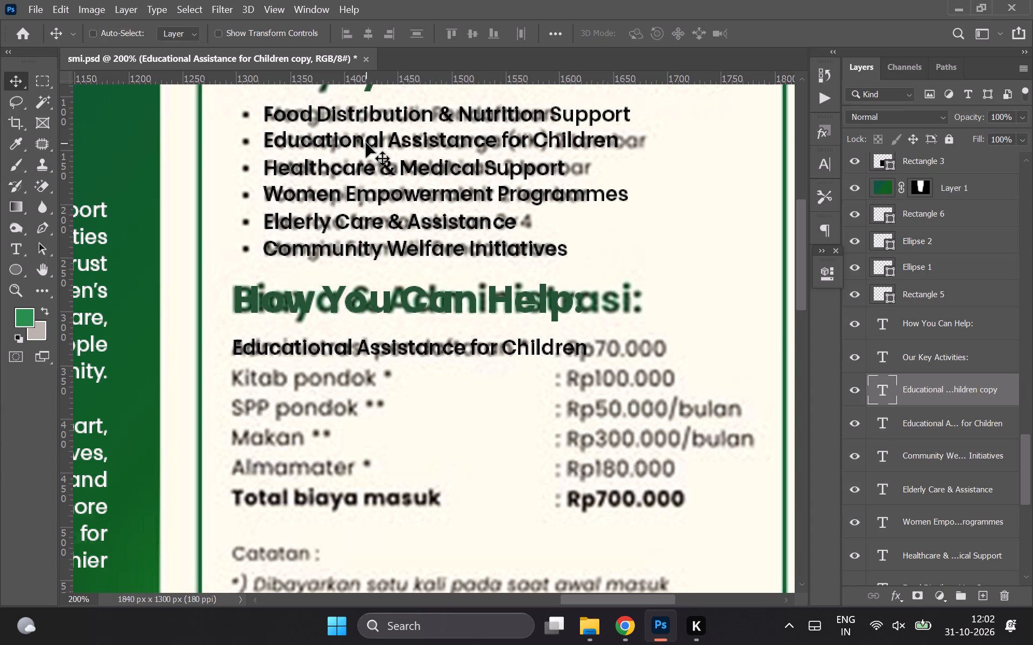
key(ctrl+Left)
Replace the duplicated line's text with the copied "Sponsor a Child's Education".
double_click(876, 386)
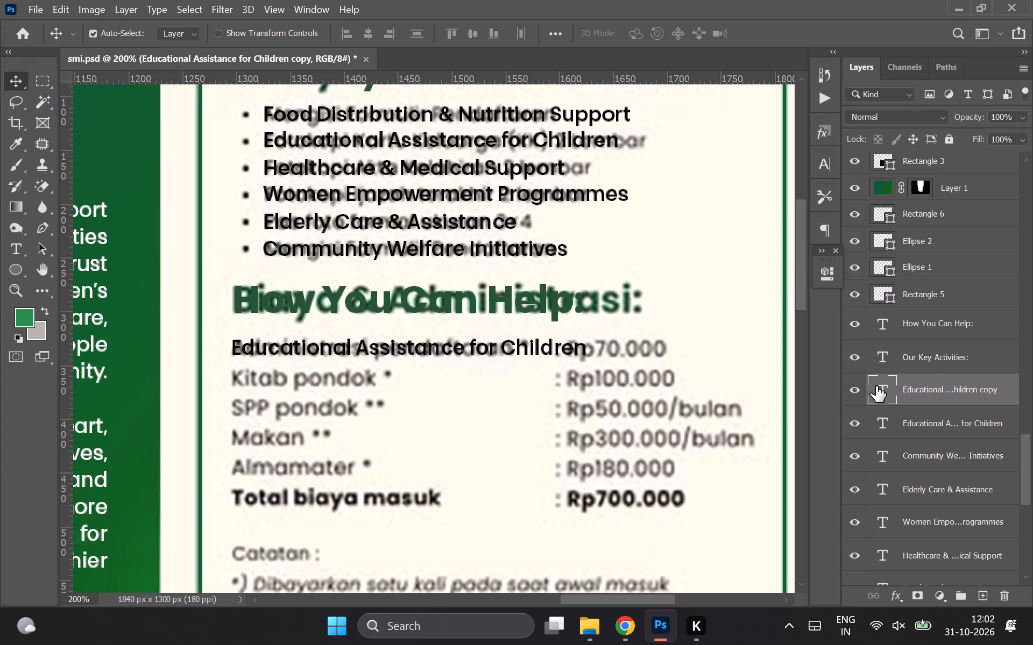
key(ctrl+v)
click(13, 75)
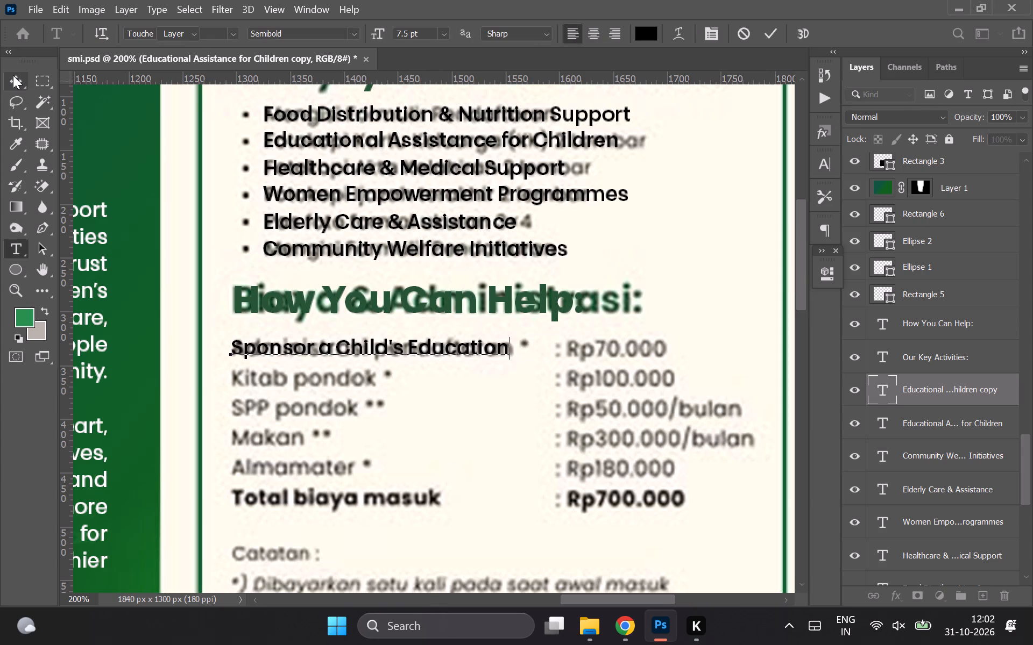
Duplicate the "Sponsor a Child's Education" line onto the "Kitab pondok" row and replace its text with "Support a Meal Distribution" from ChatGPT.
key(alt+Tab)
triple_click(430, 340)
key(ctrl+c)
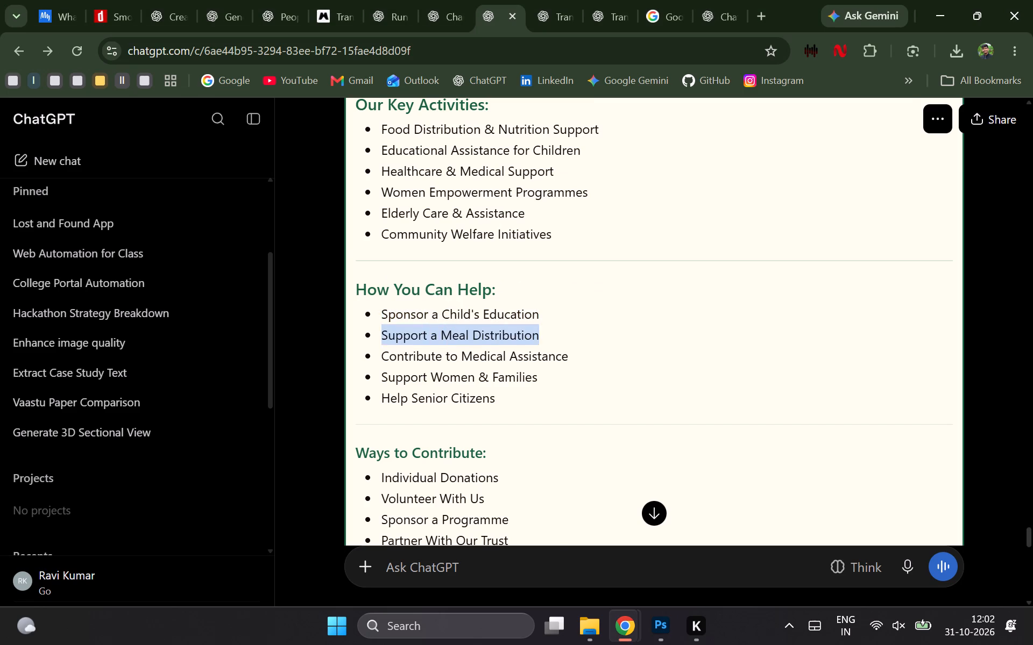
key(alt+Tab)
key(ctrl+j)
key(shift+Down)
key(shift+Down)
key(shift+Down)
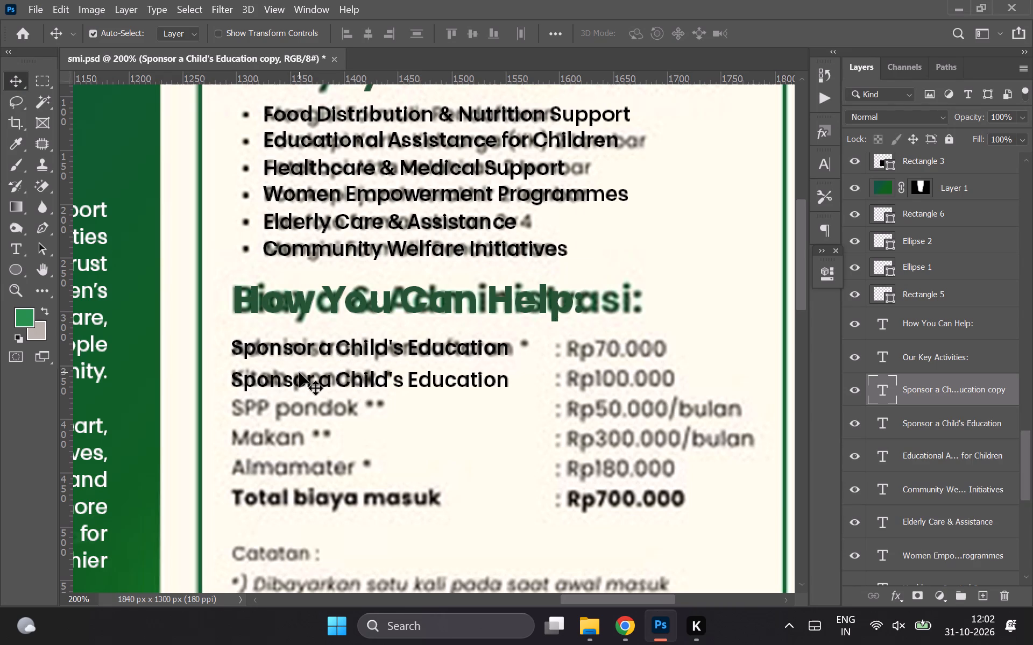
key(shift+Down)
key(shift+Up)
key(Up)
key(Up)
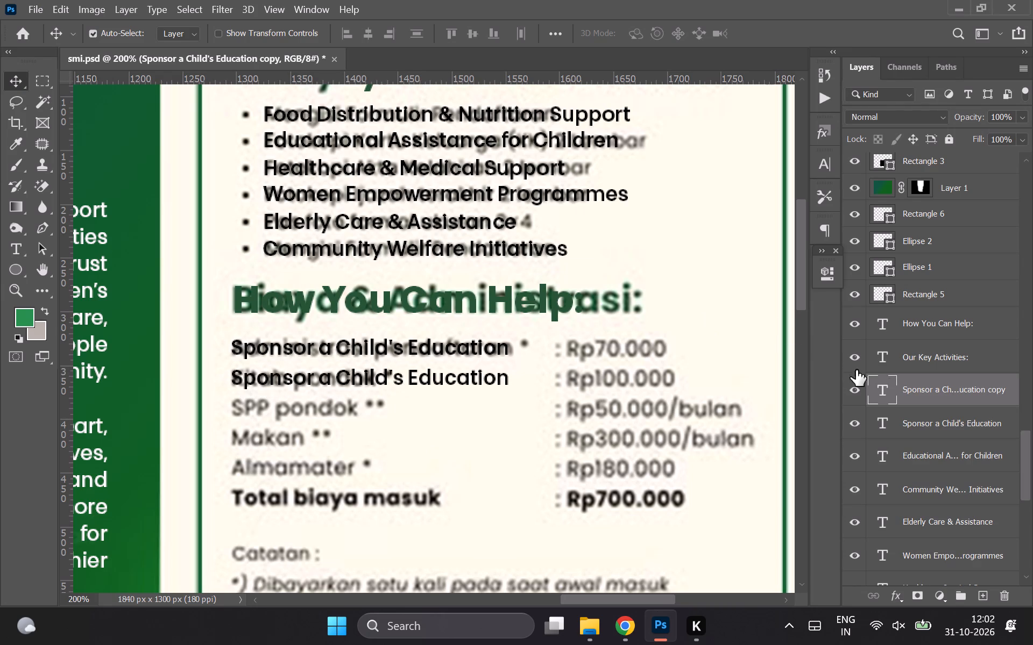
double_click(889, 379)
key(ctrl+v)
Copy "Contribute to Medical Assistance" from ChatGPT and duplicate the "Support a Meal Distribution" line down onto the "SPP pondok" row.
key(alt+Tab)
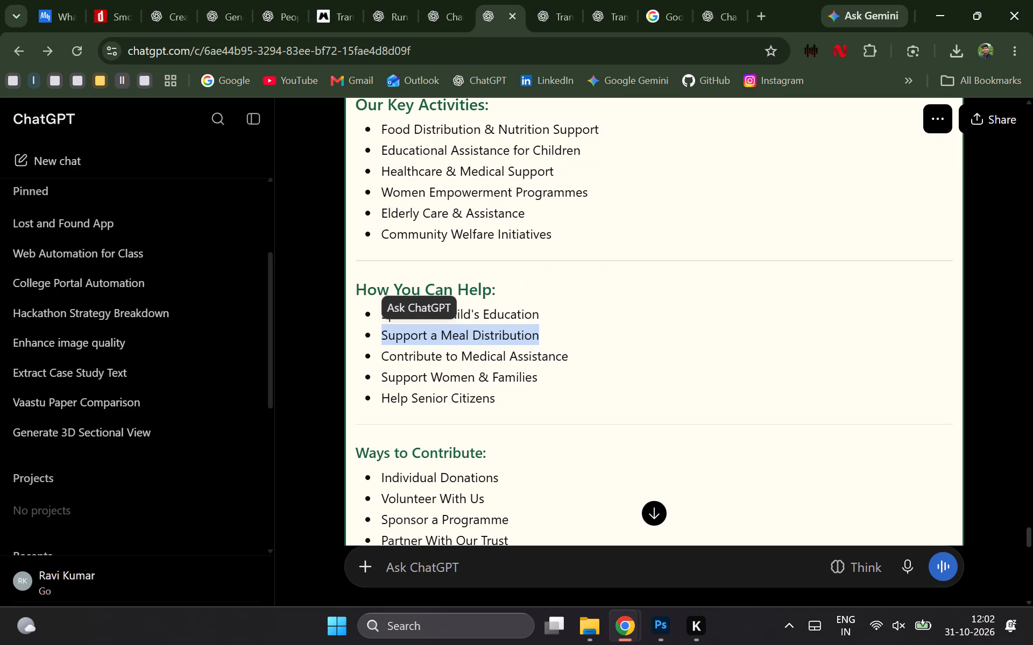
triple_click(426, 350)
key(ctrl+c)
key(alt+Tab)
key(ctrl+j)
key(shift+Down)
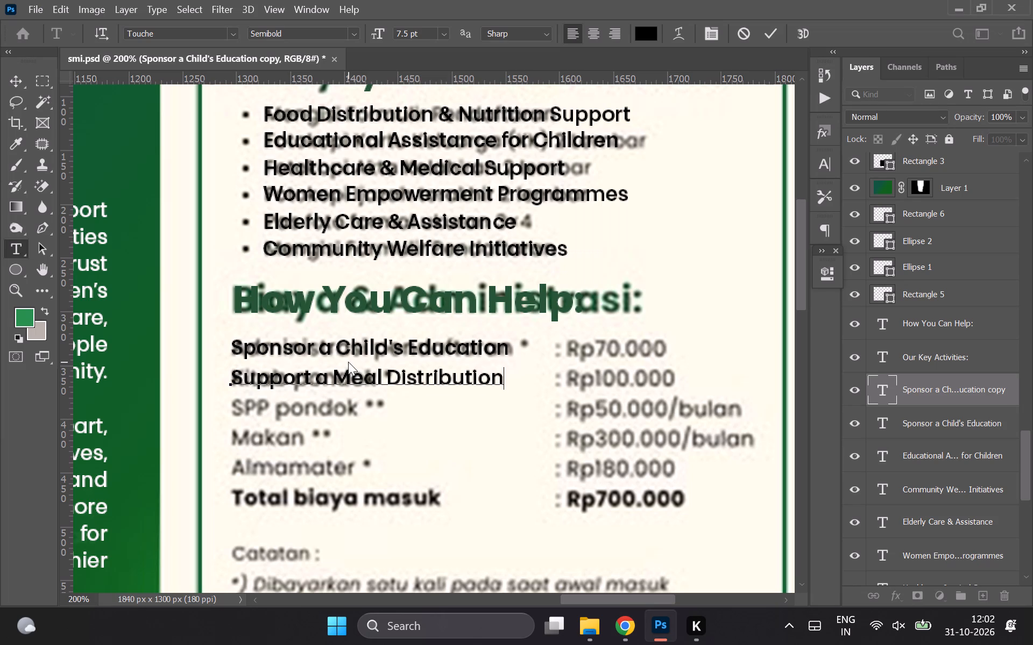
key(shift+Down)
key(shift+Down)
click(16, 84)
key(ctrl+j)
key(shift+Down)
key(shift+Down)
key(shift+Down)
key(Up)
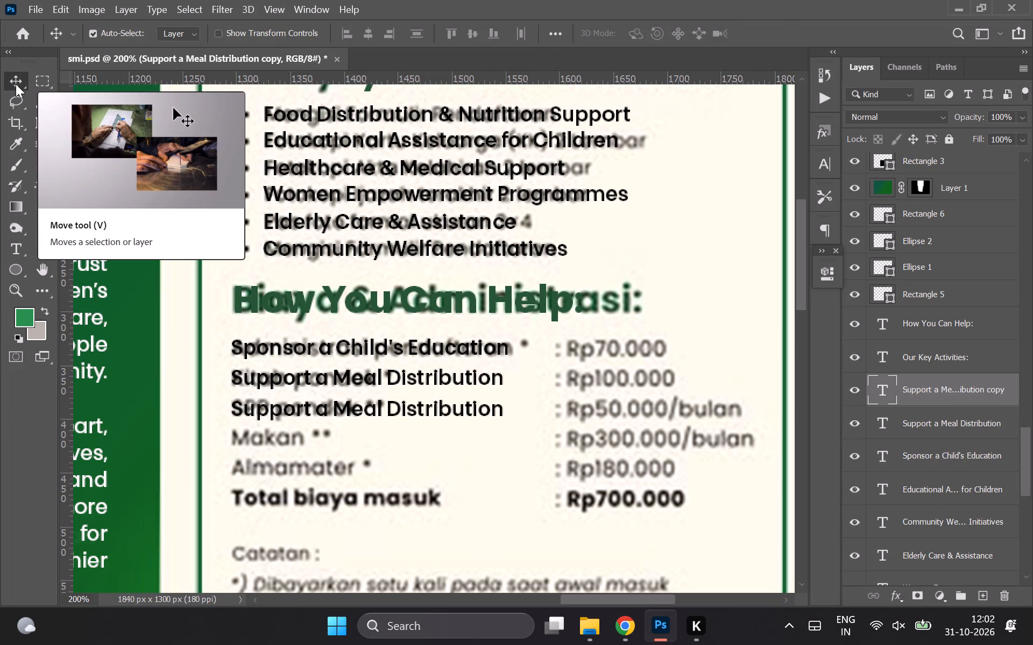
key(Up)
key(Up)
Recopy "Contribute to Medical Assistance" from ChatGPT, fine-tune the duplicate's position on the "SPP pondok" row, and replace its text with it.
key(alt+Tab)
key(ctrl+c)
key(alt+Tab)
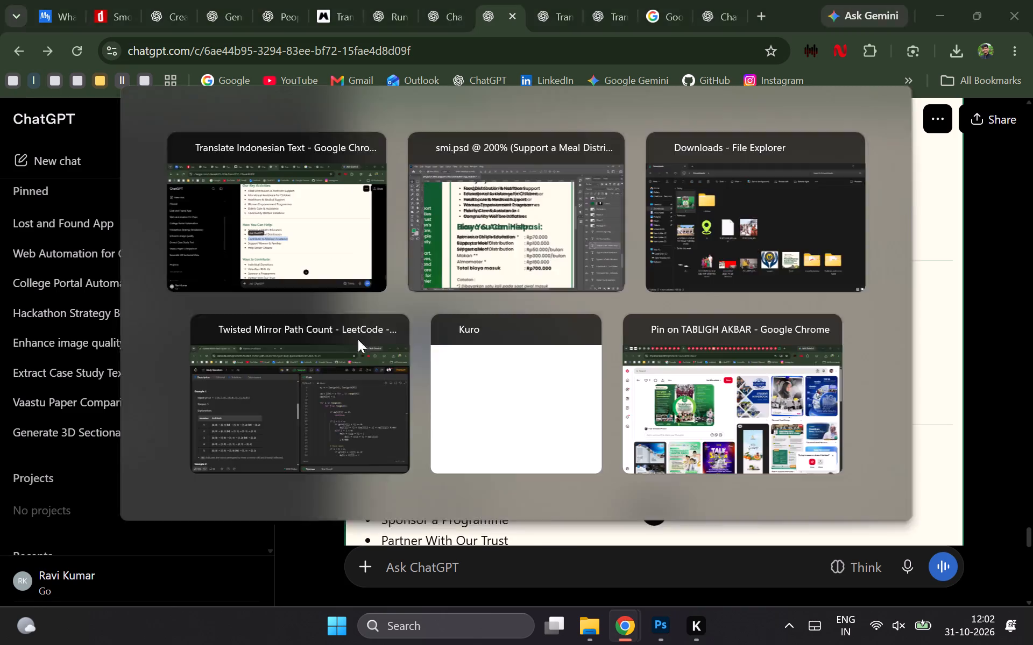
key(Down)
double_click(890, 399)
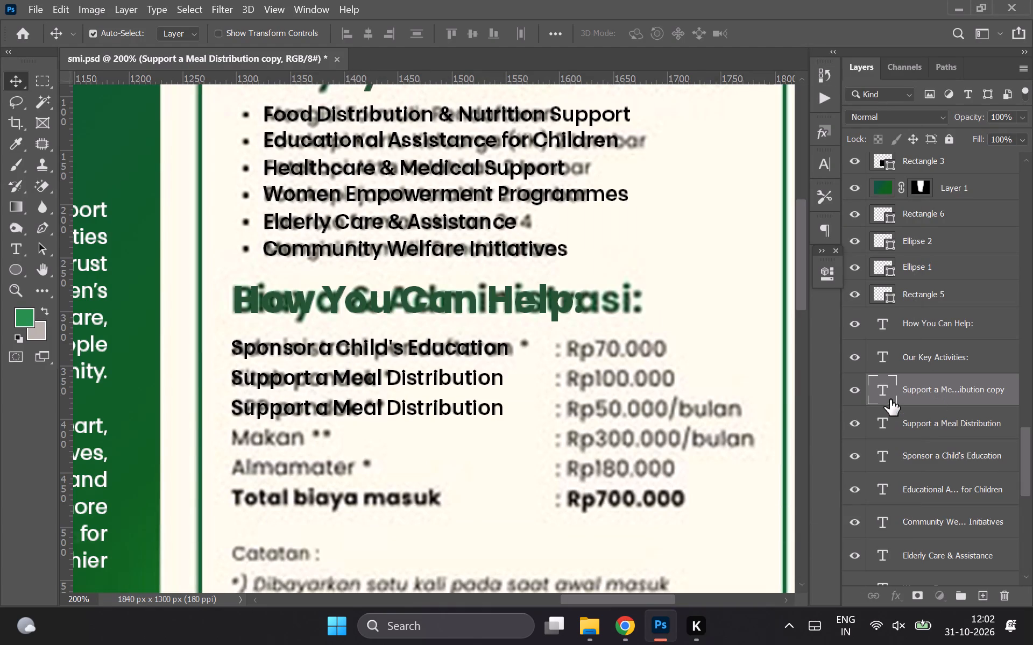
key(ctrl+v)
click(17, 72)
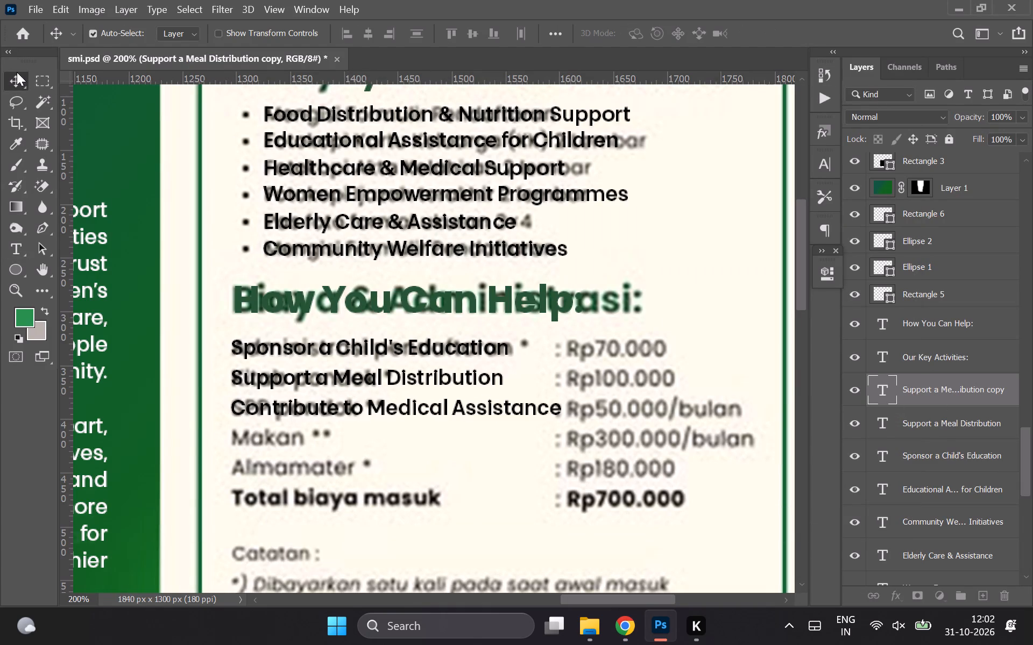
Duplicate the "Contribute to Medical Assistance" line onto the "Makan" row and replace its text with "Support Women & Families" from ChatGPT.
key(ctrl+j)
key(shift+Up)
key(shift+Down)
key(shift+Down)
key(shift+Down)
key(shift+Down)
key(Up)
key(alt+Tab)
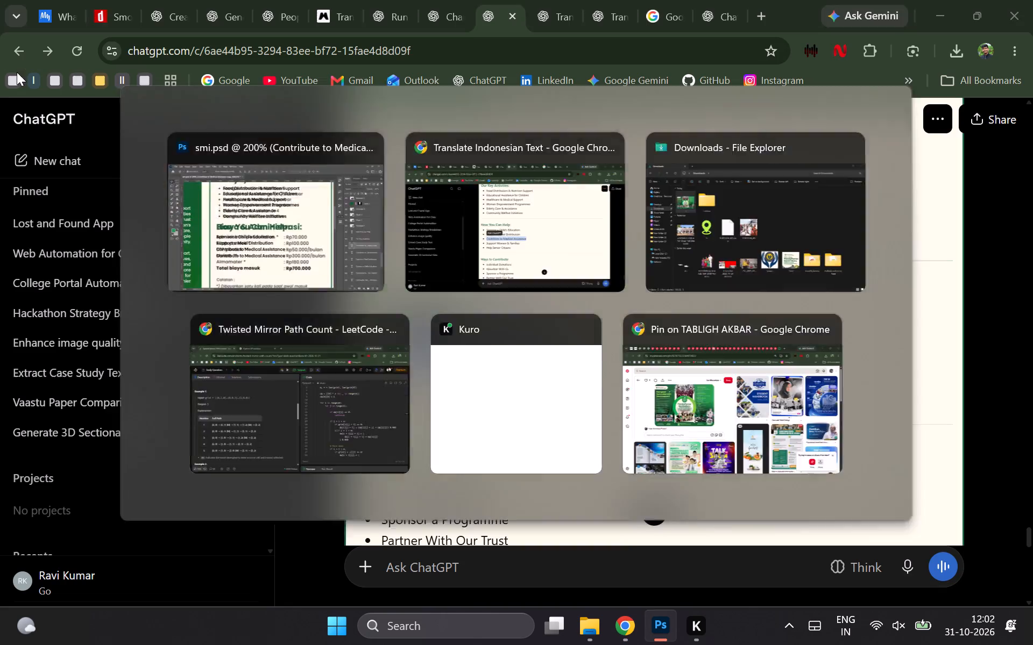
triple_click(409, 378)
key(ctrl+c)
key(alt+Tab)
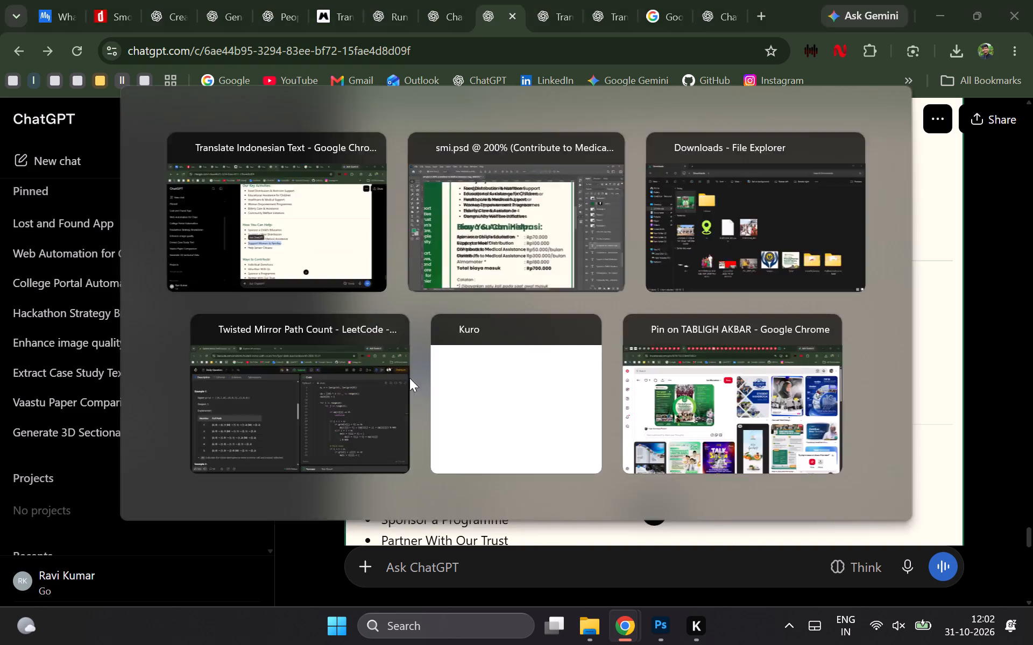
double_click(885, 402)
key(ctrl+v)
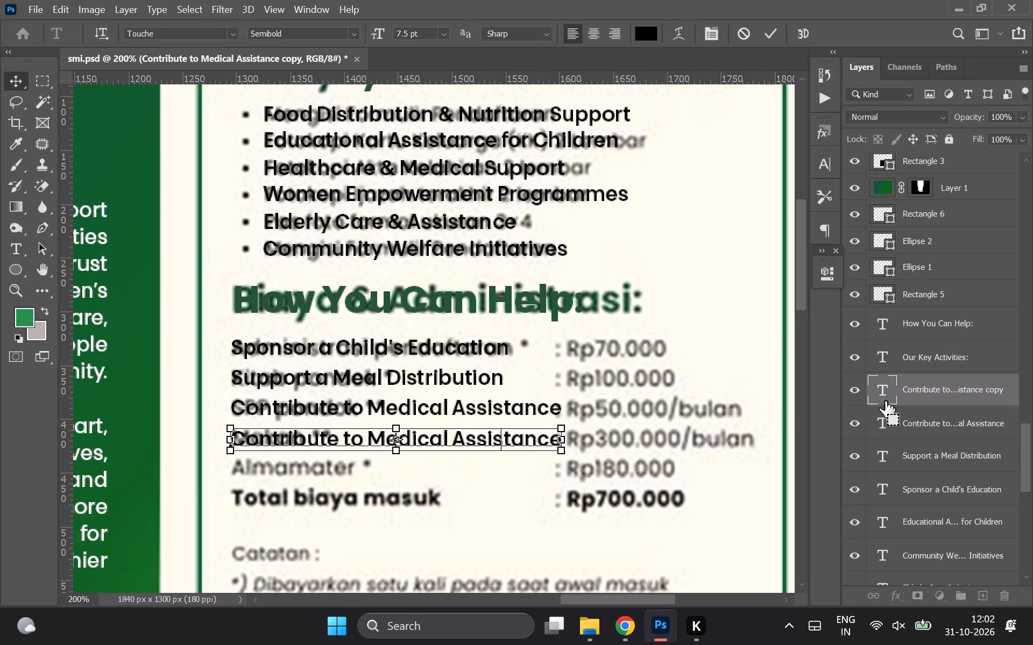
click(15, 79)
Duplicate the "Support Women & Families" line onto the "Almamater" row and replace its text with "Help Senior Citizens" from ChatGPT.
key(alt+Tab)
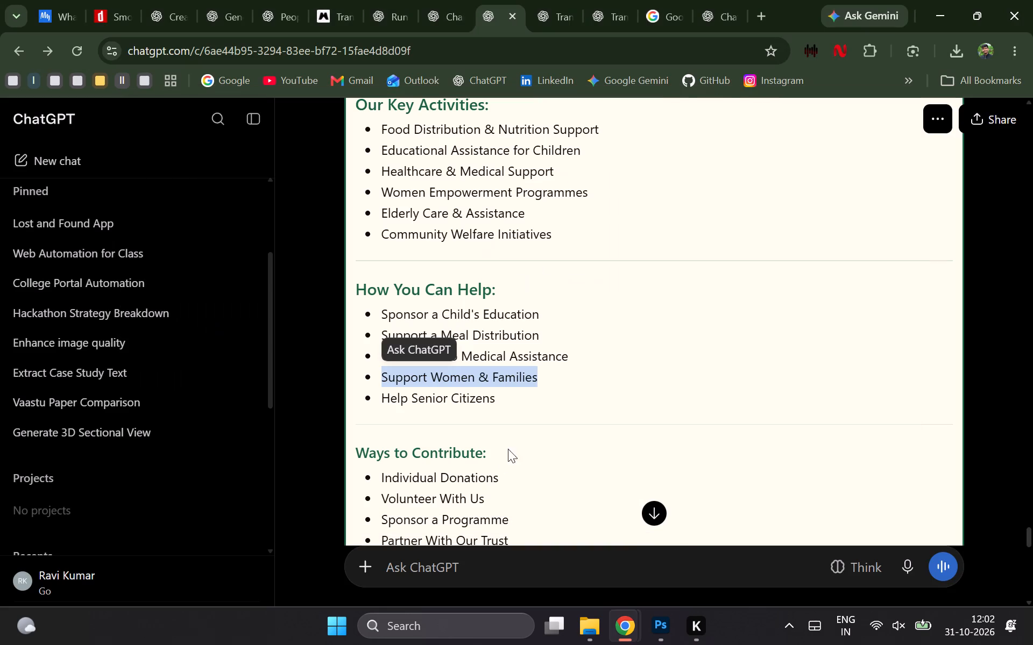
triple_click(430, 400)
key(ctrl+c)
key(alt+Tab)
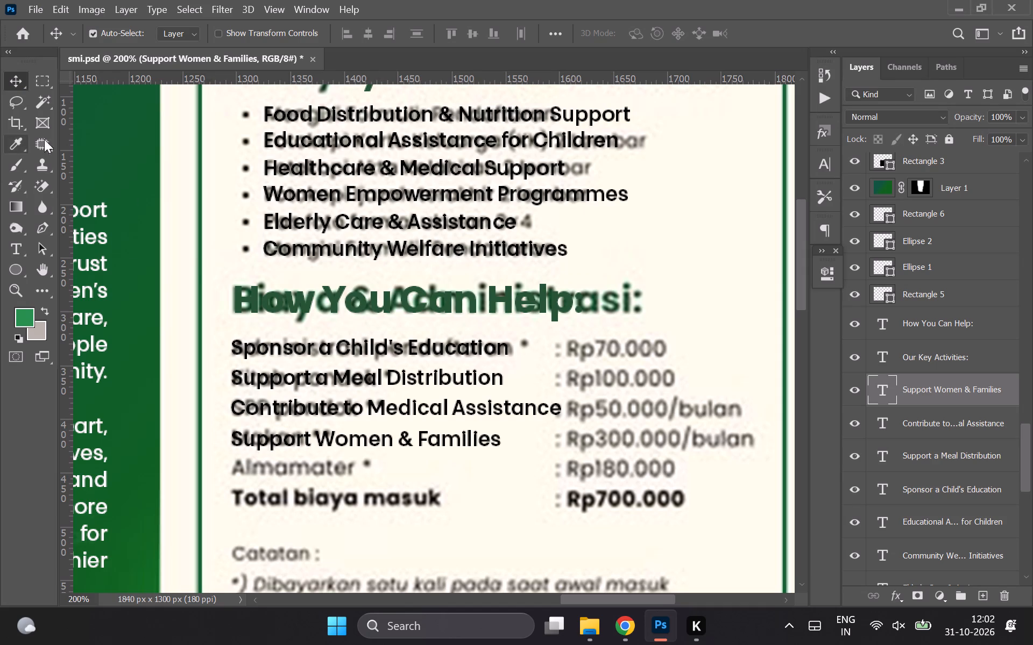
key(ctrl+j)
key(shift+Down)
key(shift+Down)
key(shift+Down)
key(Up)
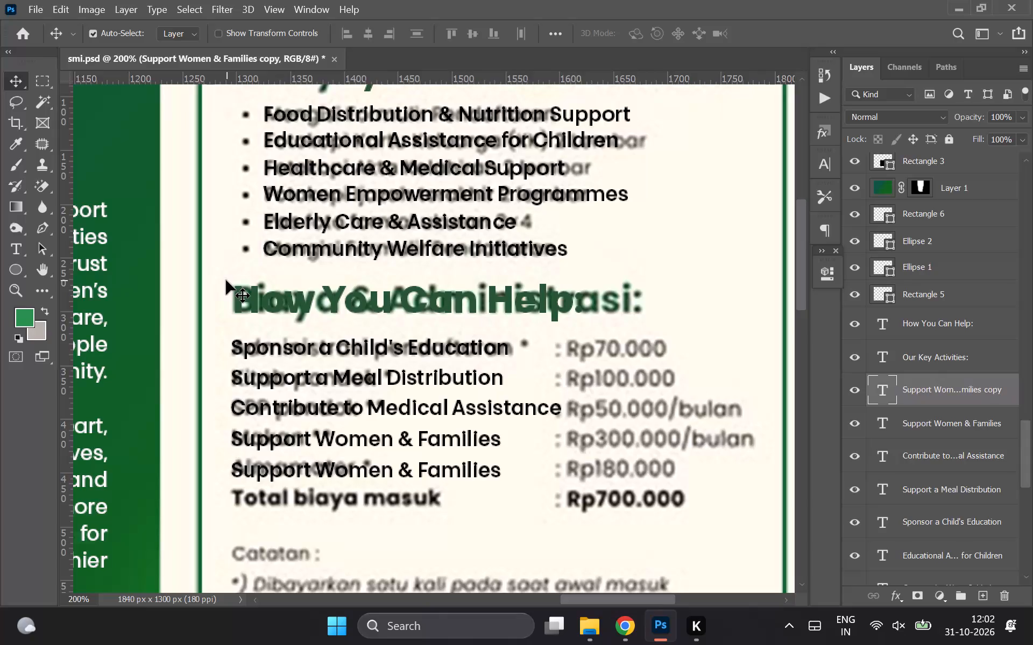
key(Up)
key(Up)
key(Up)
double_click(881, 394)
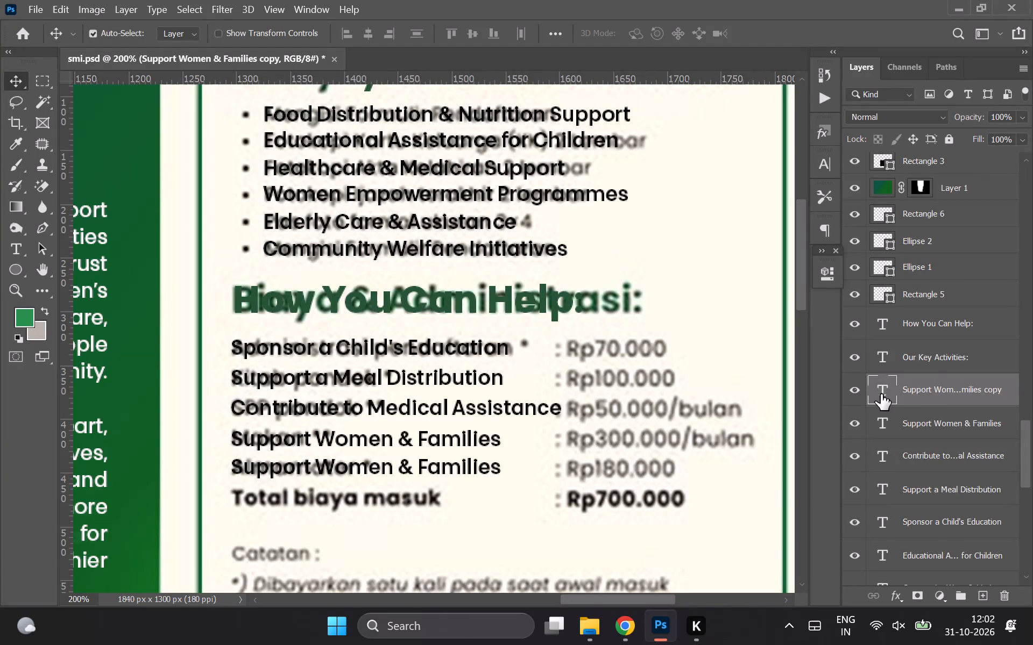
key(ctrl+v)
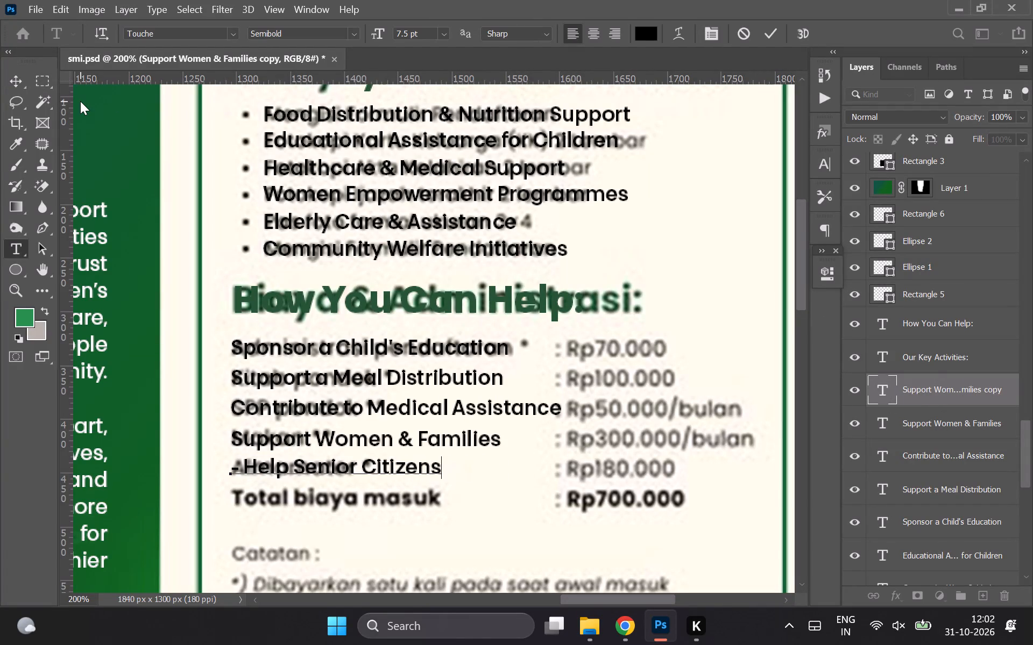
key(Home)
key(Delete)
key(Delete)
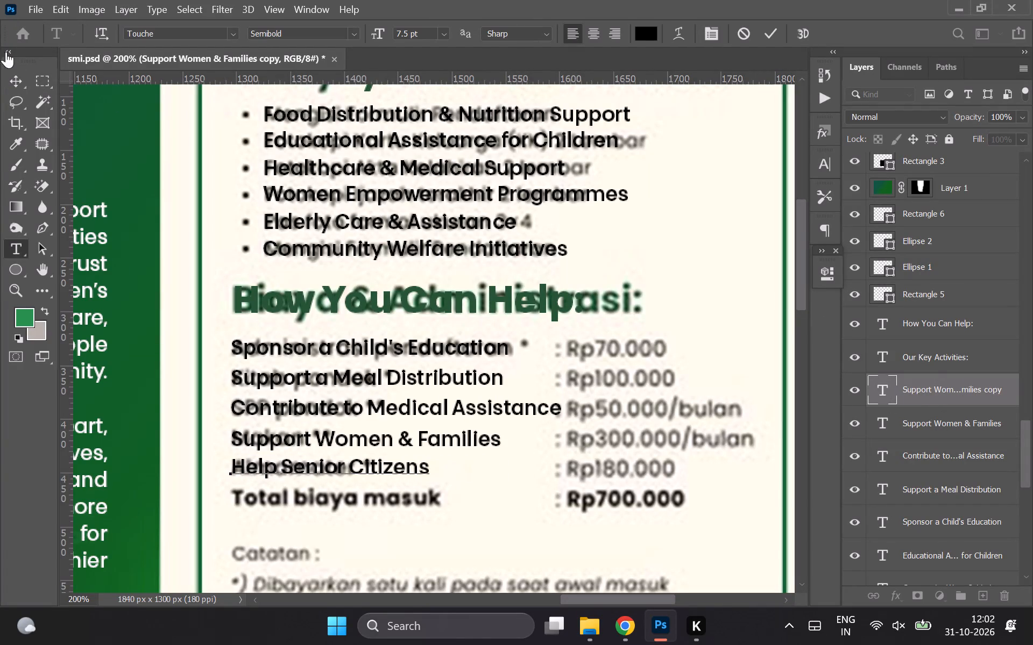
click(15, 83)
Nudge the "Support Women & Families" line up slightly and save the document.
click(351, 435)
key(Up)
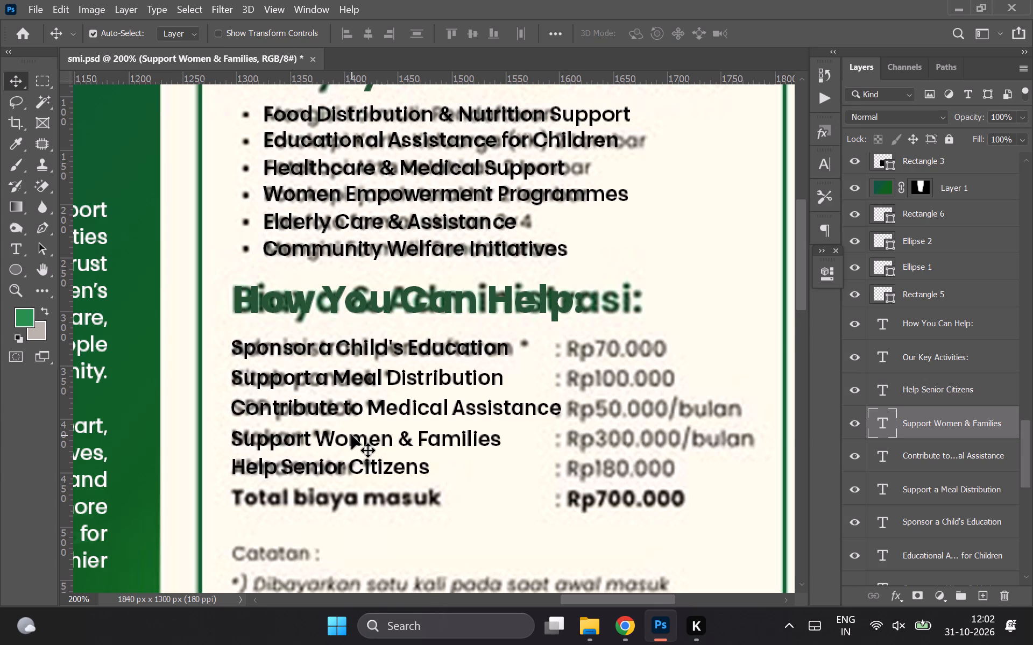
key(ctrl+s)
Copy "Ways to Contribute:" from ChatGPT and duplicate the "How You Can Help:" heading down onto the "Catatan :" row.
scroll(363, 439, down, 1)
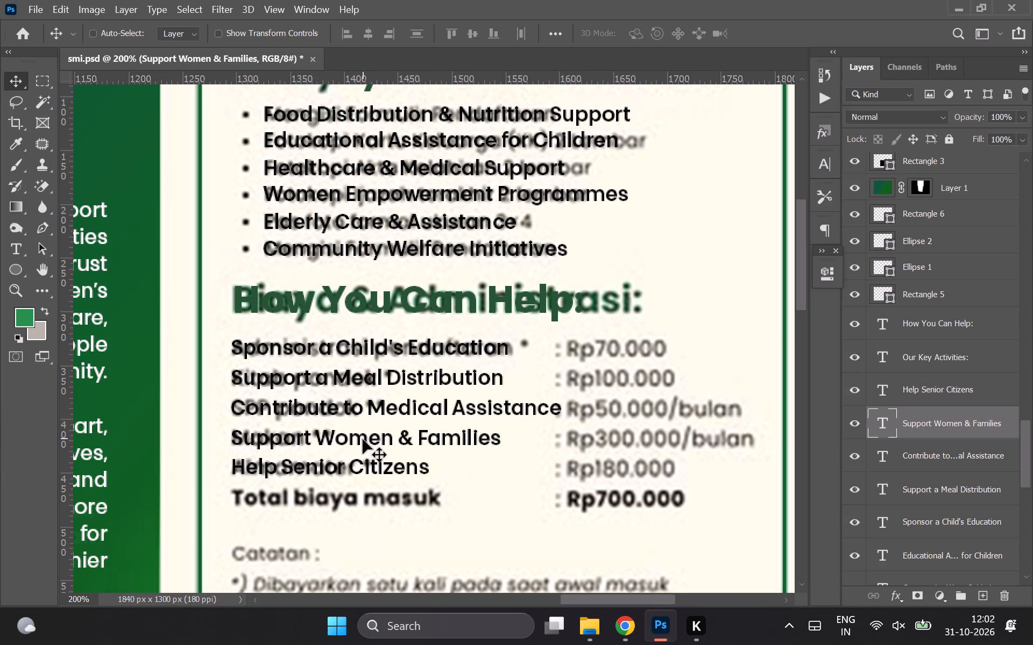
scroll(393, 463, down, 1)
scroll(418, 509, down, 1)
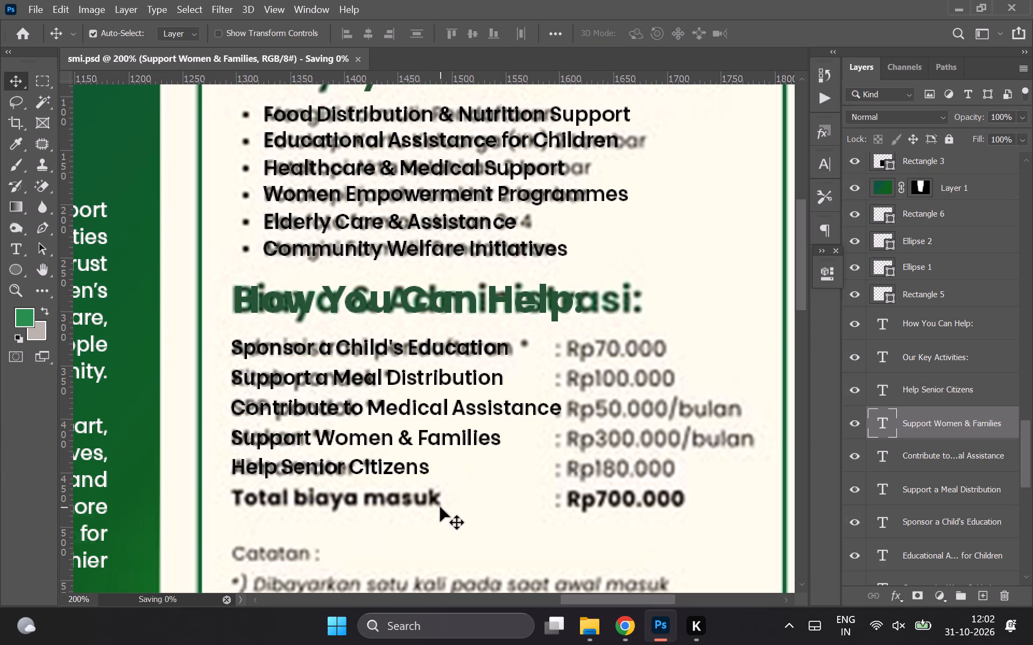
scroll(440, 507, down, 2)
key(alt+Tab)
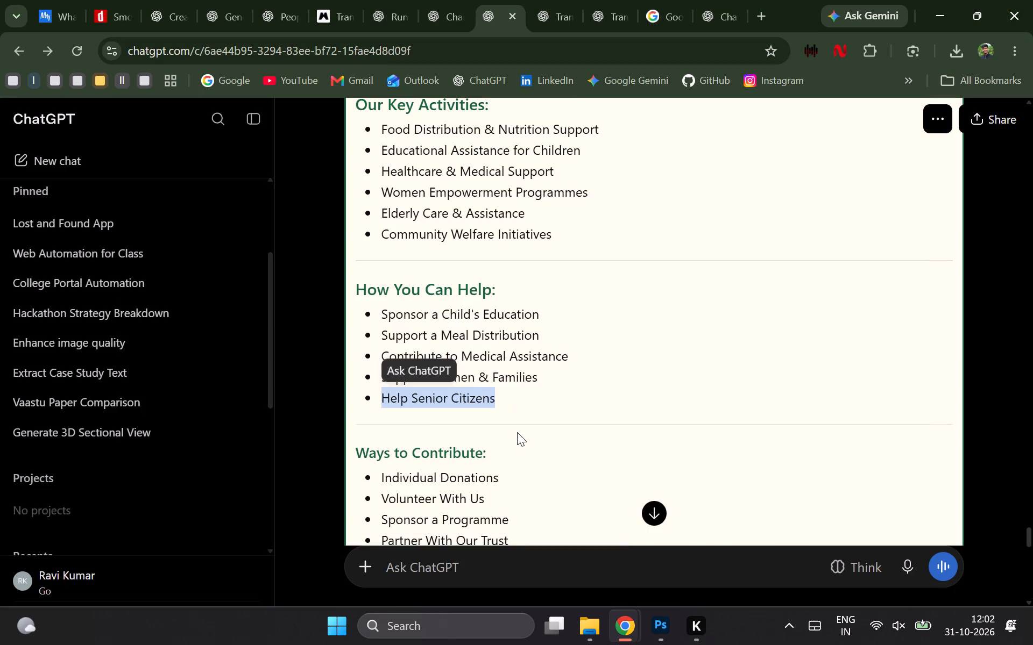
scroll(517, 432, down, 1)
triple_click(395, 367)
key(ctrl+c)
key(alt+Tab)
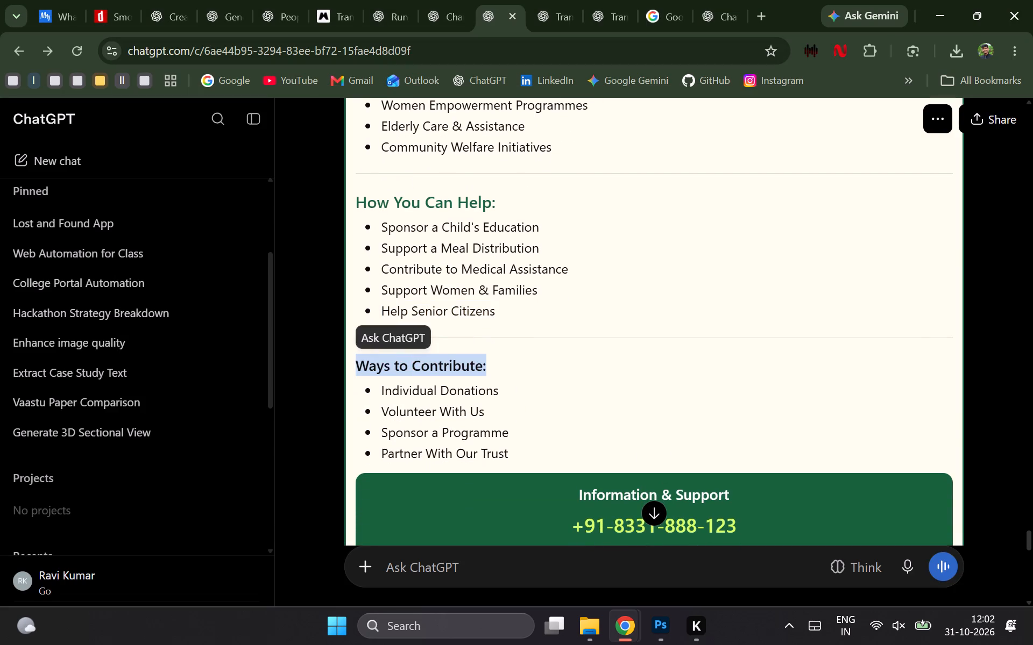
scroll(353, 411, down, 1)
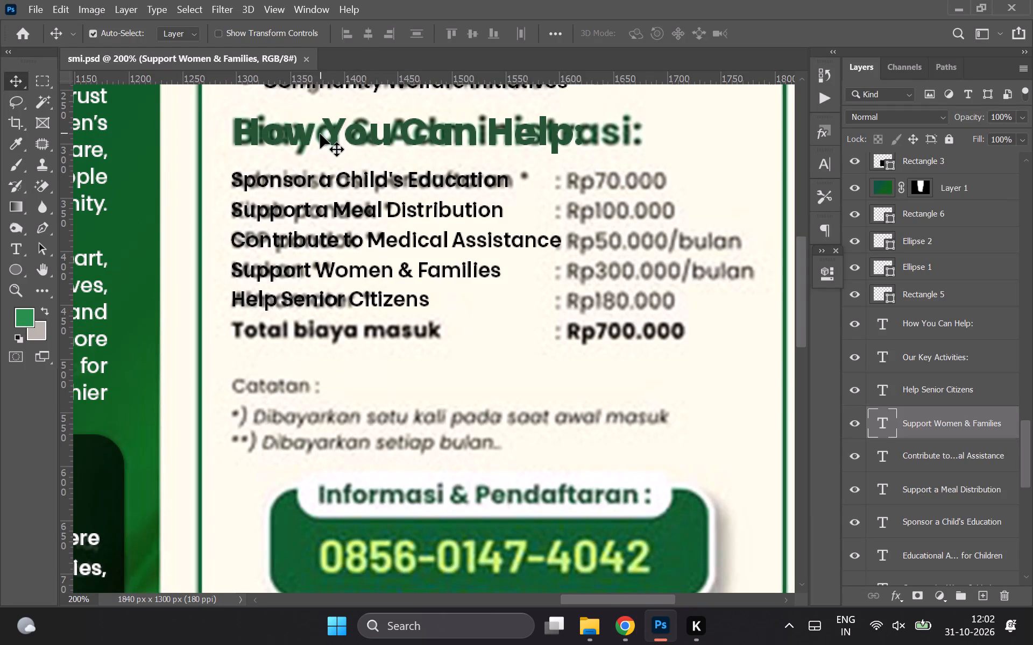
click(320, 134)
key(ctrl+j)
key(shift+Up)
key(shift+Down)
key(shift+Down)
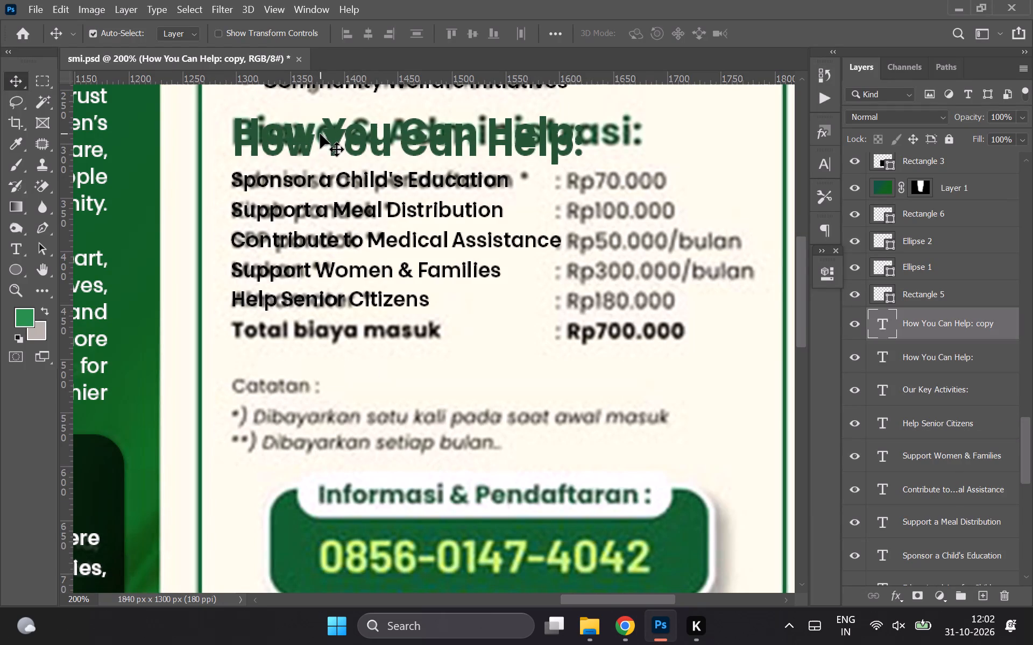
key(shift+Down)
key(shift+Down)
key(shift+Down)
key(shift+Down)
key(shift+Down)
key(shift+Down)
key(shift+Down)
key(shift+Down)
key(shift+Down)
key(shift+Down)
key(shift+Down)
key(shift+Down)
key(shift+Down)
key(shift+Down)
key(shift+Down)
key(shift+Down)
key(shift+Down)
key(shift+Down)
key(shift+Down)
key(shift+Down)
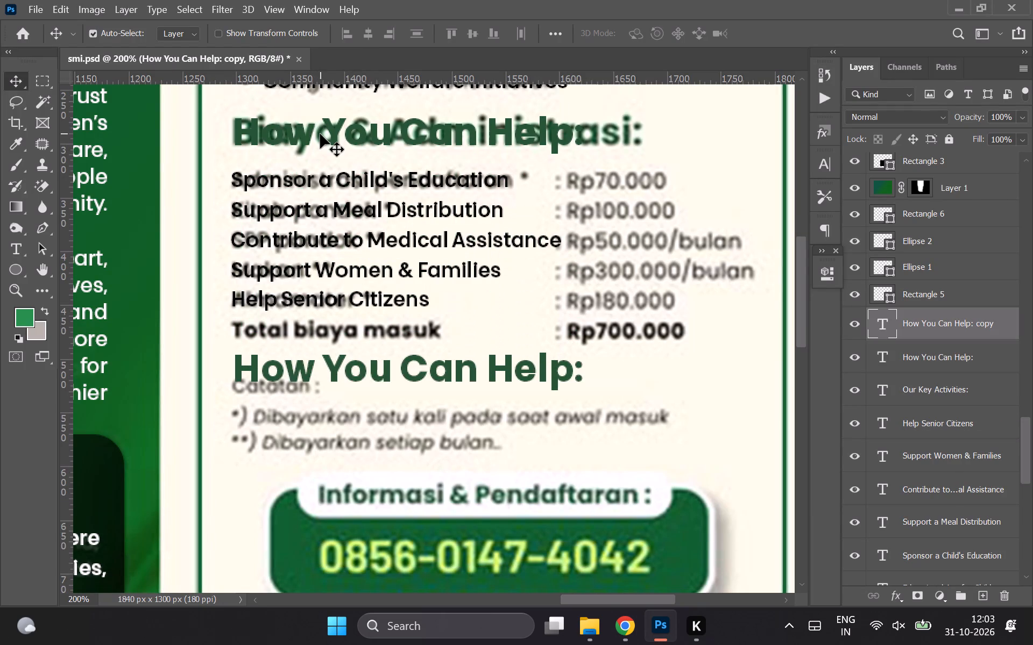
key(shift+Down)
key(Down)
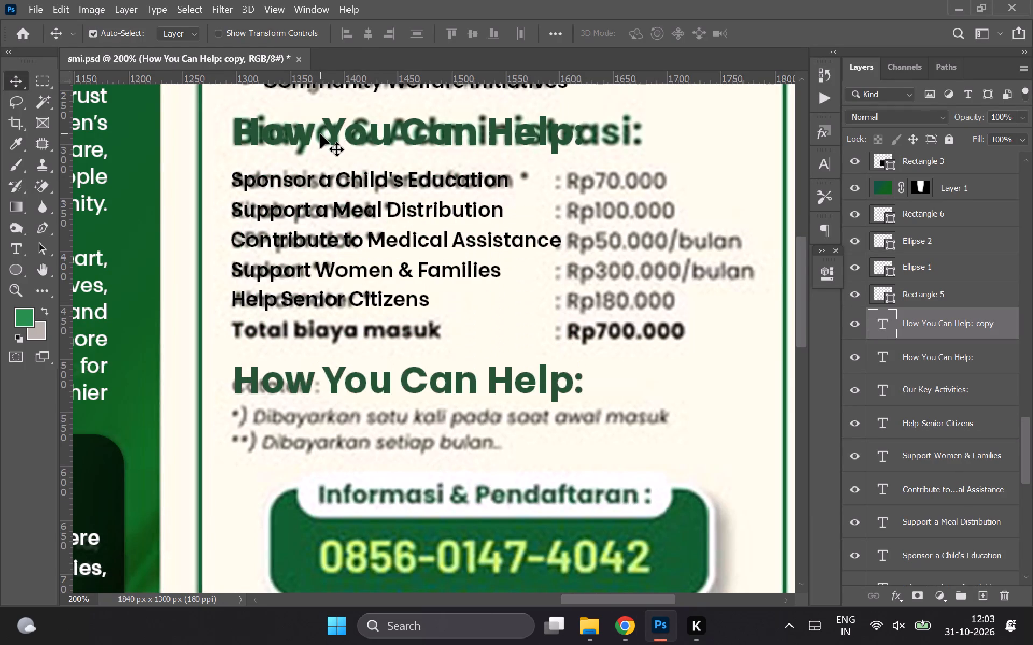
Replace the duplicated heading's text with "Ways to Contribute:", removing the pasted dash.
double_click(874, 328)
key(ctrl+v)
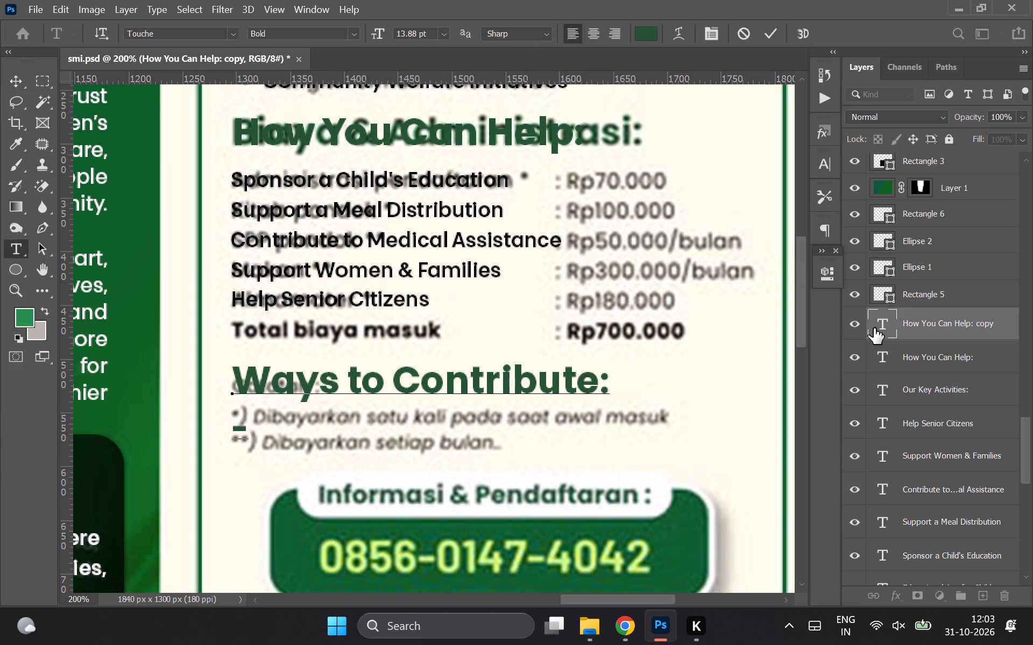
key(BackSpace)
key(BackSpace)
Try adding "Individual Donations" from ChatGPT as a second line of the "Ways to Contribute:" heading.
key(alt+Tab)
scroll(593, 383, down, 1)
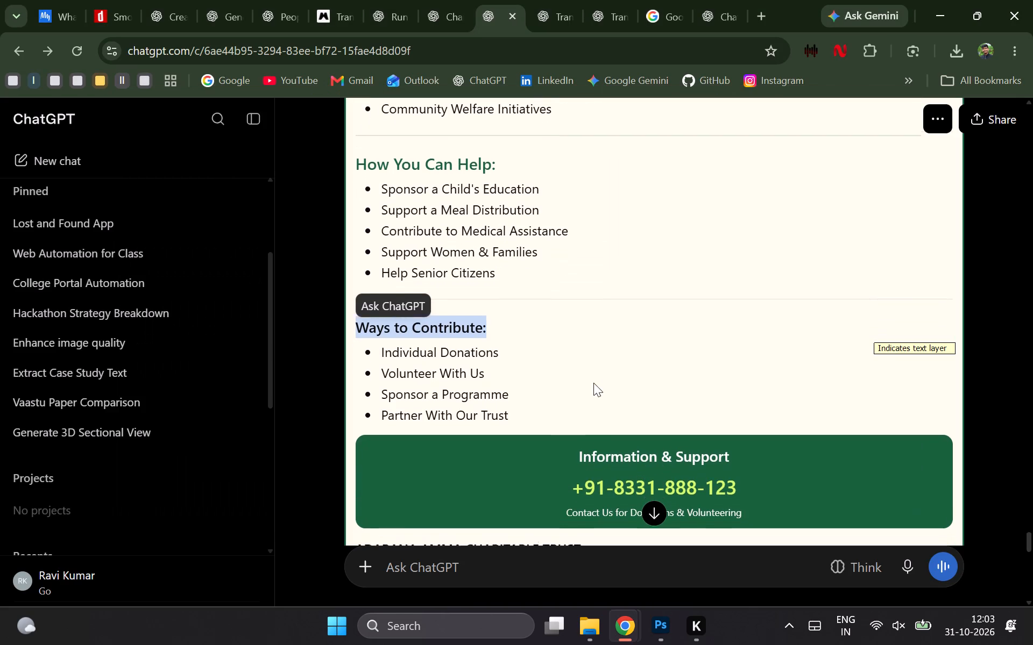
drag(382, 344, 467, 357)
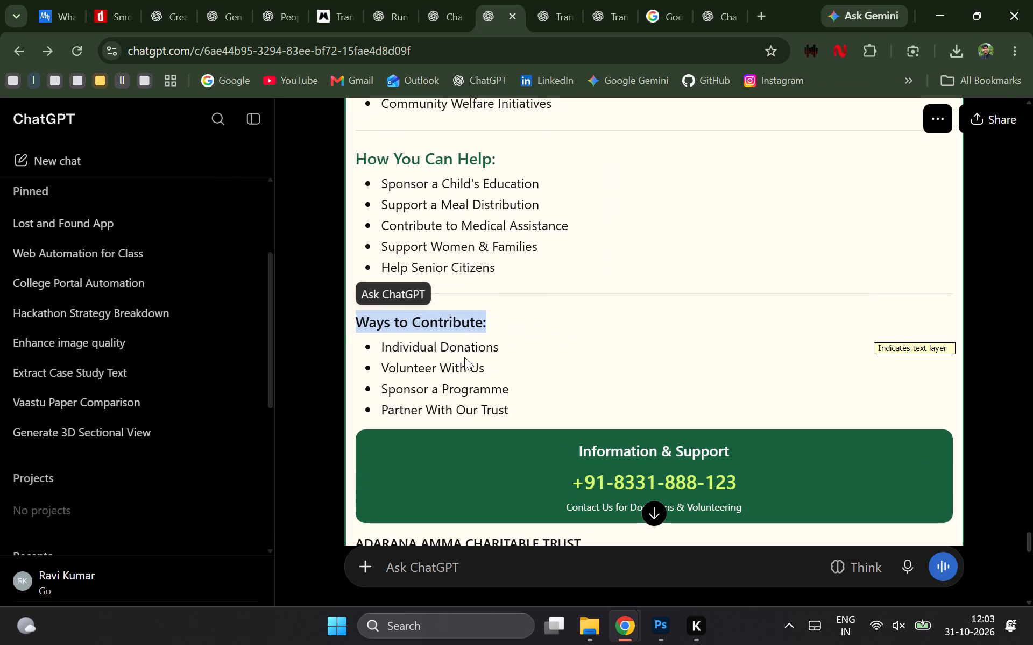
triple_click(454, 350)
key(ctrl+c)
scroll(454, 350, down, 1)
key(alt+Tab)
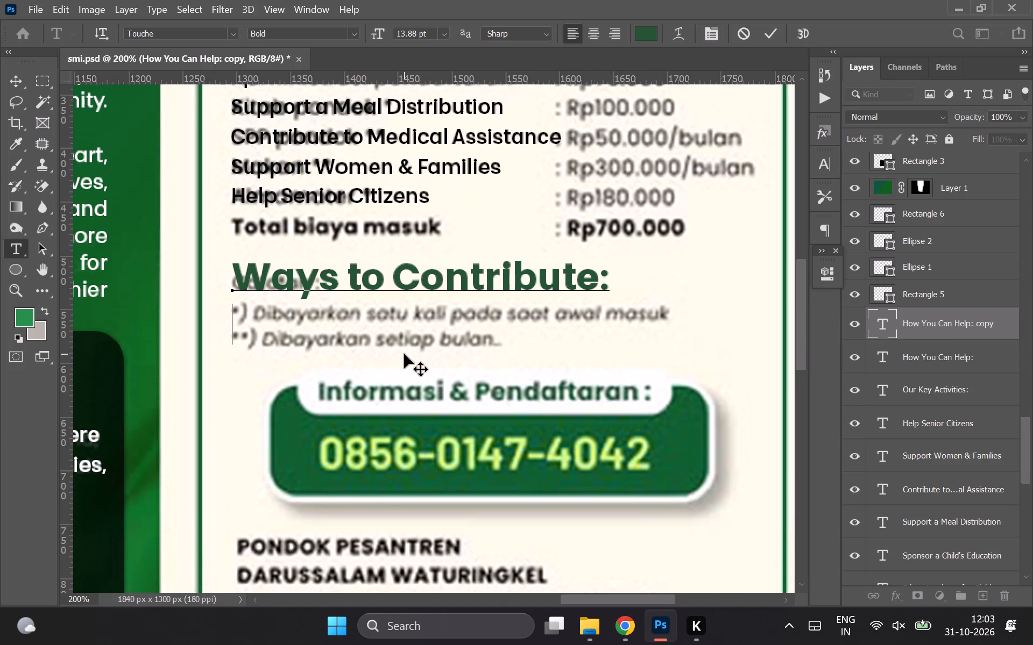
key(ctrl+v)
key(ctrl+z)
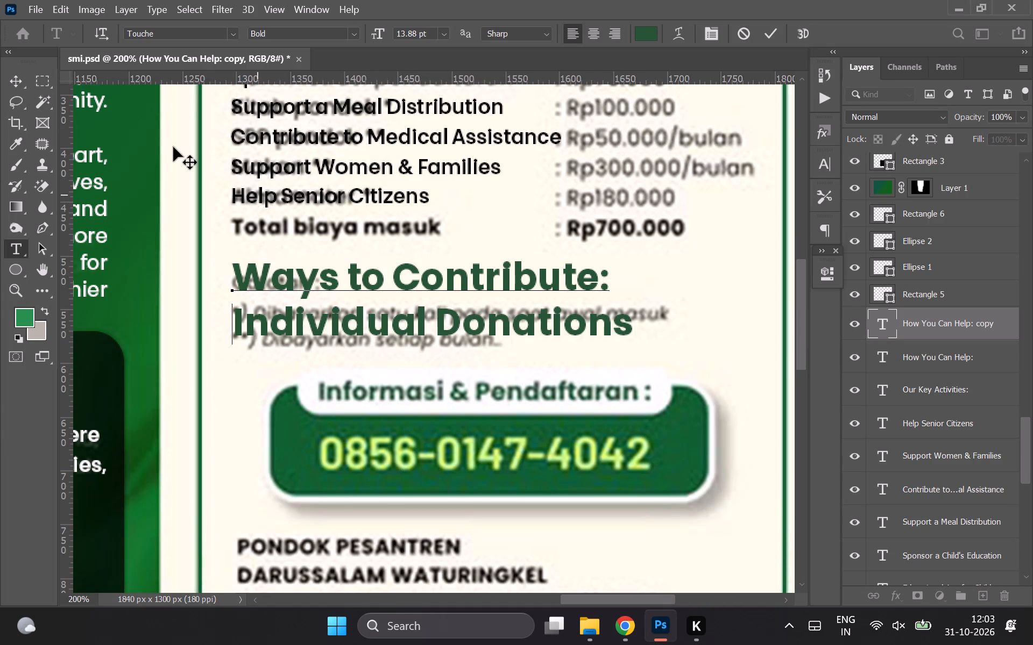
Remove the empty second line from the "Ways to Contribute:" heading and finish editing it.
key(BackSpace)
click(10, 89)
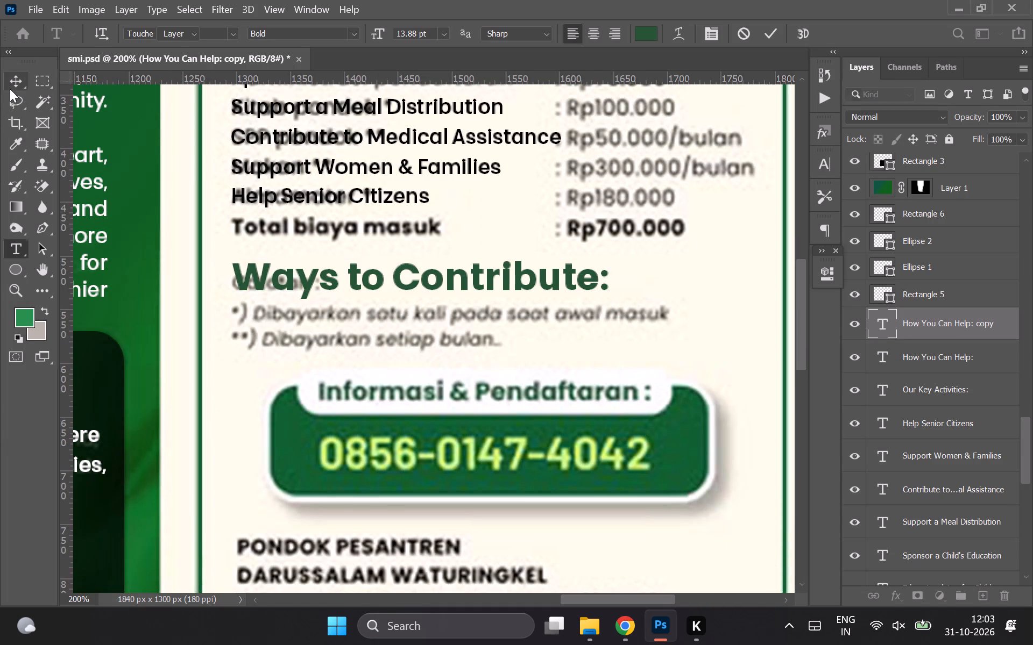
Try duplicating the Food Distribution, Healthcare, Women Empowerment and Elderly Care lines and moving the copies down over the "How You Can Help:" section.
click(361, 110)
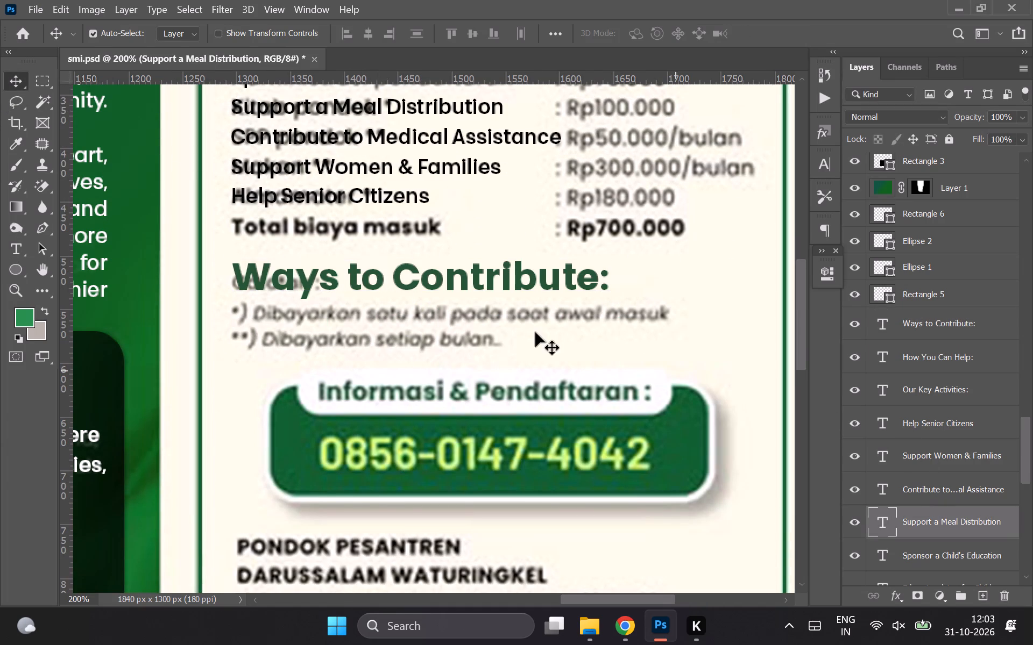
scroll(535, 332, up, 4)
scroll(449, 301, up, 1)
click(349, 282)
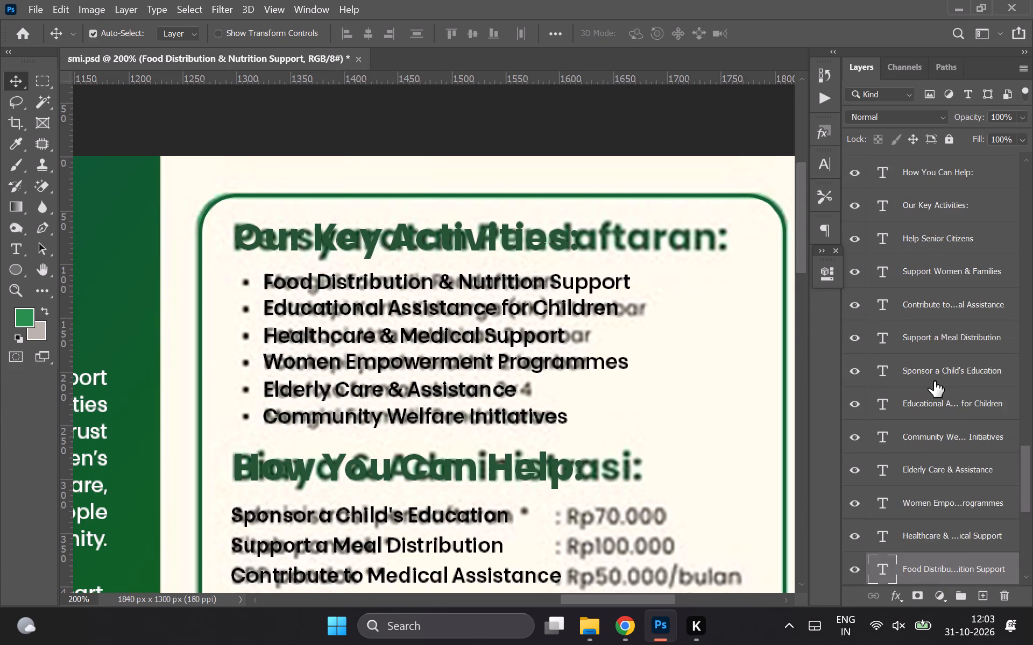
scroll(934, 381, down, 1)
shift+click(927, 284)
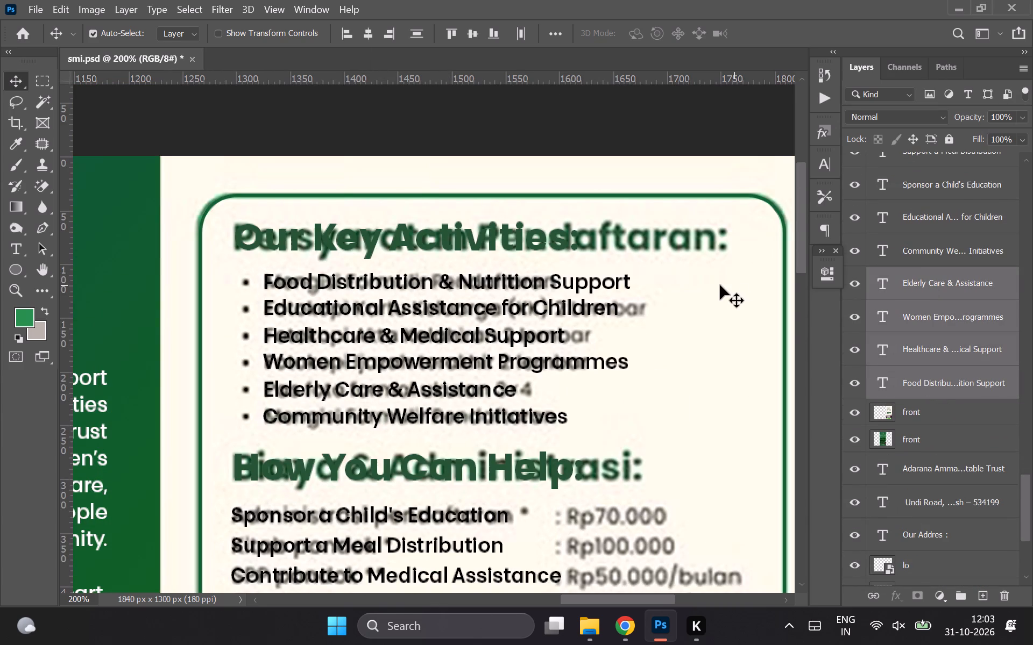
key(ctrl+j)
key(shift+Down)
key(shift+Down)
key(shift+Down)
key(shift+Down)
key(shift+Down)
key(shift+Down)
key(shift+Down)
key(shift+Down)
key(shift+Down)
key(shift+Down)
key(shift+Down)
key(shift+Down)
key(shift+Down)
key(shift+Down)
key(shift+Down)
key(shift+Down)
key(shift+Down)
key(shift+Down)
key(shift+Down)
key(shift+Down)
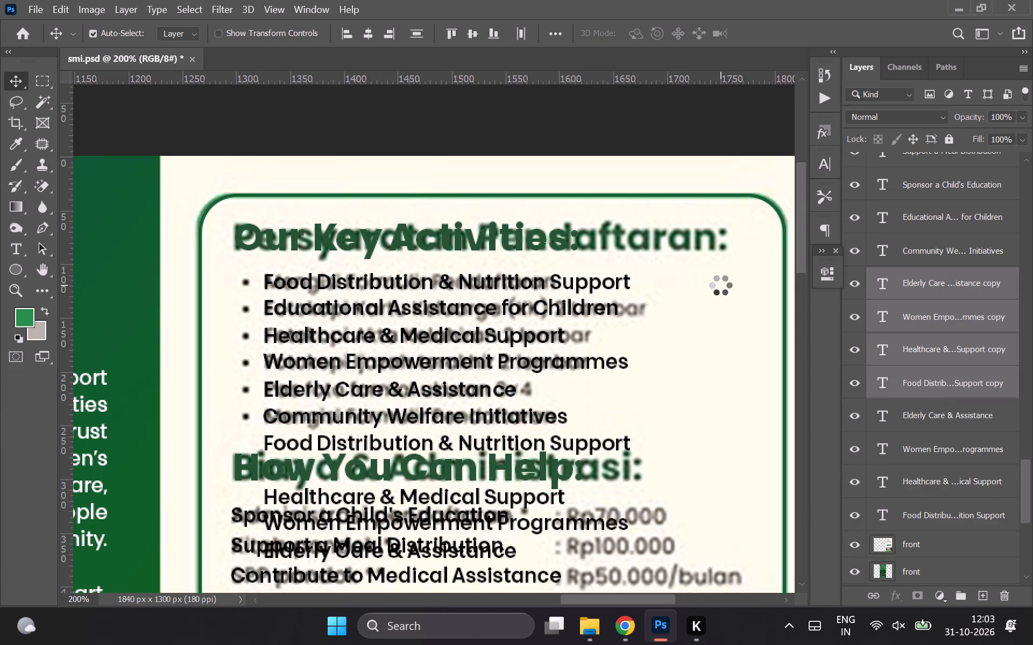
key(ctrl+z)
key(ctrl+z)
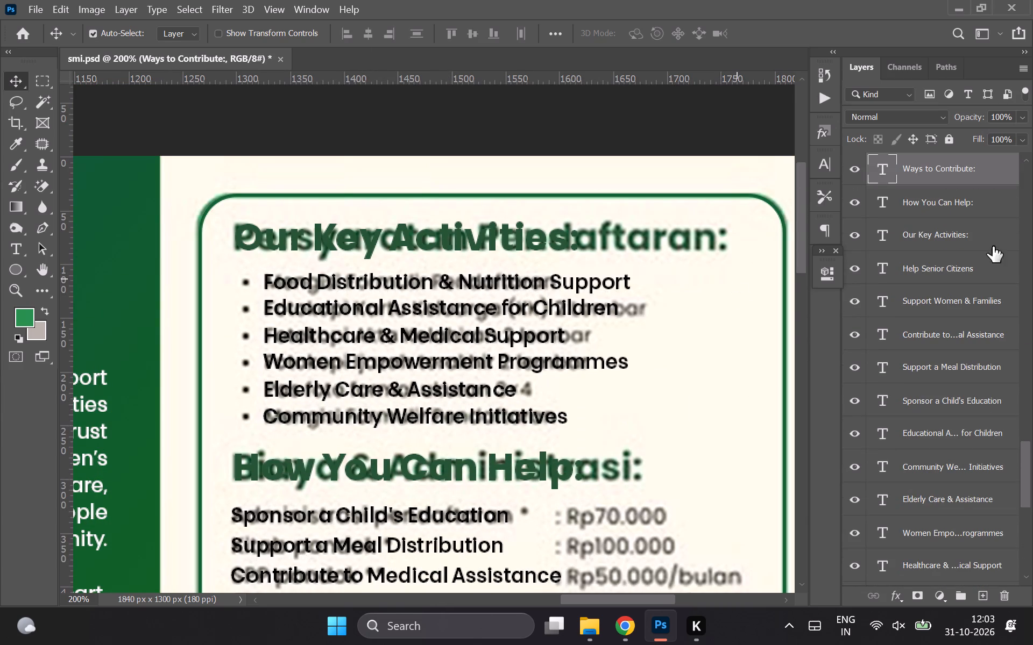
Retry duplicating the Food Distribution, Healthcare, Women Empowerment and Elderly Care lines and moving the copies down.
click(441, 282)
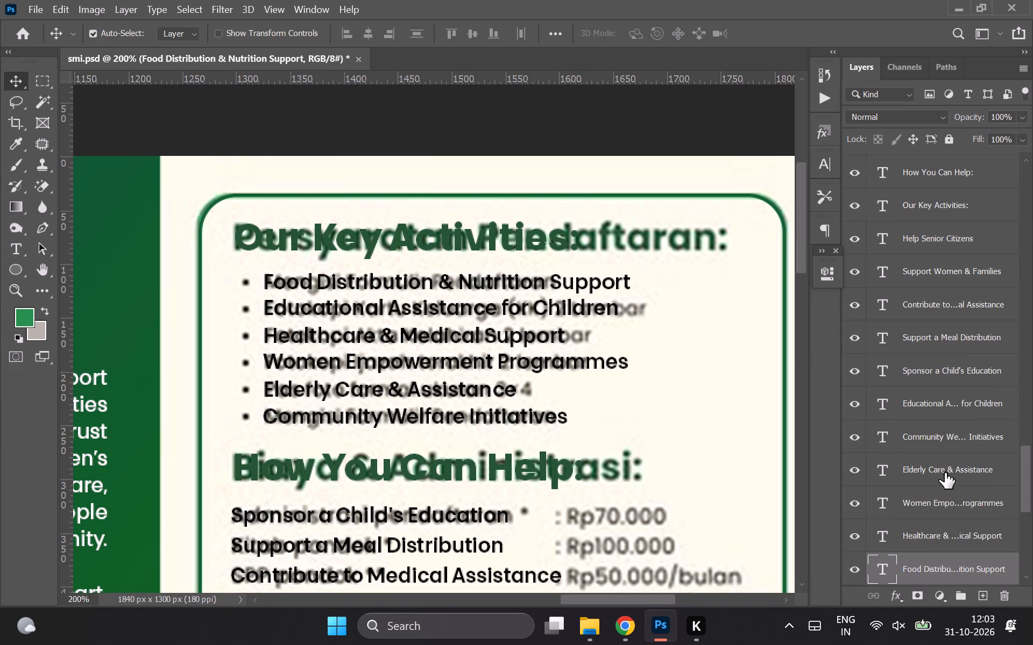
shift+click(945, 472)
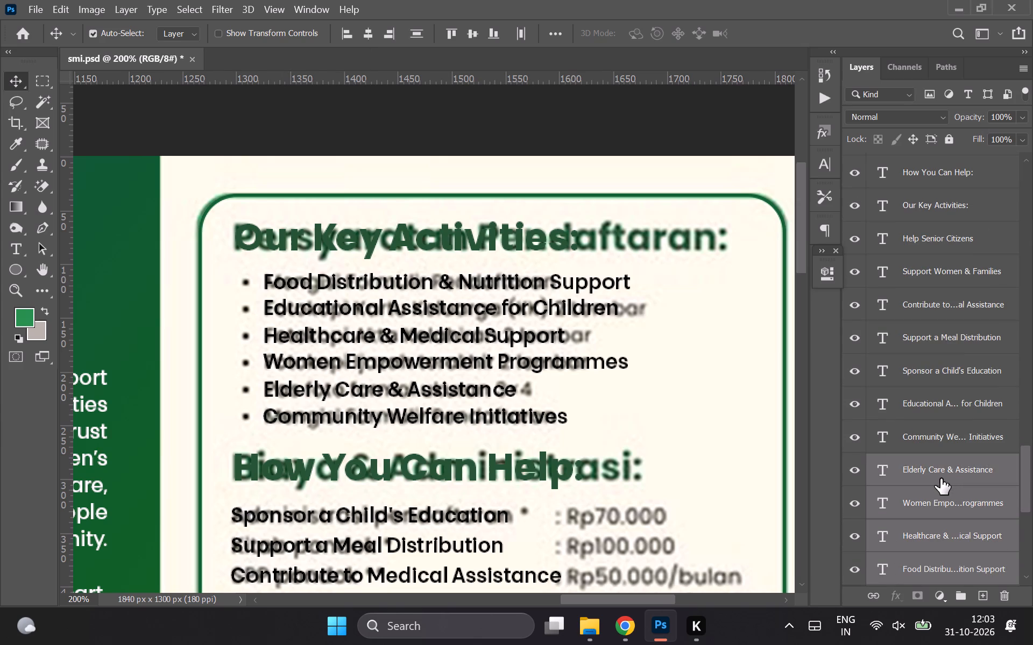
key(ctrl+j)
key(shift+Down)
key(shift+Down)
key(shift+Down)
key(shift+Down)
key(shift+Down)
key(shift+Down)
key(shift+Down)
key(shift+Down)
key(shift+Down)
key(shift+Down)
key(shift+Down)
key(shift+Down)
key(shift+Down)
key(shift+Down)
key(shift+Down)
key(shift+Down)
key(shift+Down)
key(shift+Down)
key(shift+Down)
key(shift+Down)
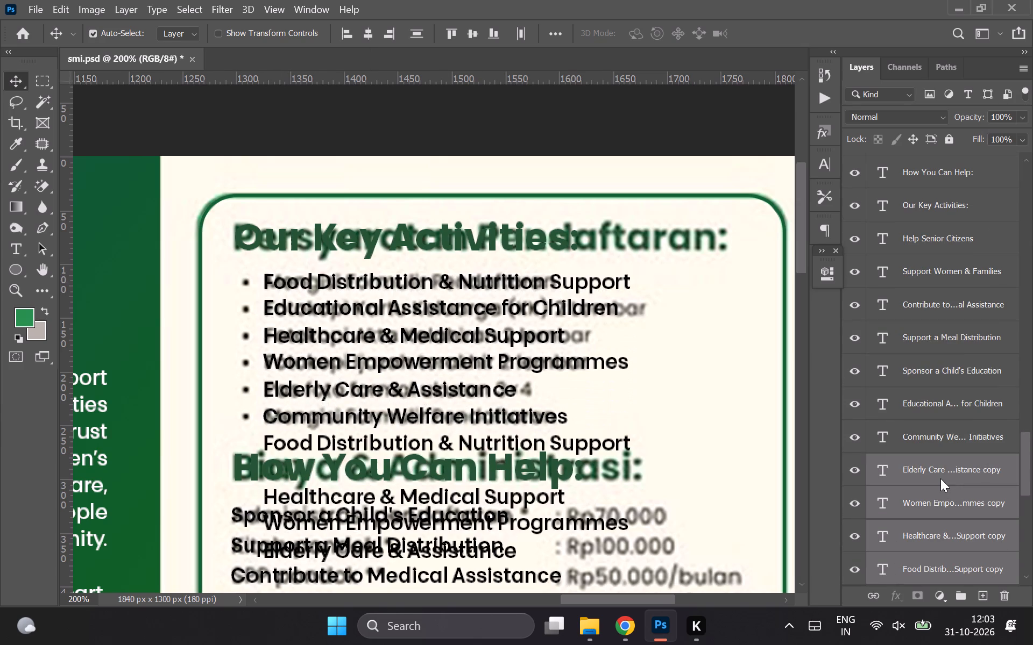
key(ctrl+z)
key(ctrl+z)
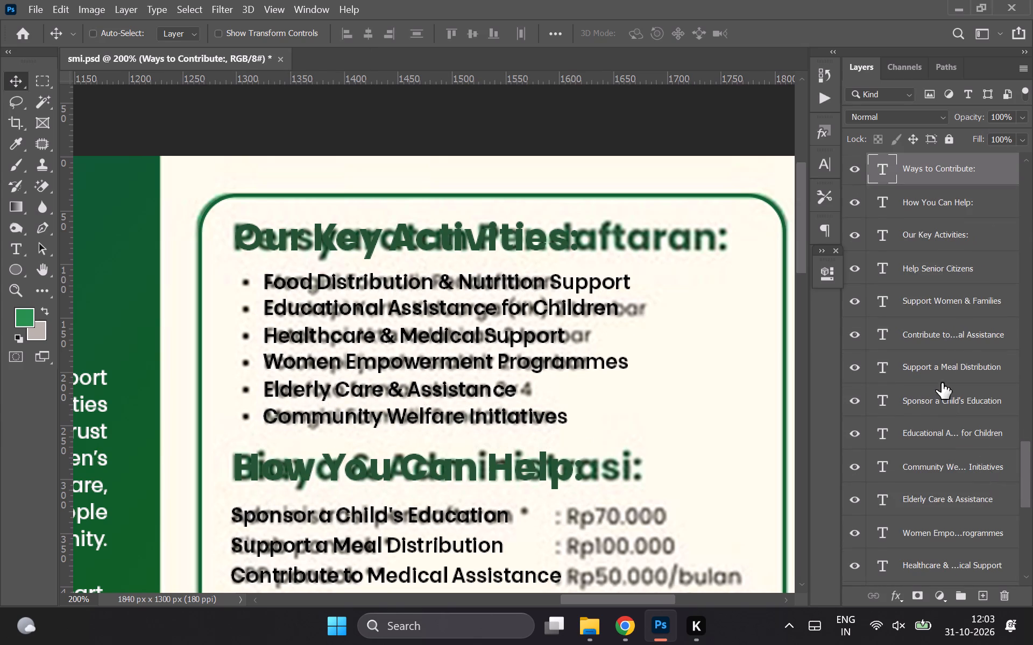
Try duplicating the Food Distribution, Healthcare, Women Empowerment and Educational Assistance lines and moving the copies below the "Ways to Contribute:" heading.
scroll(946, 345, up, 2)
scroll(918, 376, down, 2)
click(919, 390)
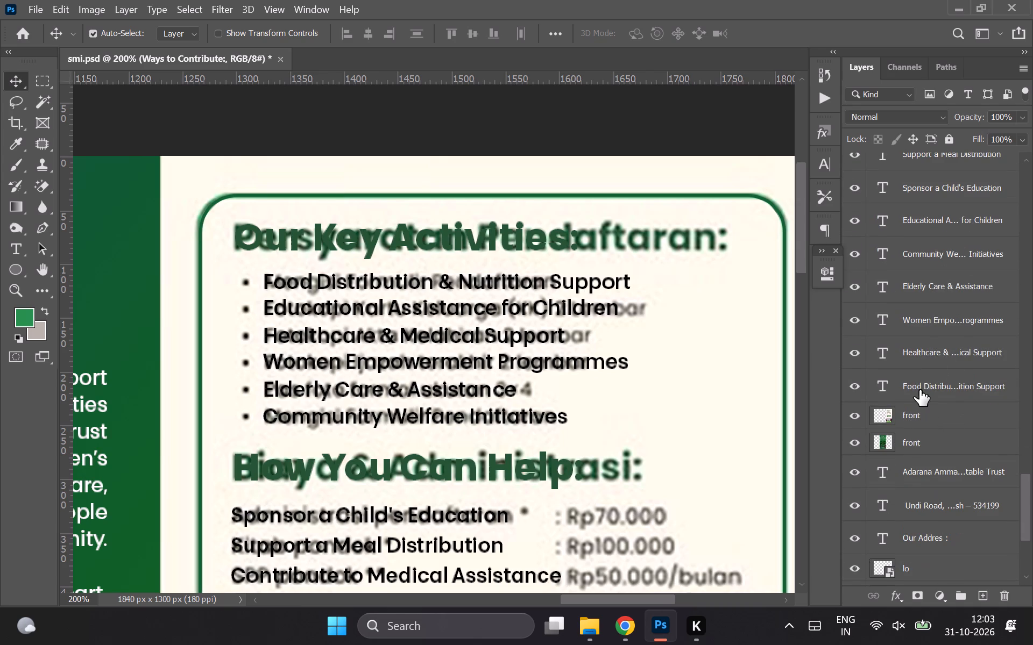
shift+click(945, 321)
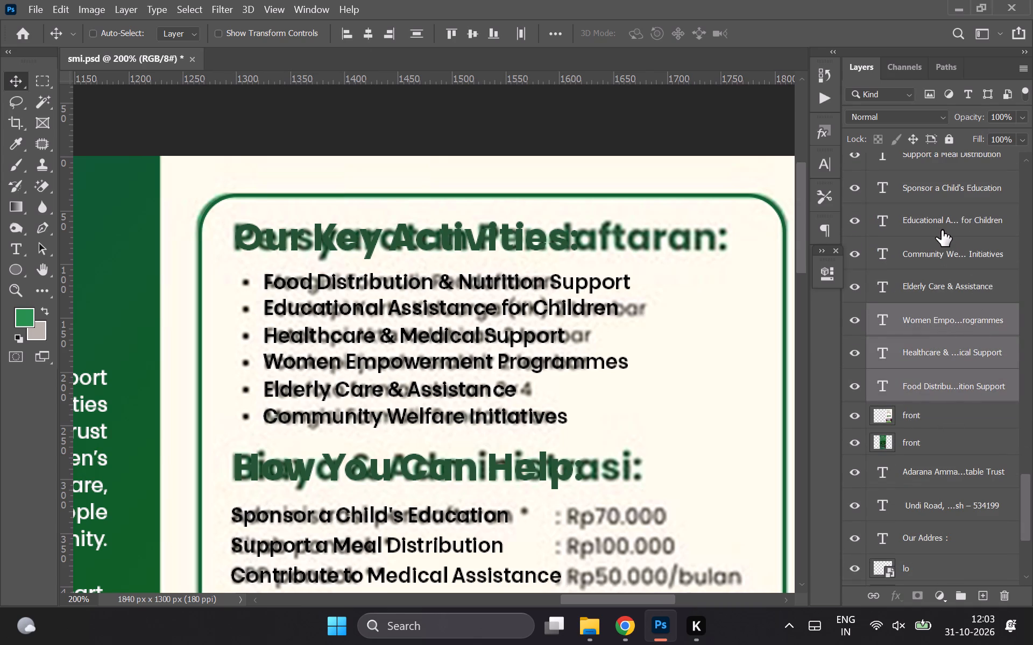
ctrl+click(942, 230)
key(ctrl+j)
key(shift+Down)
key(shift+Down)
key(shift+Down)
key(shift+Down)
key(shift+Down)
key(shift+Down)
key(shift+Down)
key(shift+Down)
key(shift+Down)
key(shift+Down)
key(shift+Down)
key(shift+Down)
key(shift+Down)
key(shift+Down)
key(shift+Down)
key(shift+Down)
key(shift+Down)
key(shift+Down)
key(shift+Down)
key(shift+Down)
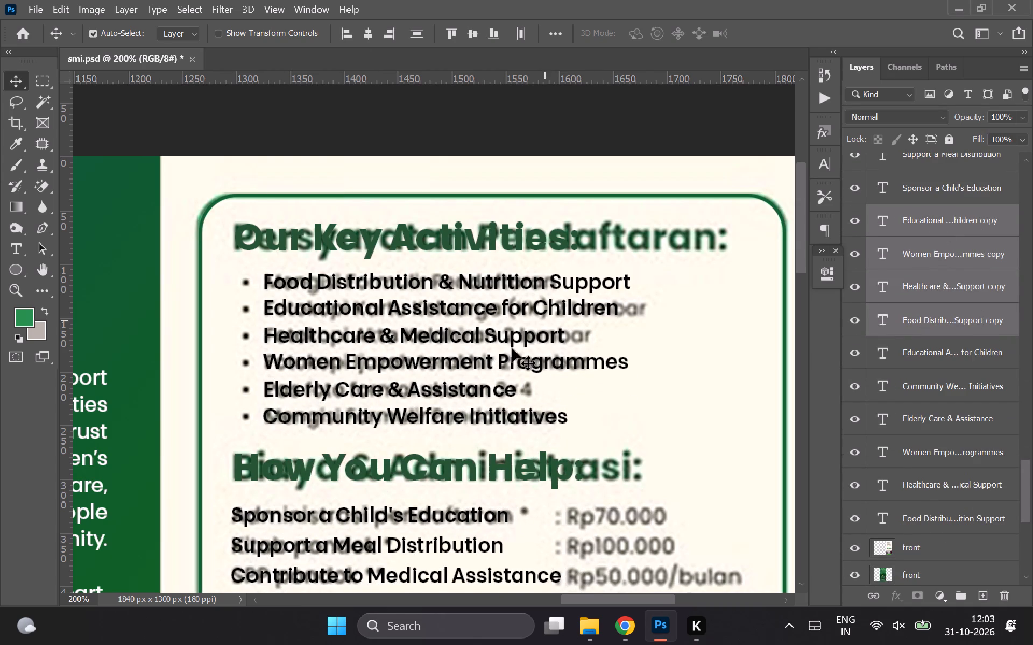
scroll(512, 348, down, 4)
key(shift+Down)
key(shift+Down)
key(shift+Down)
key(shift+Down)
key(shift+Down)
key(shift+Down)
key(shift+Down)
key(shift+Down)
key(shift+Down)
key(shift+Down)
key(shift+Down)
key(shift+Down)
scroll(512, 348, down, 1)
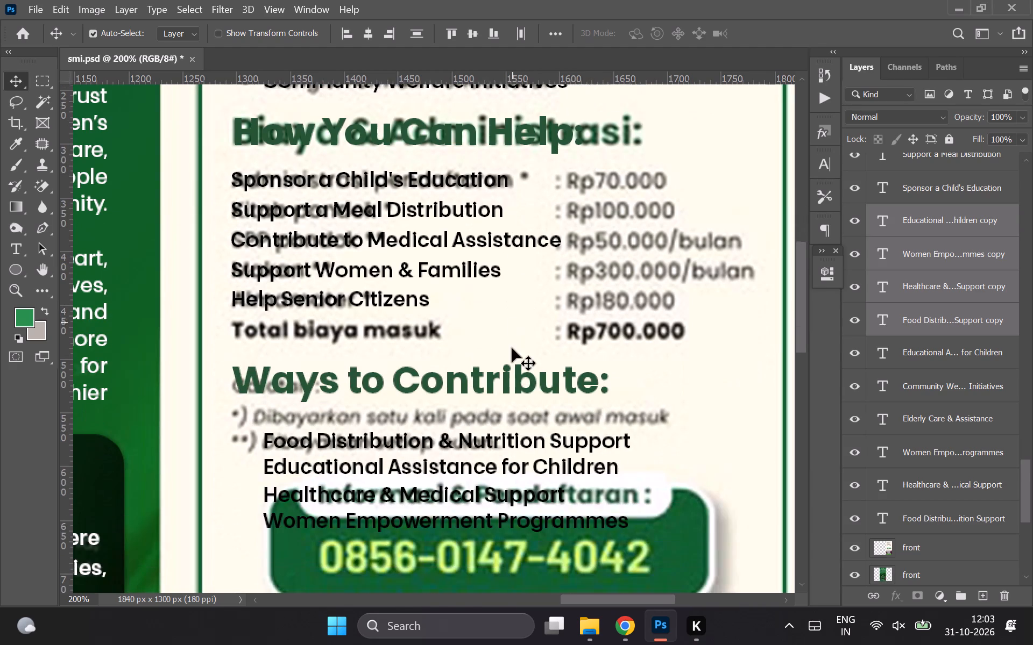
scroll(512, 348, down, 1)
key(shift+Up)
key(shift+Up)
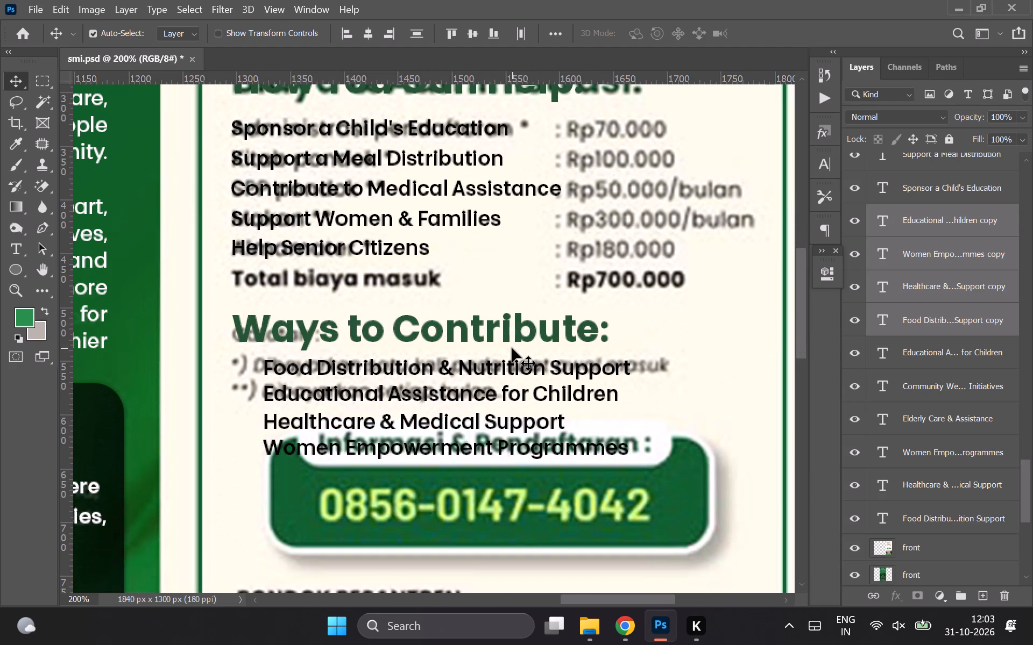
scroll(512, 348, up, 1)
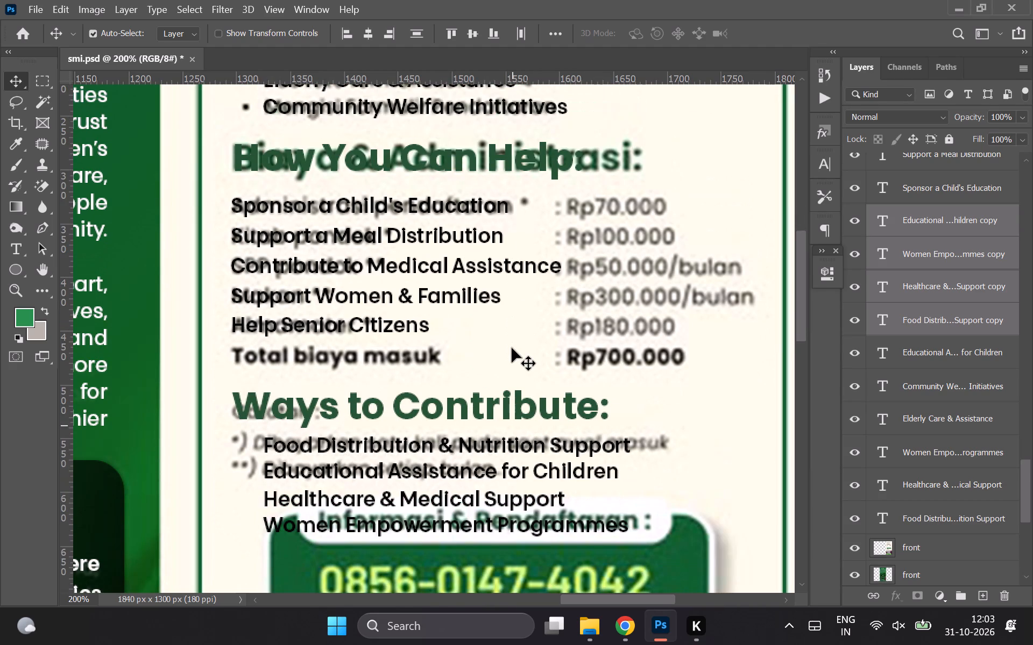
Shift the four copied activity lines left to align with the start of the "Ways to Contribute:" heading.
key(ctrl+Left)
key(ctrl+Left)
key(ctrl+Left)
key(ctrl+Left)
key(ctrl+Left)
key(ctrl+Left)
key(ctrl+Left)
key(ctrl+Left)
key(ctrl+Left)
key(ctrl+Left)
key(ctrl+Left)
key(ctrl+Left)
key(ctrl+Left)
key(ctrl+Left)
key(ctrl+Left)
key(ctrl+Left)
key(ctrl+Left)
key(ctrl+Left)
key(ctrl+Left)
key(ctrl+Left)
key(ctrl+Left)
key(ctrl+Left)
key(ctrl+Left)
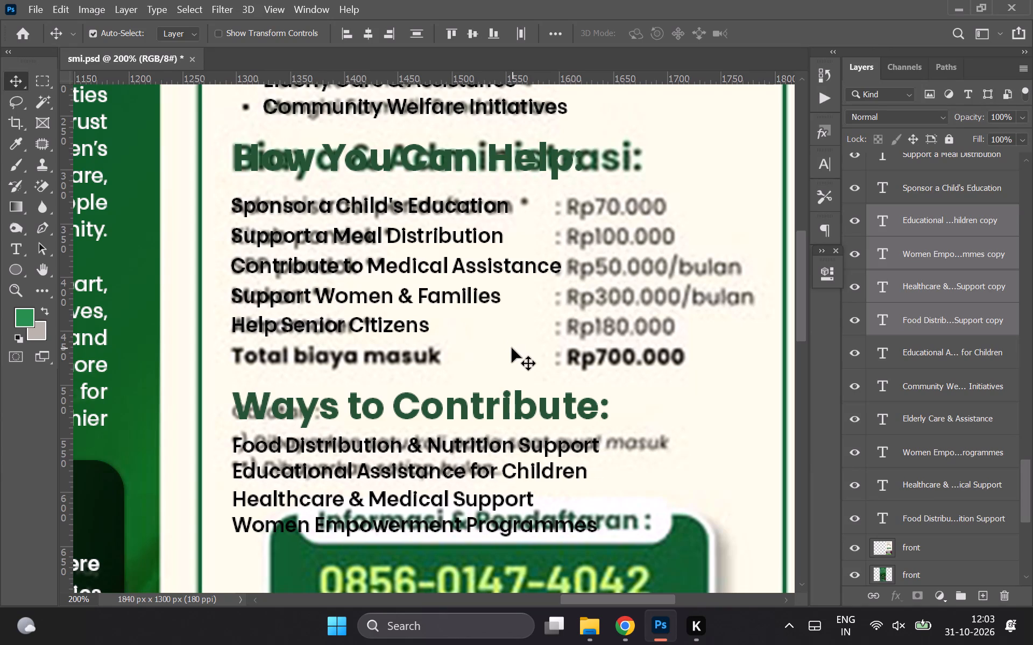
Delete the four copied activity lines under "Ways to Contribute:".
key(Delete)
Duplicate the four lines from Sponsor a Child's Education to Support Women & Families and move the copies just below "Ways to Contribute:".
click(264, 210)
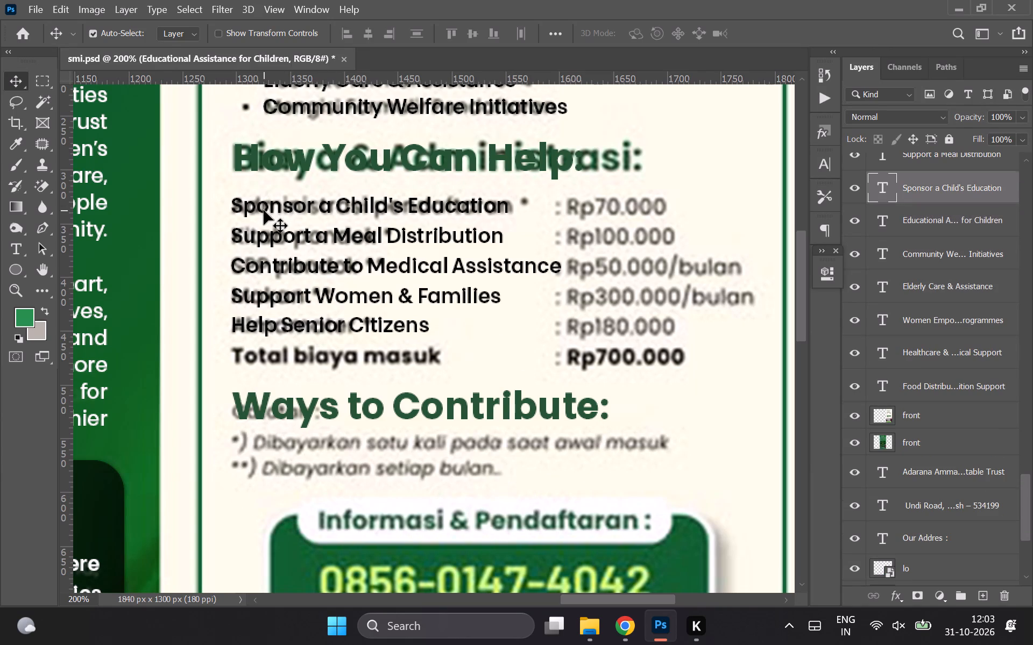
scroll(915, 302, up, 1)
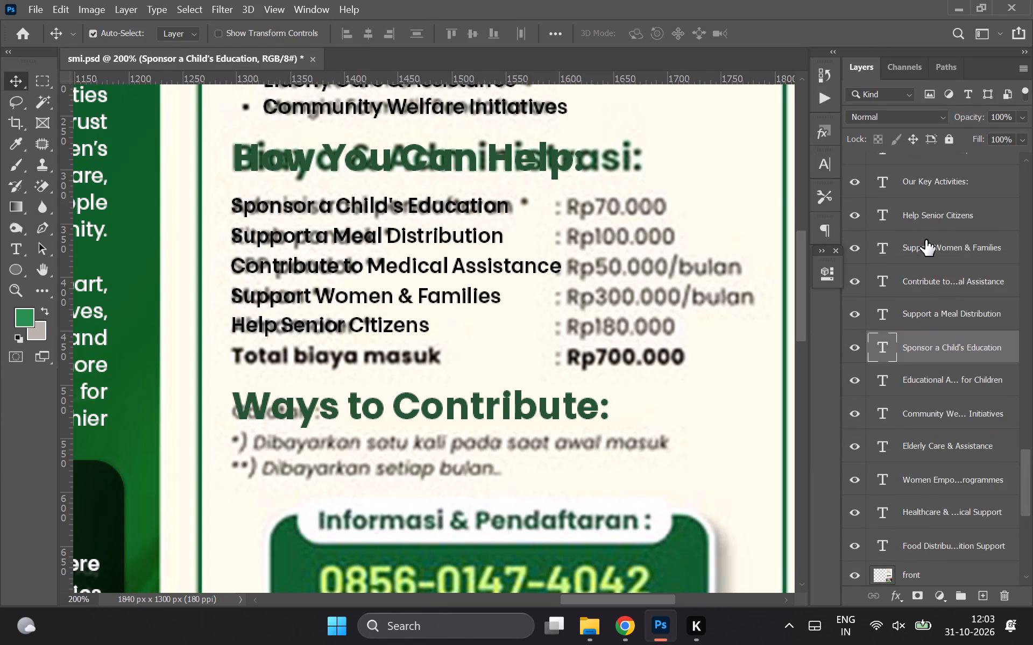
shift+click(925, 240)
key(ctrl+j)
key(shift+Down)
key(shift+Down)
key(shift+Down)
key(shift+Down)
key(shift+Down)
key(shift+Down)
key(shift+Down)
key(shift+Down)
key(shift+Down)
key(shift+Down)
key(shift+Down)
key(shift+Down)
key(shift+Down)
key(shift+Down)
key(shift+Down)
key(shift+Down)
key(shift+Down)
key(shift+Down)
key(shift+Down)
key(shift+Down)
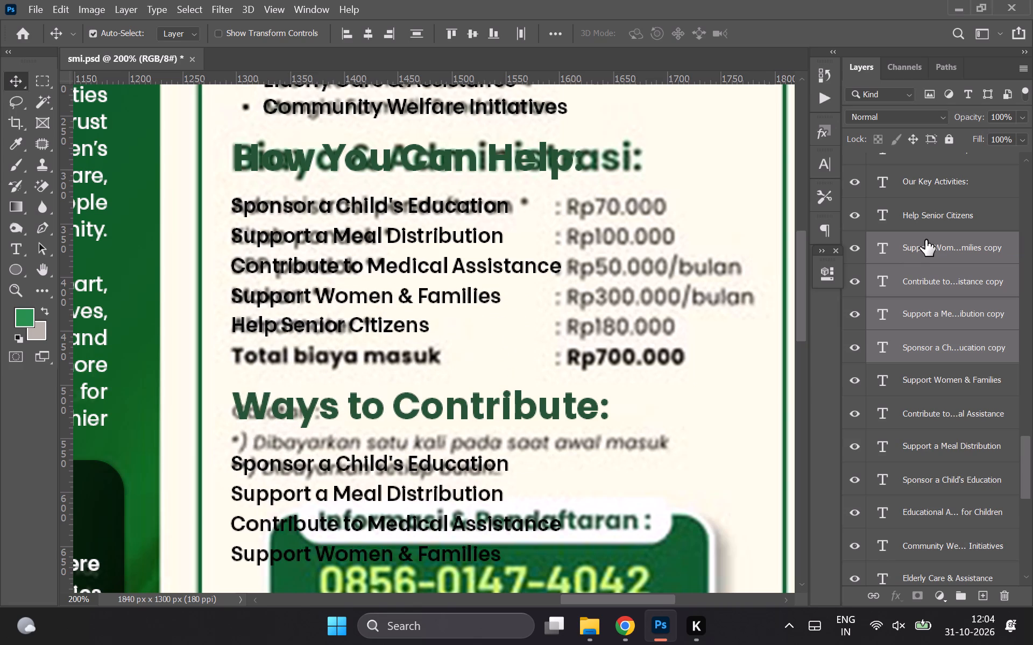
key(shift+Up)
key(shift+Up)
Replace the copied Sponsor a Child's Education line with "Individual Donations" from ChatGPT.
scroll(925, 240, down, 1)
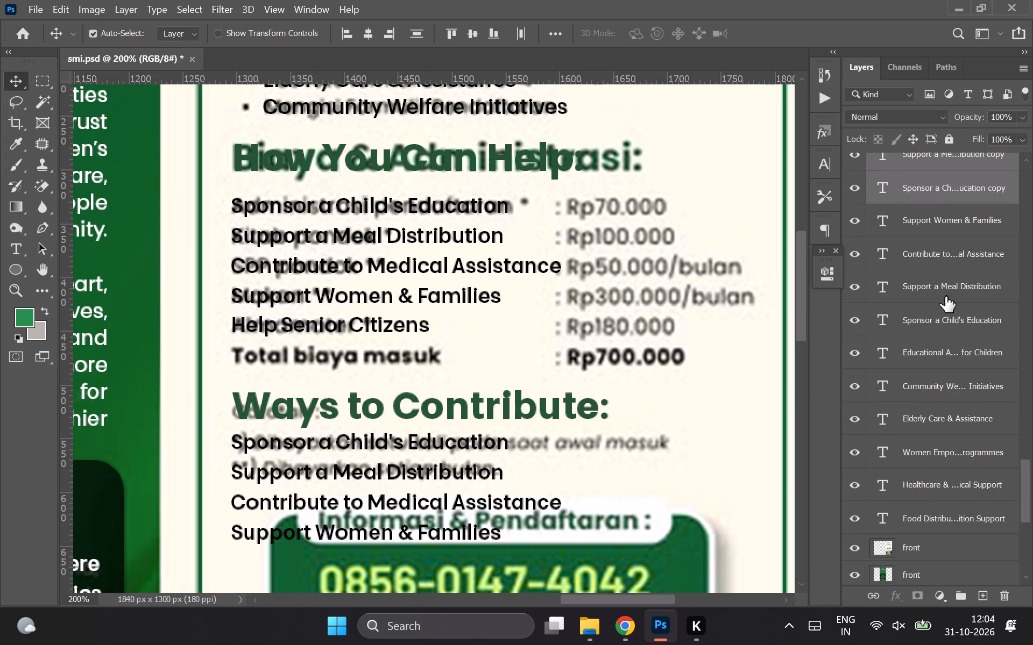
click(904, 180)
triple_click(285, 441)
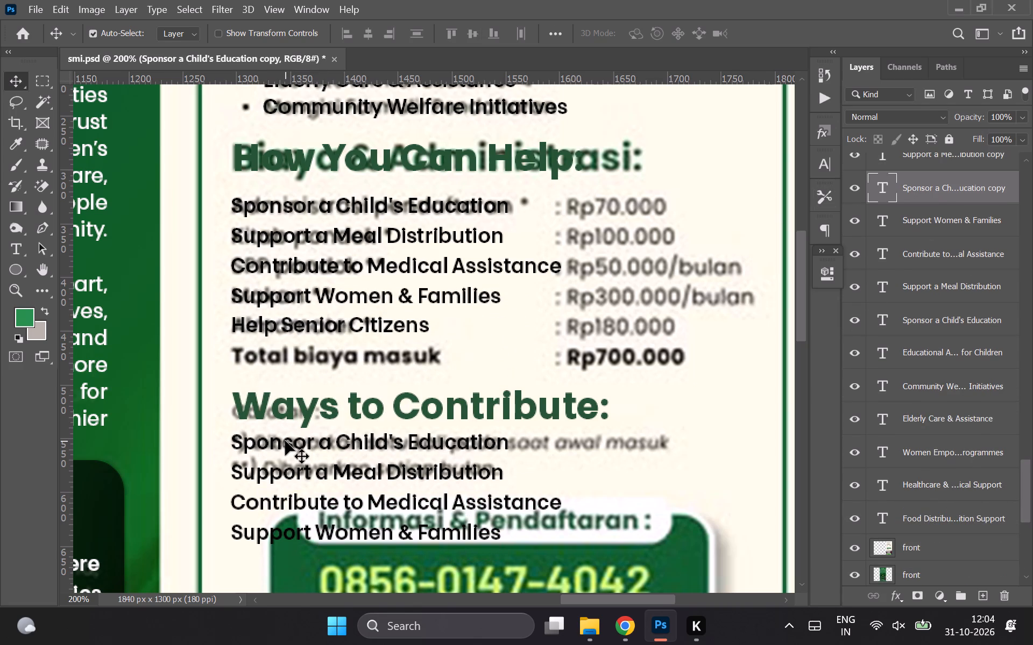
key(alt+Tab)
key(alt+Tab)
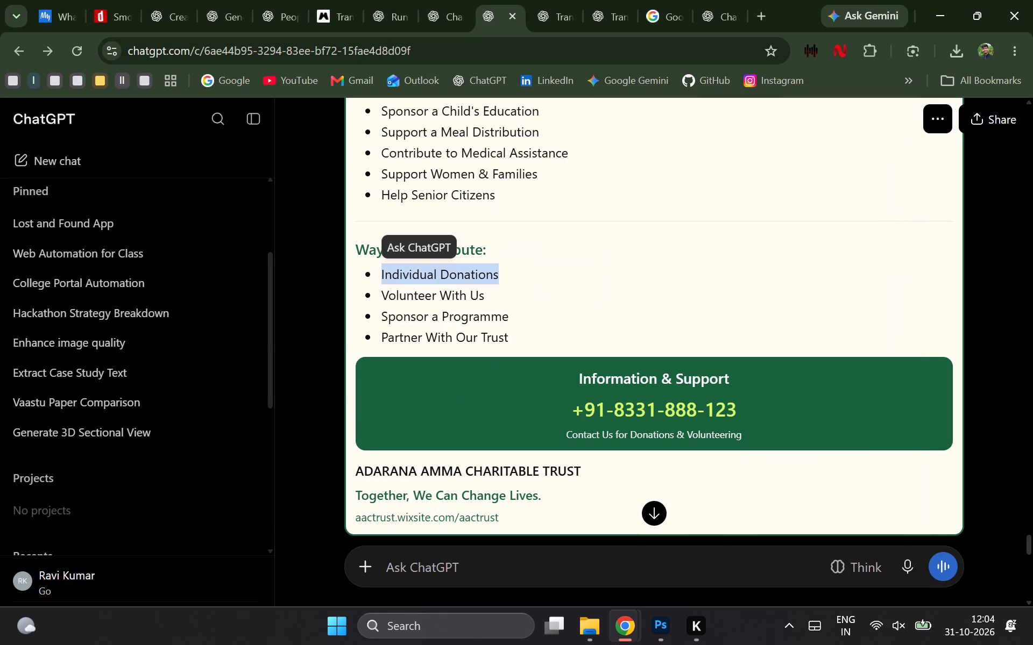
key(ctrl+c)
key(alt+Tab)
key(ctrl+v)
Replace the copied Support a Meal Distribution line with "Volunteer With Us" from ChatGPT.
key(alt+Tab)
triple_click(413, 302)
key(ctrl+c)
key(alt+Tab)
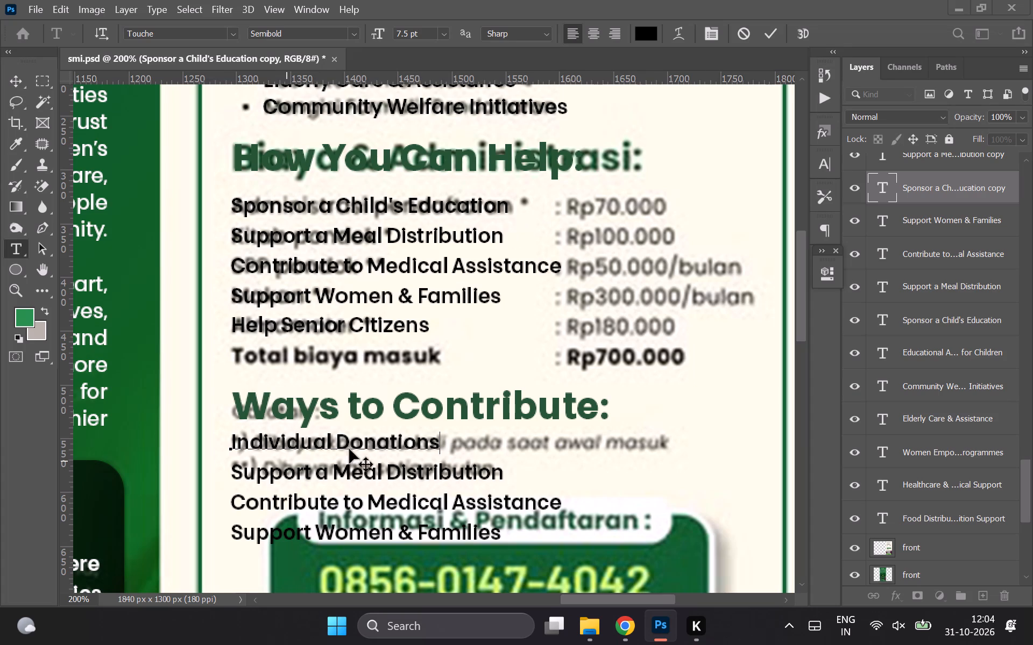
scroll(903, 220, up, 1)
double_click(883, 184)
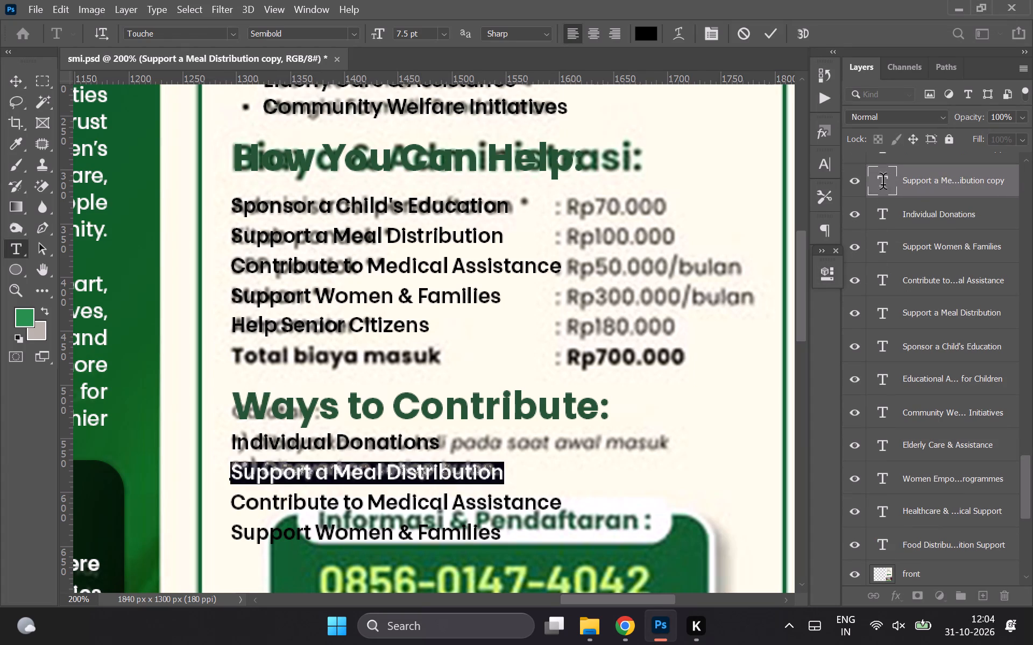
key(ctrl+v)
Replace the copied Contribute to Medical Assistance line with "Sponsor a Programme" from ChatGPT.
key(alt+Tab)
triple_click(402, 321)
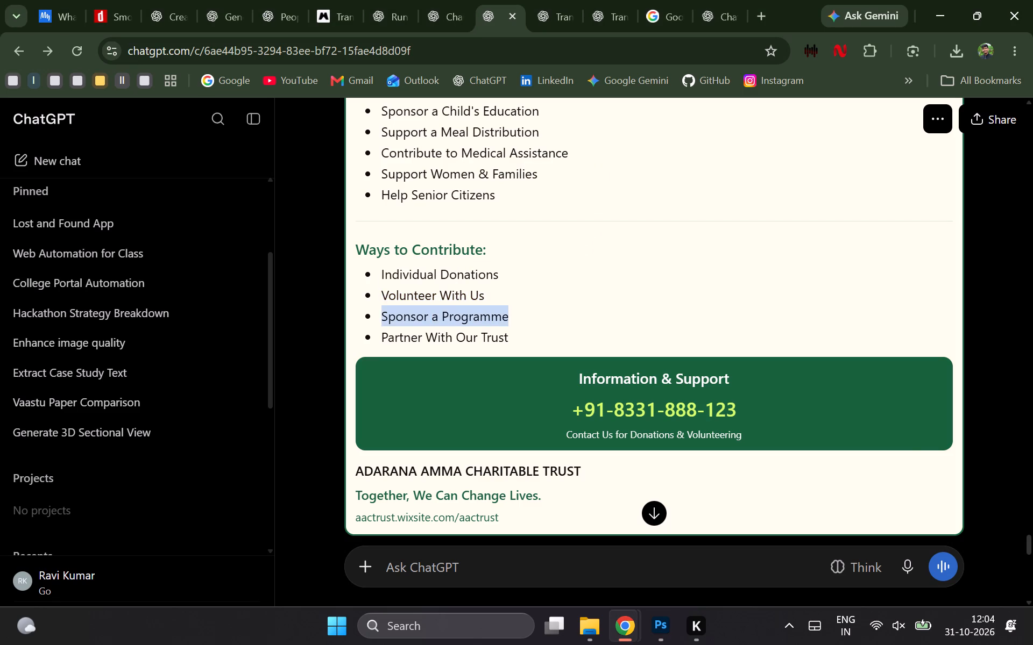
key(ctrl+c)
key(alt+Tab)
scroll(922, 236, up, 1)
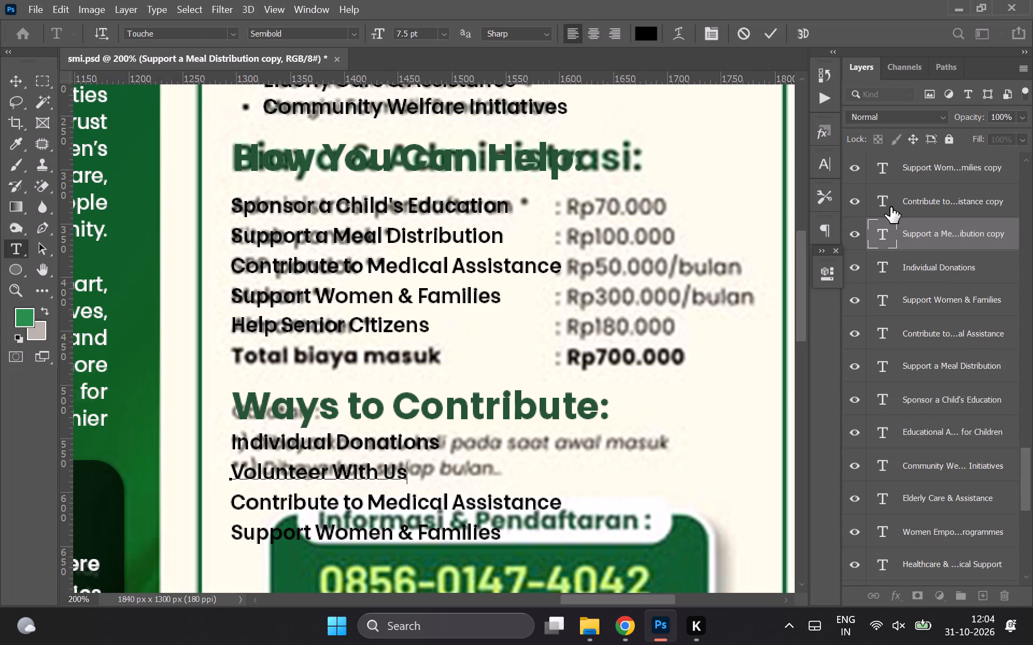
double_click(881, 201)
key(ctrl+v)
Replace the copied Support Women & Families line with "Partner With Our Trust" from ChatGPT, without a leading dash, and finish editing.
key(alt+Tab)
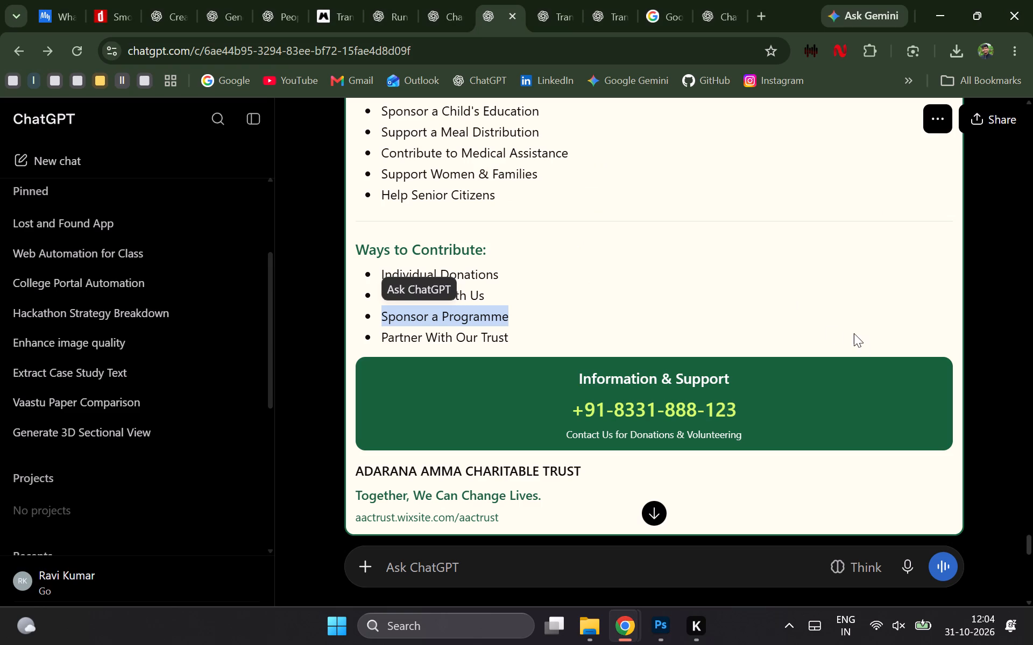
triple_click(439, 333)
key(ctrl+c)
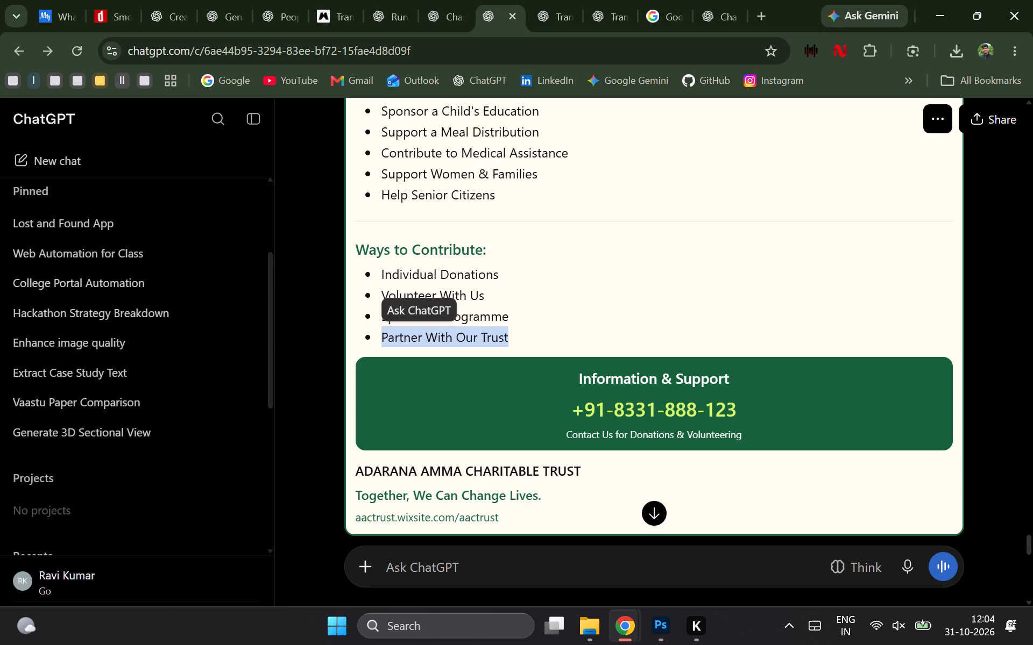
key(alt+Tab)
scroll(943, 338, up, 1)
double_click(884, 273)
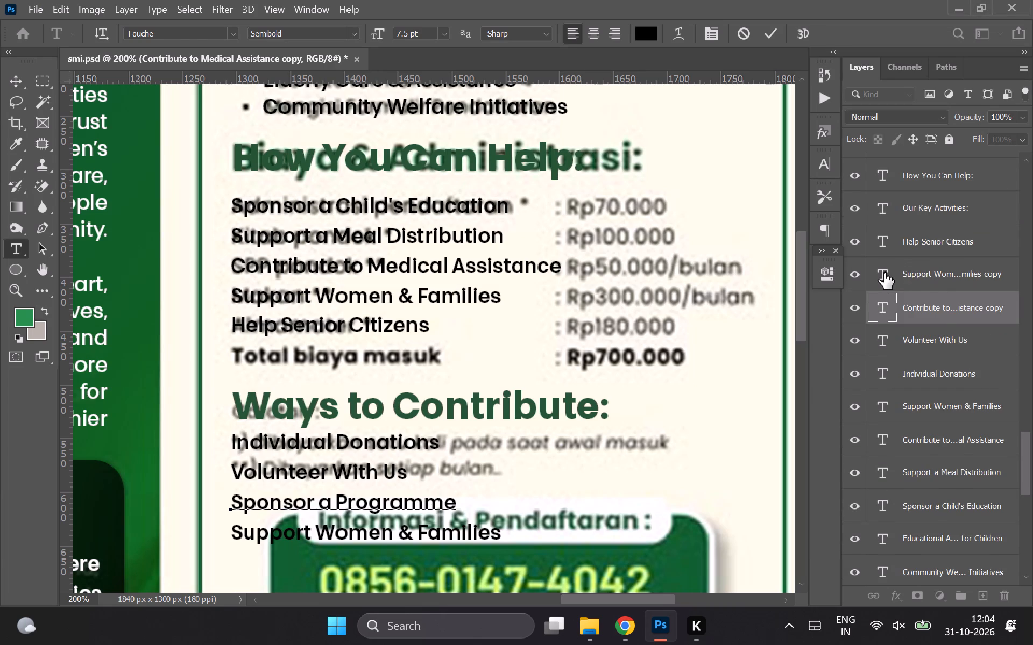
key(ctrl+v)
scroll(335, 268, down, 1)
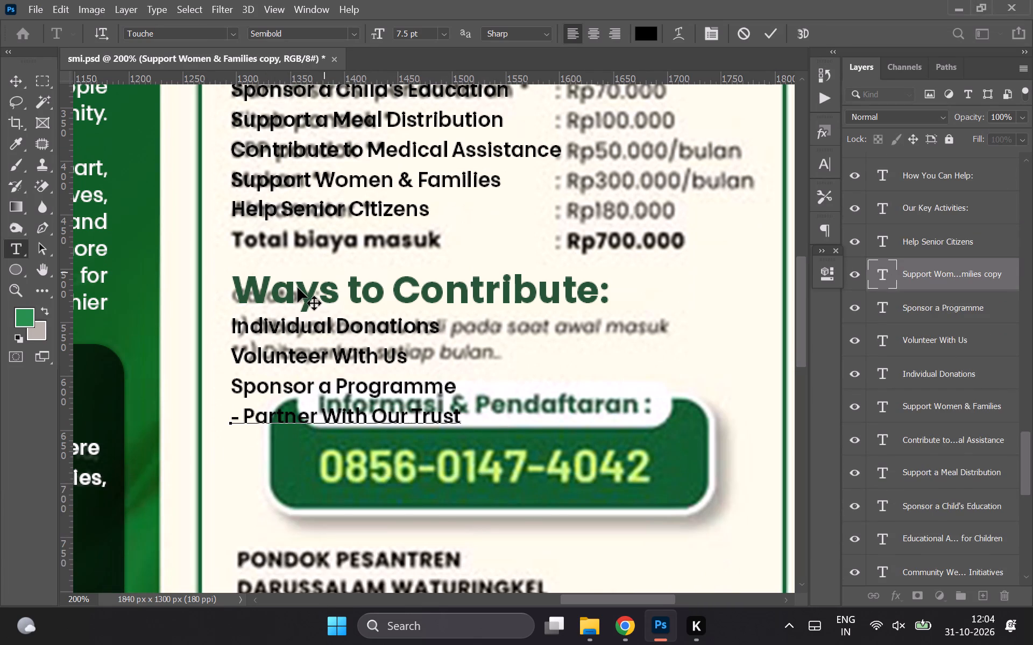
key(Home)
key(Delete)
key(Delete)
click(16, 80)
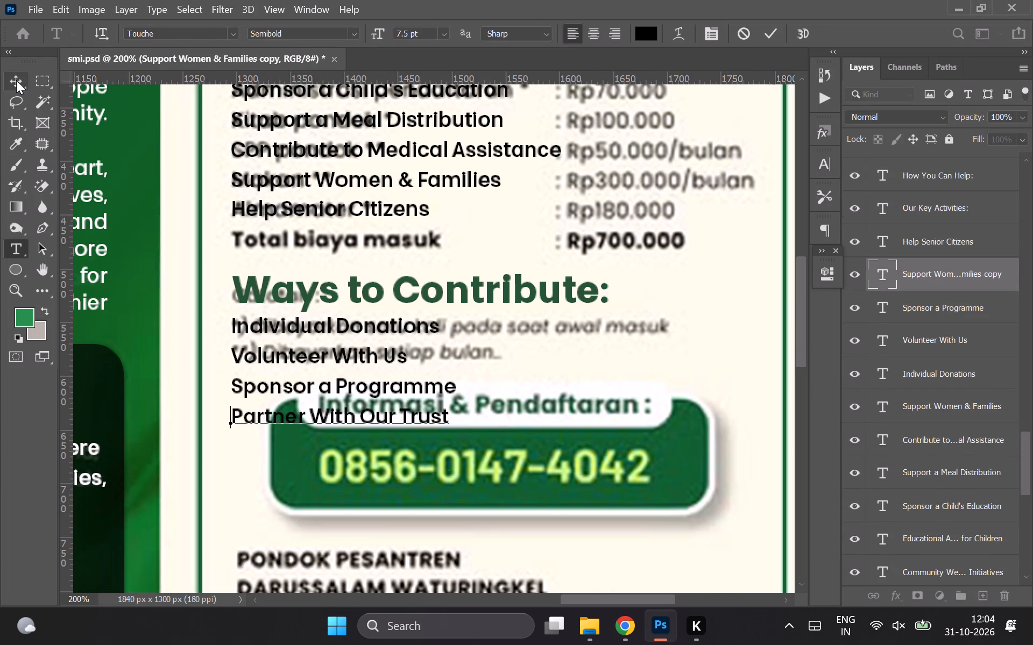
Reorder the four layers from Individual Donations to Partner With Our Trust directly beneath the "Ways to Contribute:" heading layer.
scroll(370, 318, up, 3)
scroll(370, 318, down, 2)
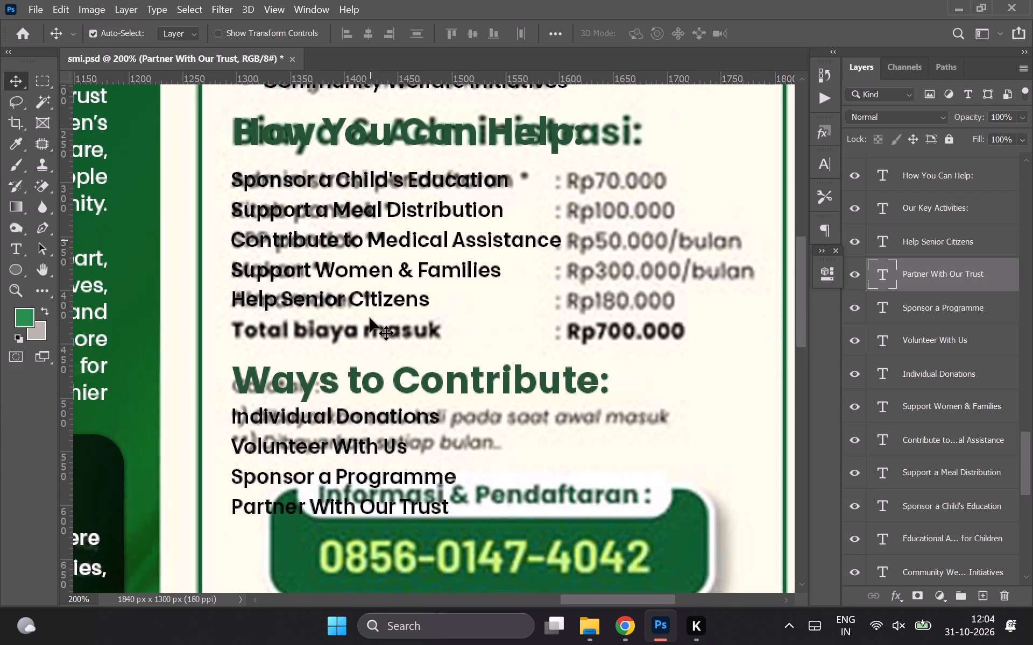
click(345, 373)
scroll(953, 295, up, 1)
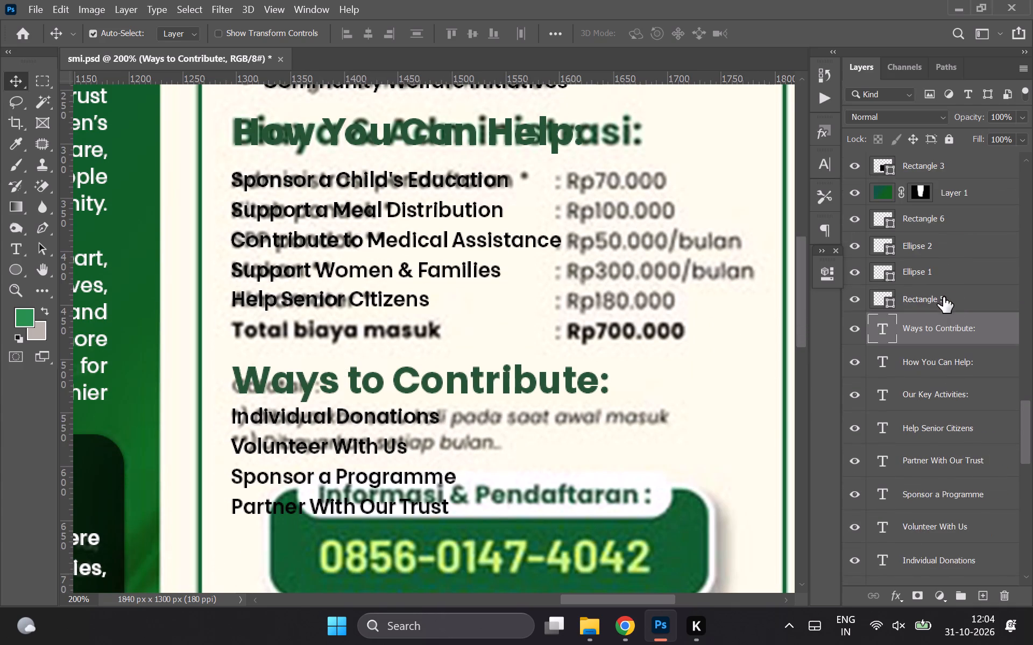
click(330, 414)
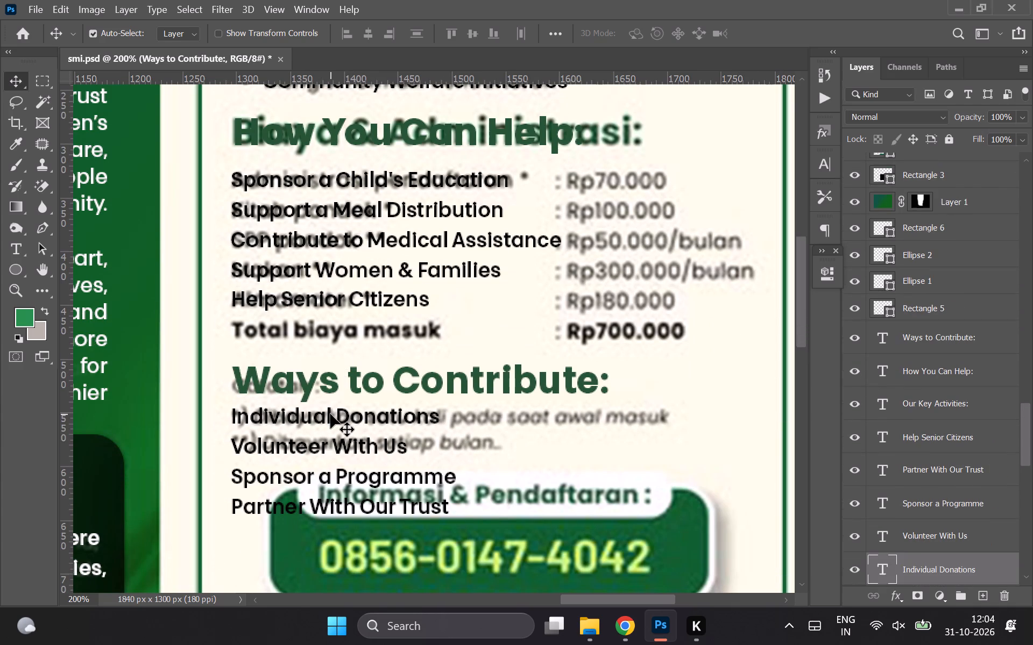
scroll(895, 518, down, 1)
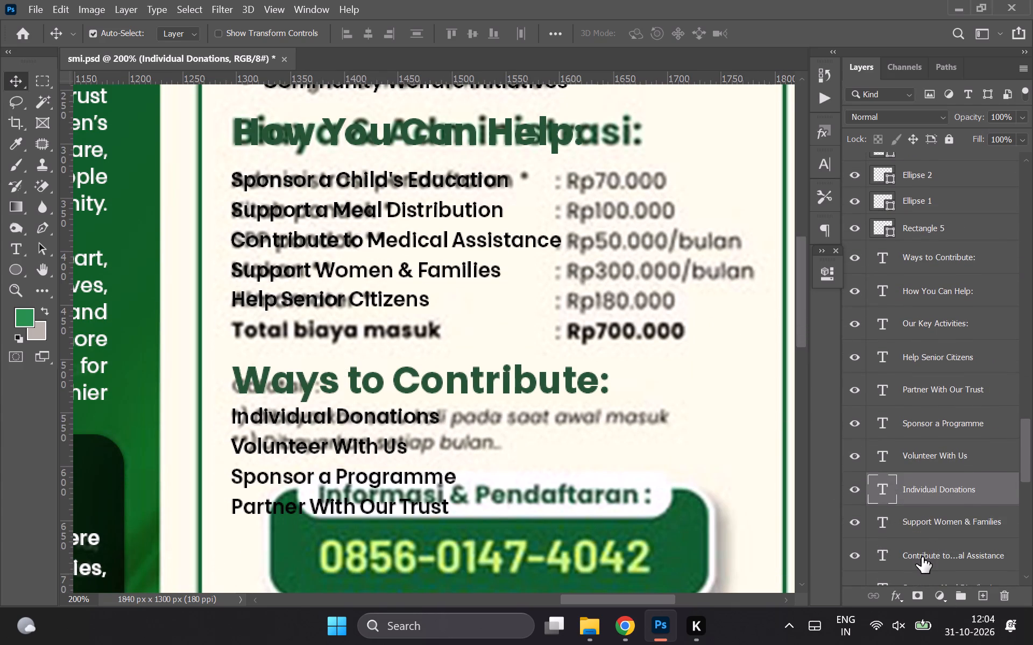
shift+click(922, 557)
click(914, 470)
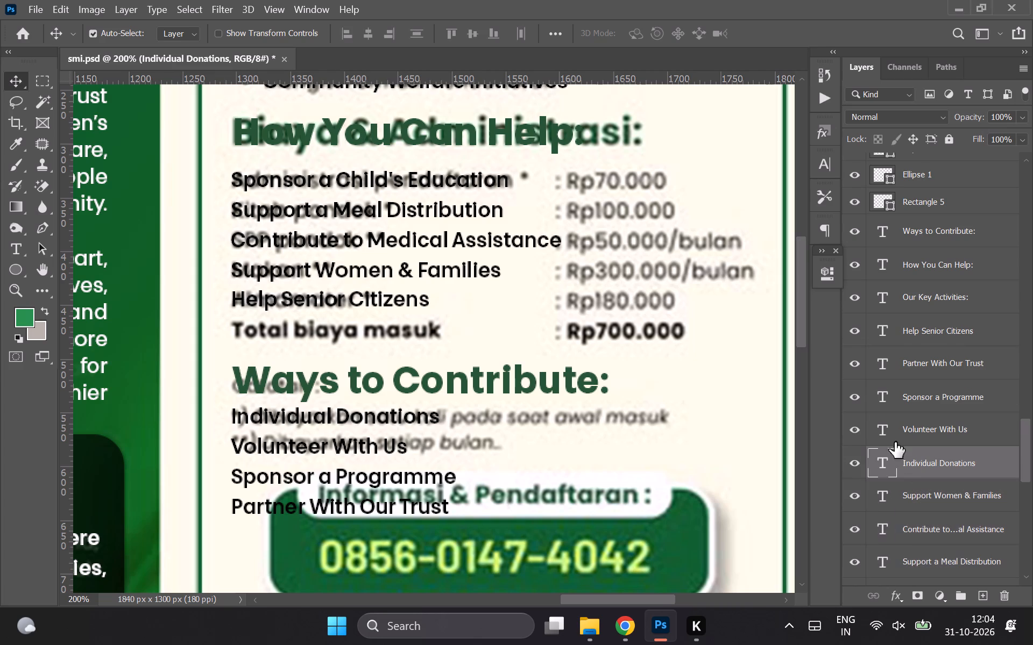
click(855, 429)
click(855, 429)
shift+click(928, 368)
scroll(959, 367, up, 2)
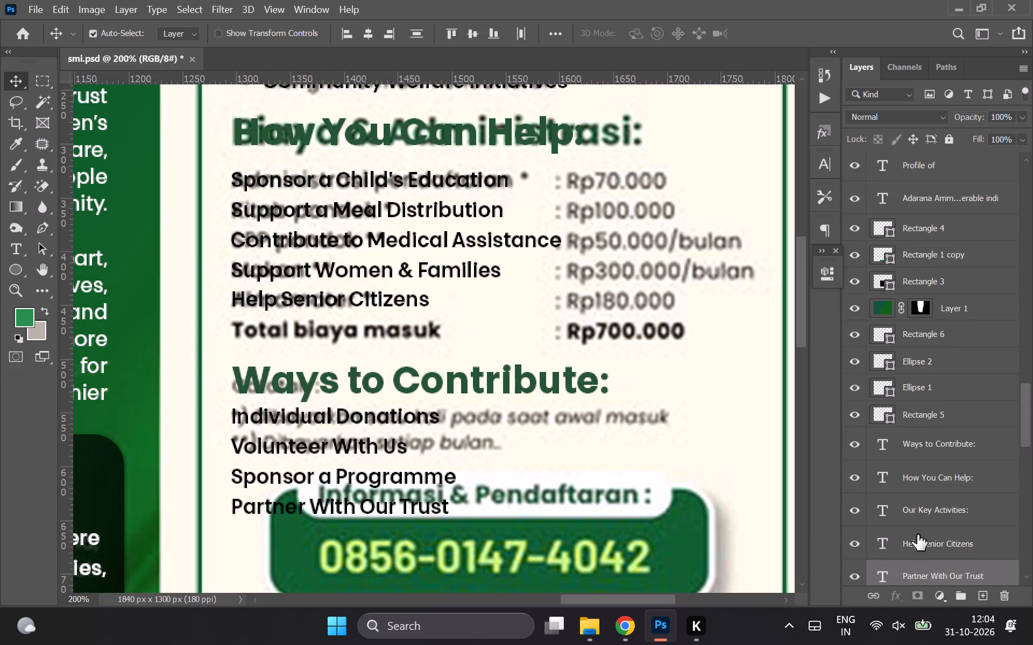
scroll(917, 534, down, 1)
drag(914, 449, 939, 328)
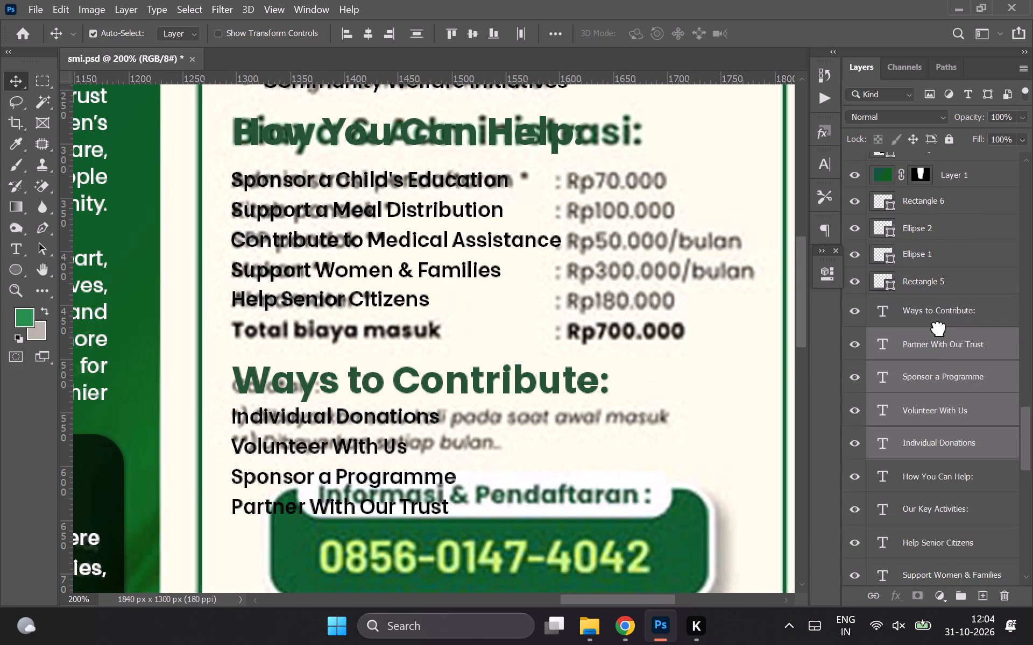
shift+click(933, 319)
key(Up)
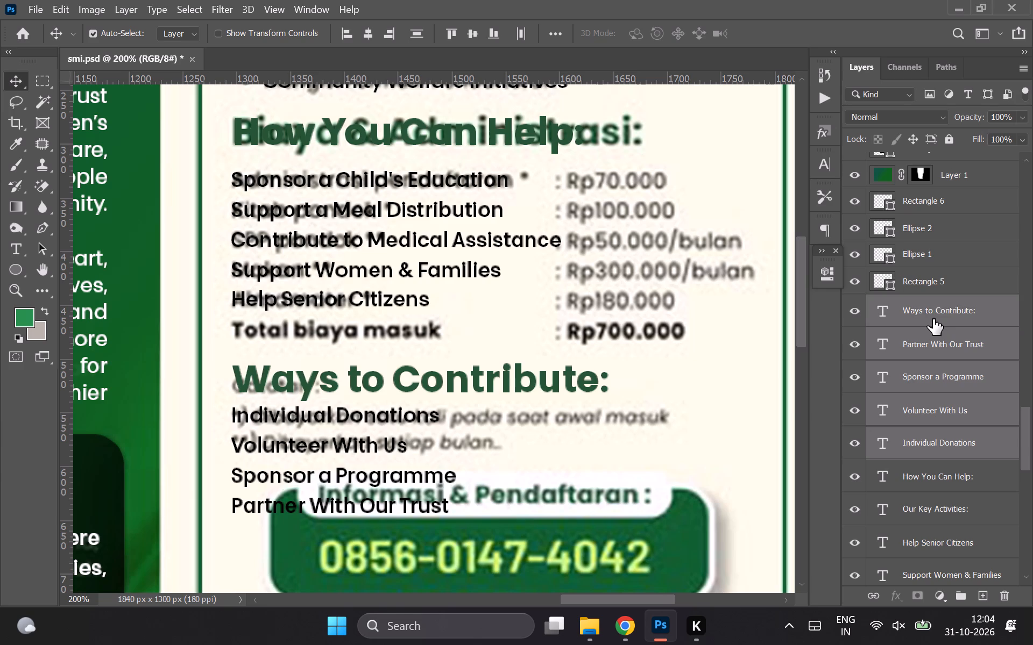
key(Up)
key(Up)
key(Up)
key(Up)
key(Up)
key(Up)
key(Up)
key(Up)
key(Up)
key(Up)
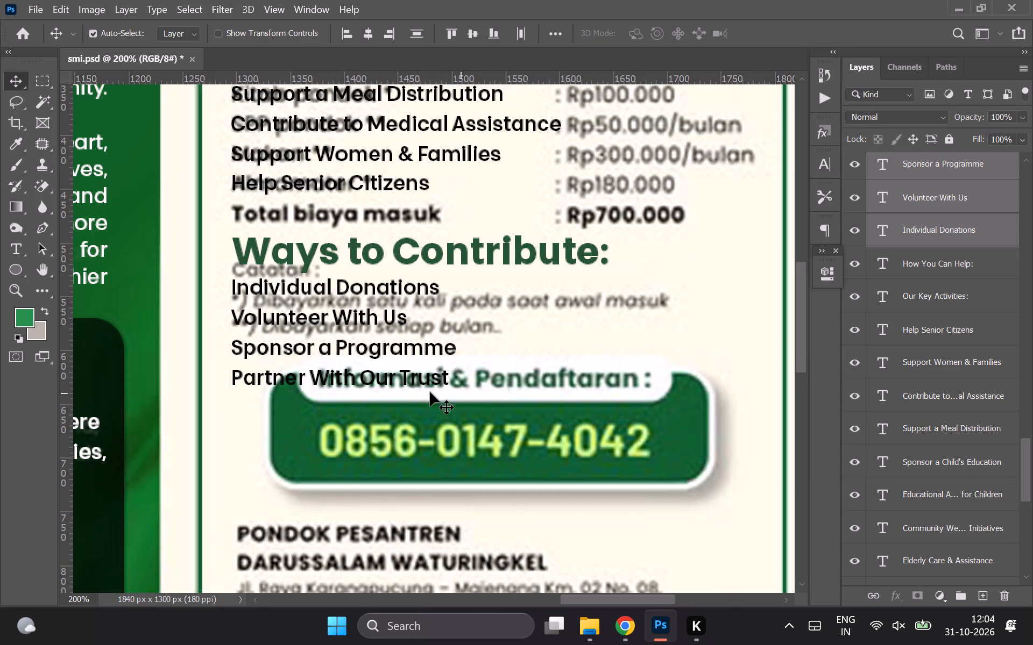
scroll(268, 378, down, 1)
scroll(378, 452, down, 3)
scroll(378, 452, up, 3)
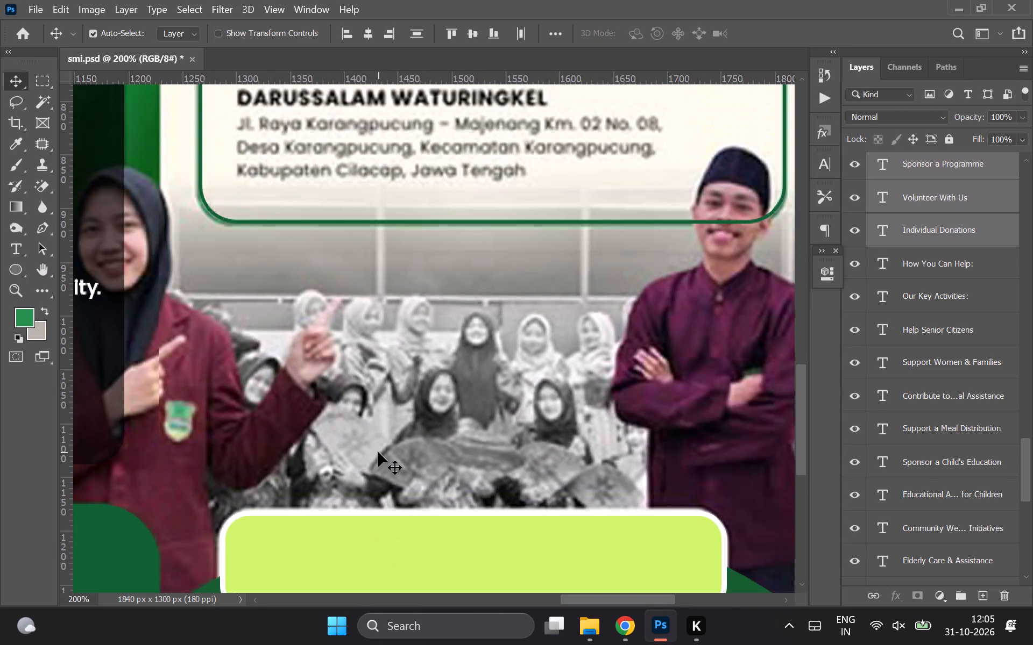
click(348, 534)
key(ctrl+j)
drag(318, 539, 356, 134)
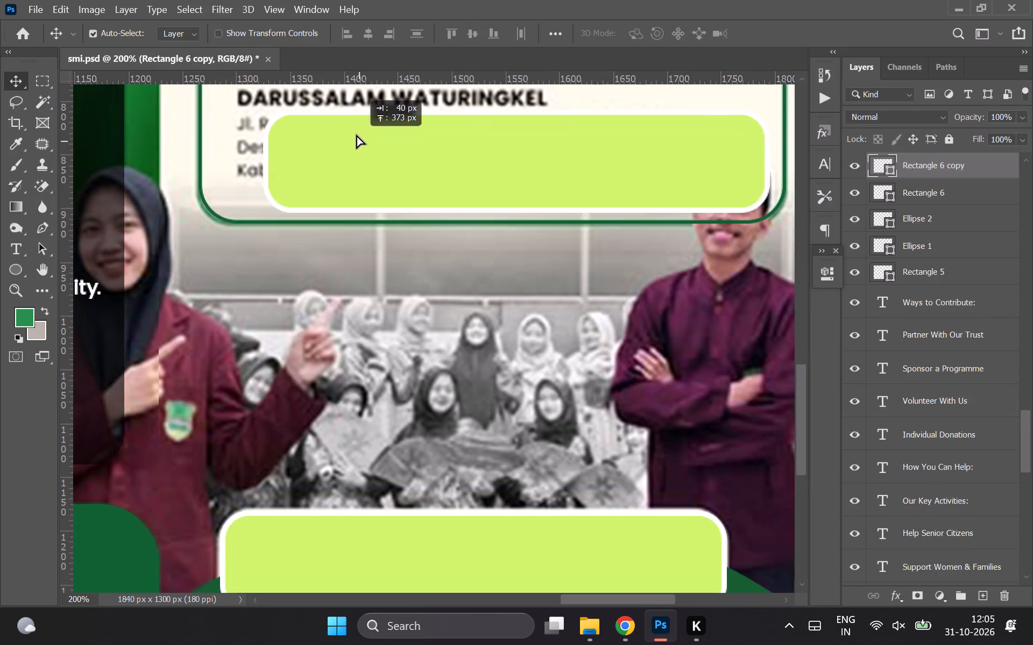
drag(356, 134, 352, 132)
scroll(352, 132, up, 4)
drag(397, 378, 402, 303)
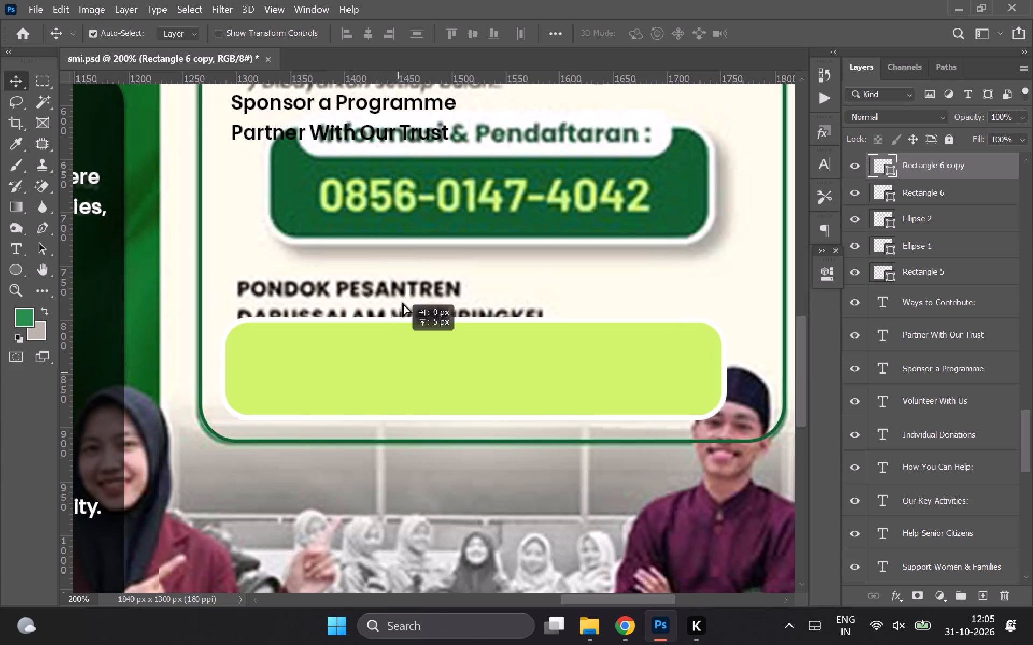
drag(402, 303, 403, 183)
drag(374, 180, 412, 199)
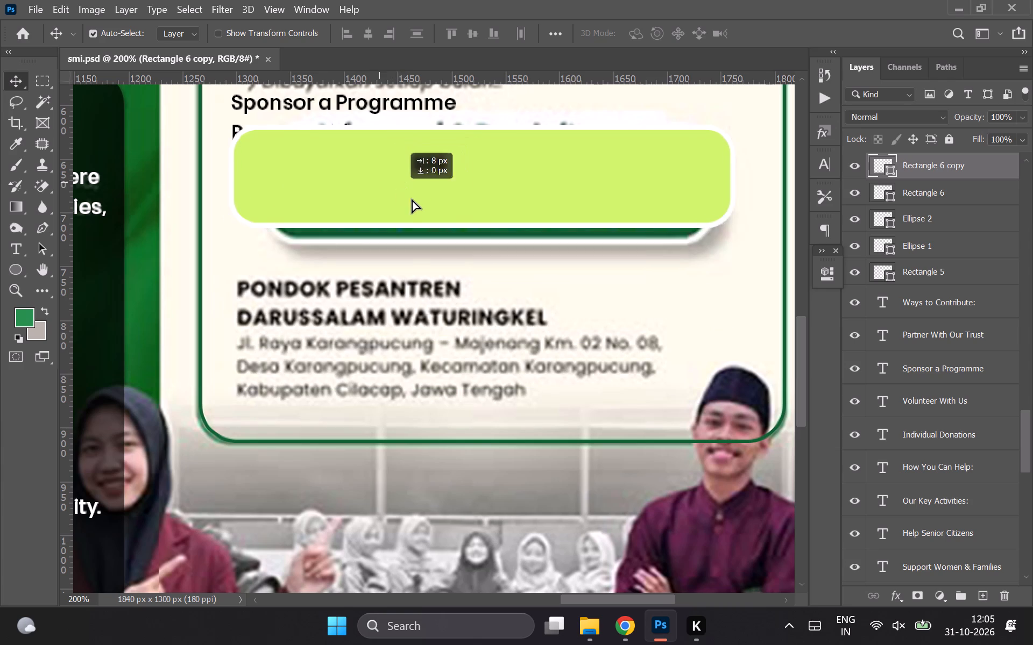
drag(412, 199, 416, 199)
Lower the rectangle copy's opacity to 49% and align its left edge with the reference phone number box.
drag(971, 116, 840, 113)
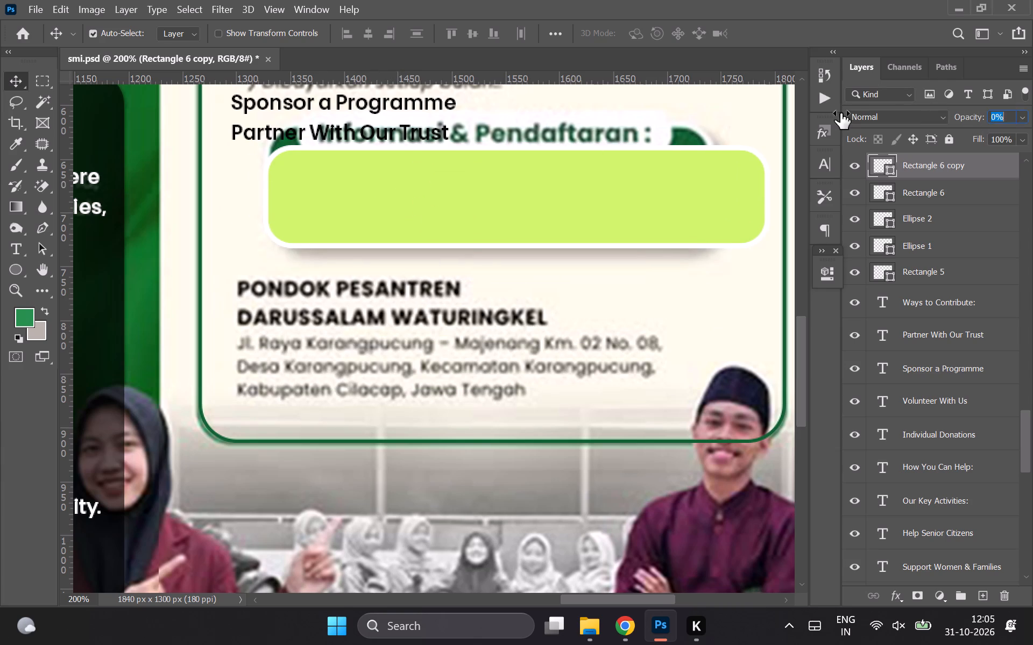
drag(965, 114, 983, 116)
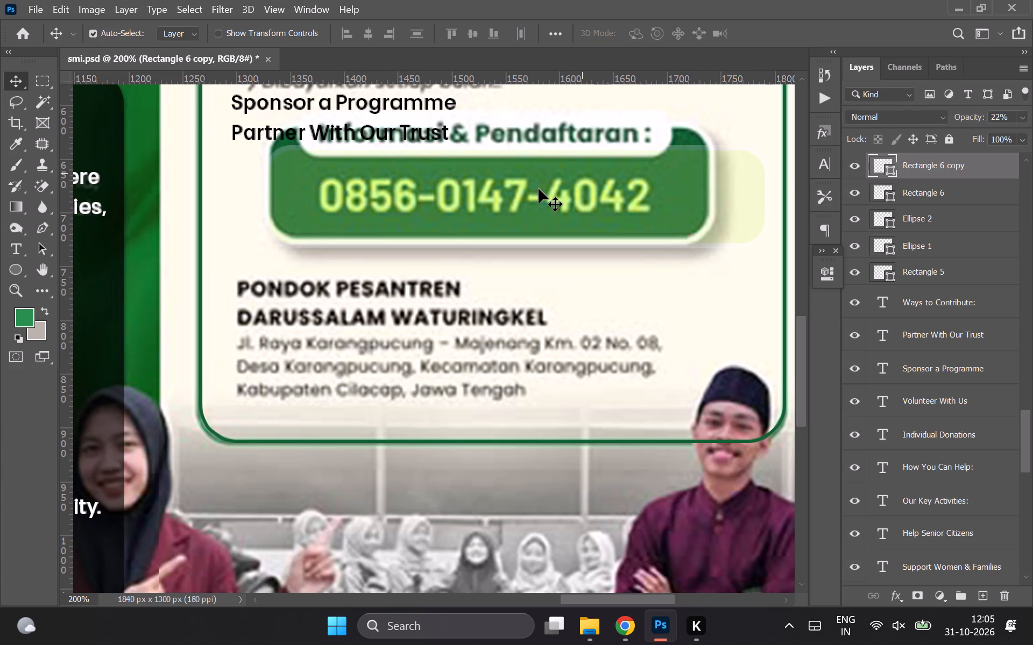
drag(537, 189, 548, 181)
drag(963, 114, 985, 121)
drag(631, 161, 623, 160)
key(Up)
key(Up)
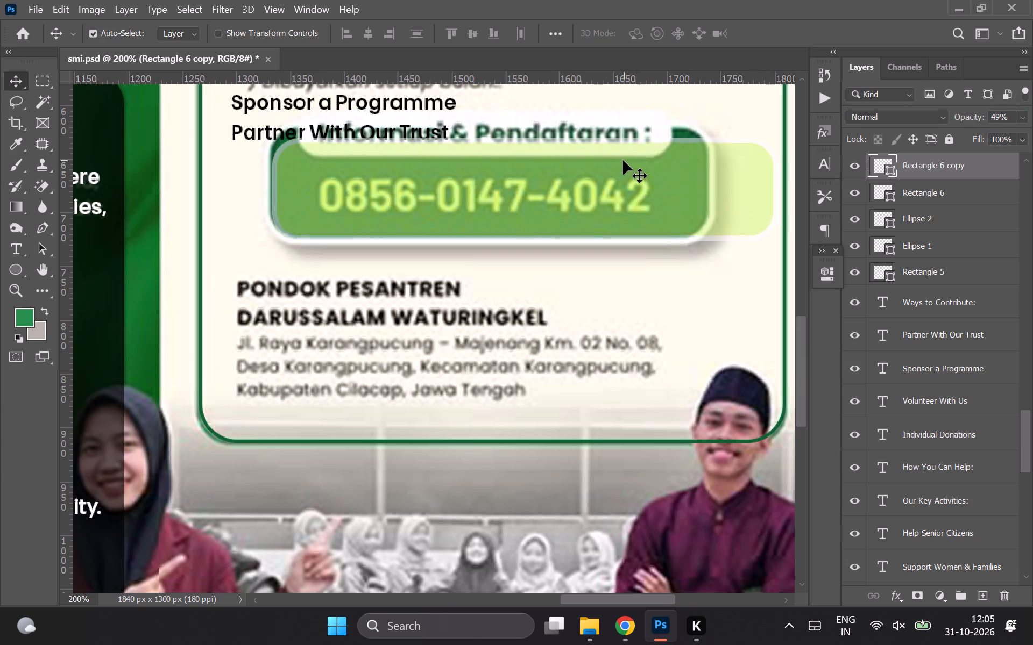
key(Up)
key(Up)
key(Up)
key(Left)
key(Left)
key(Up)
key(Left)
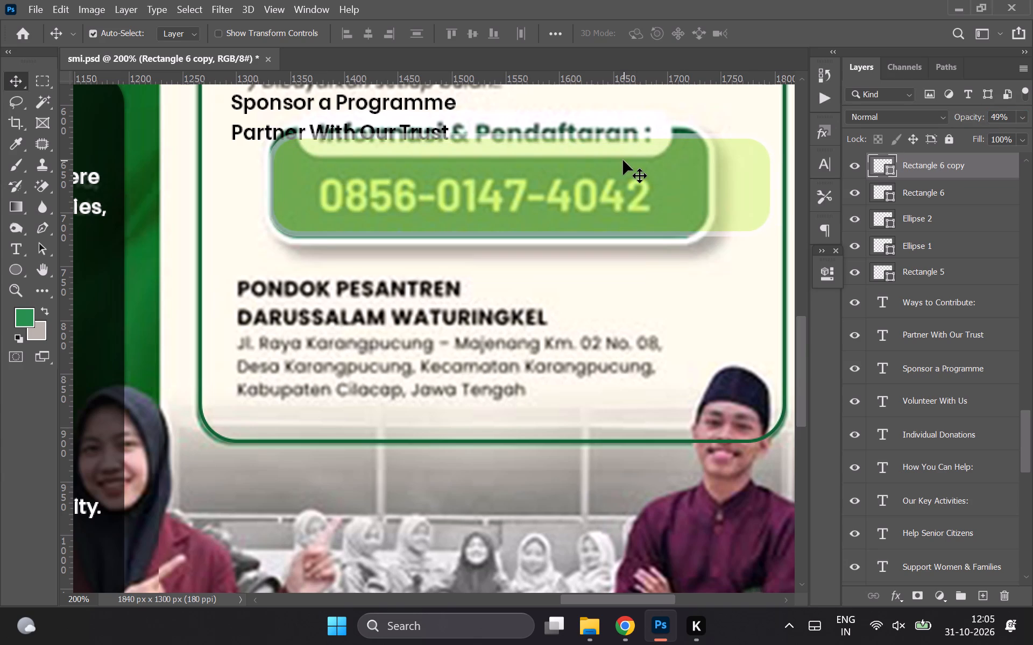
key(Left)
key(Left)
key(Left)
key(Up)
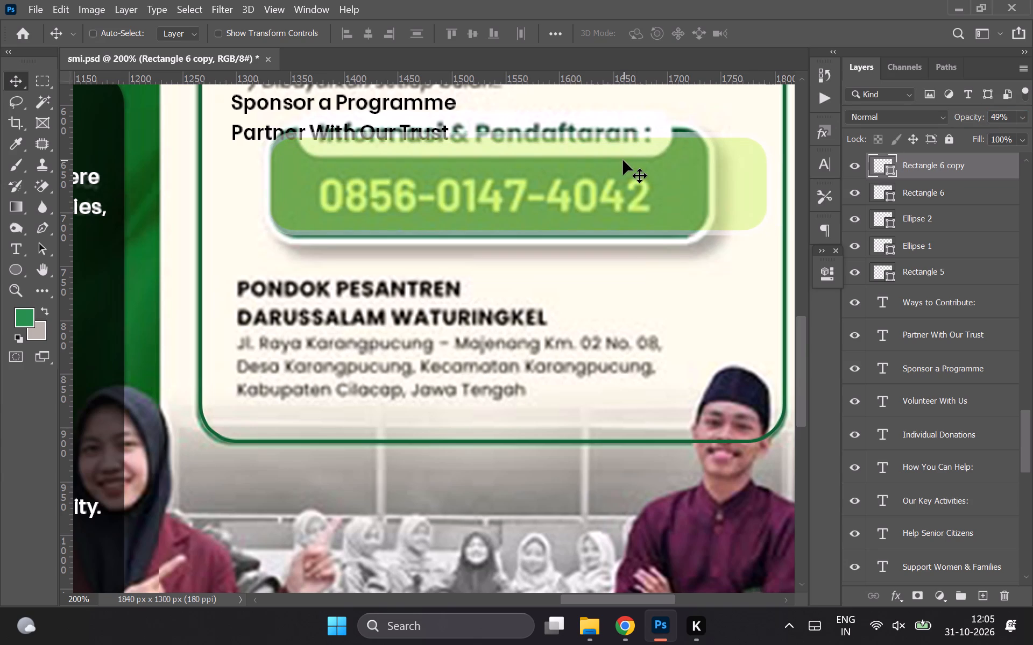
Resize the rectangle copy non-proportionally to 418 × 110 px so it covers the reference phone number box.
key(ctrl+t)
key(ctrl+equal)
key(ctrl+equal)
scroll(623, 160, up, 5)
scroll(623, 160, right, 5)
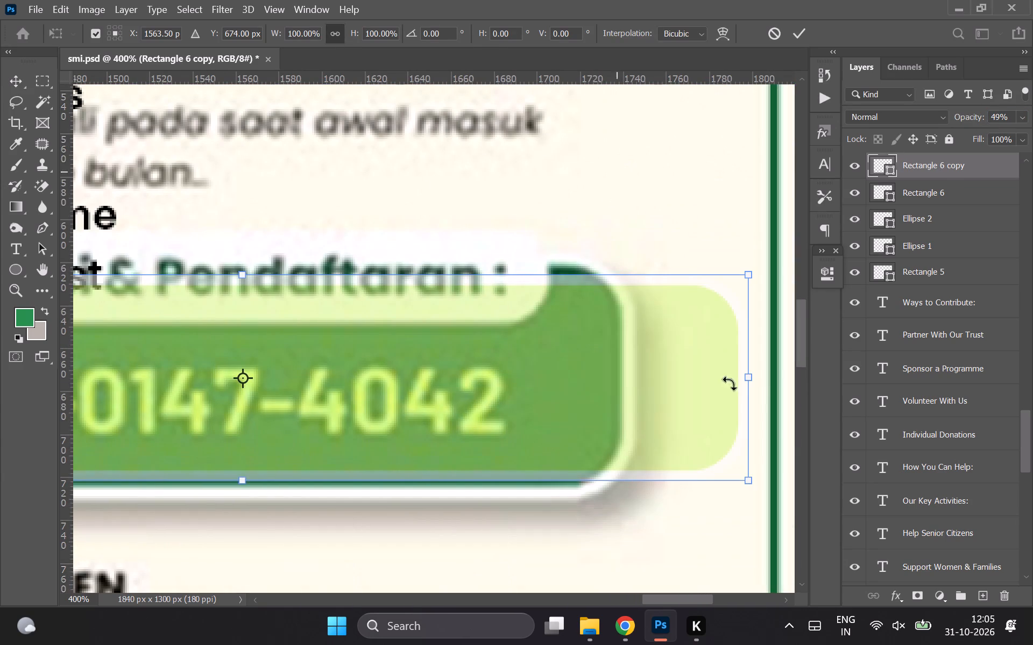
shift+drag(745, 377, 627, 382)
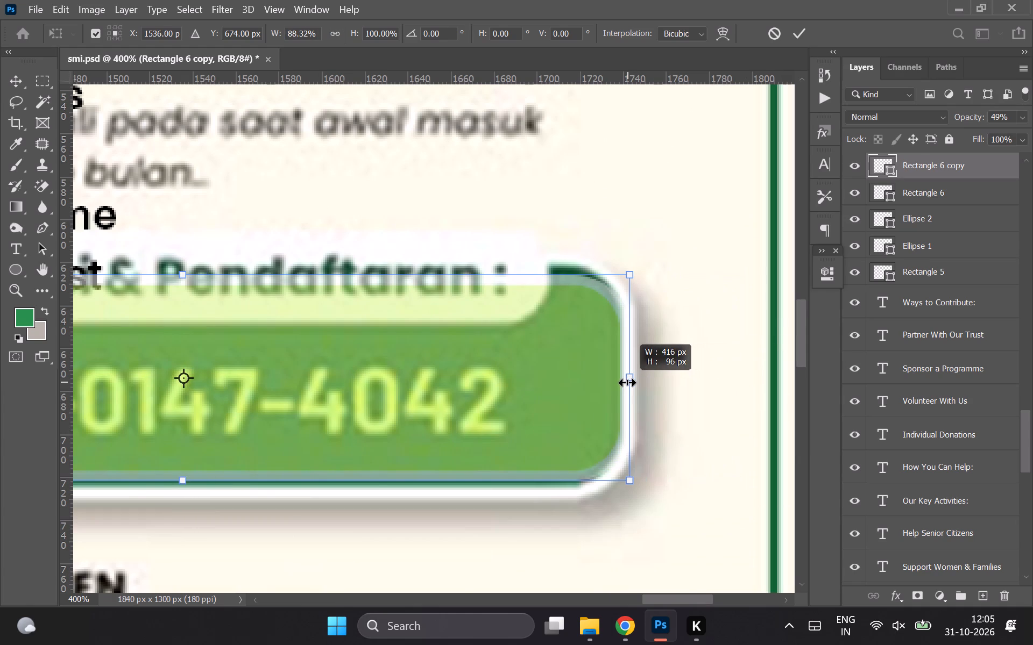
shift+drag(627, 382, 629, 380)
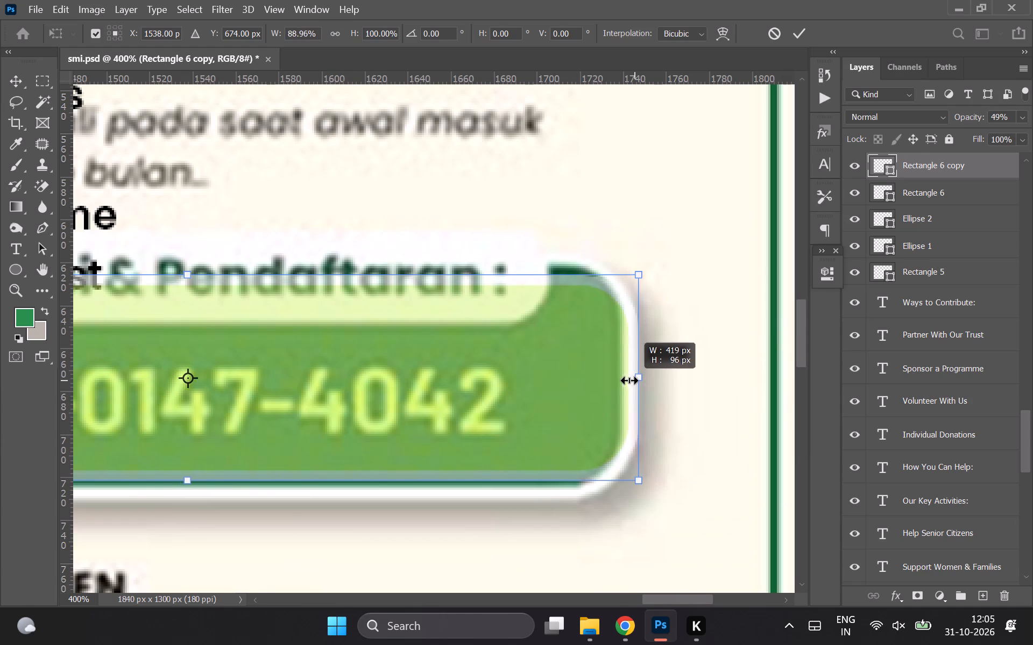
shift+drag(629, 380, 632, 380)
shift+click(632, 379)
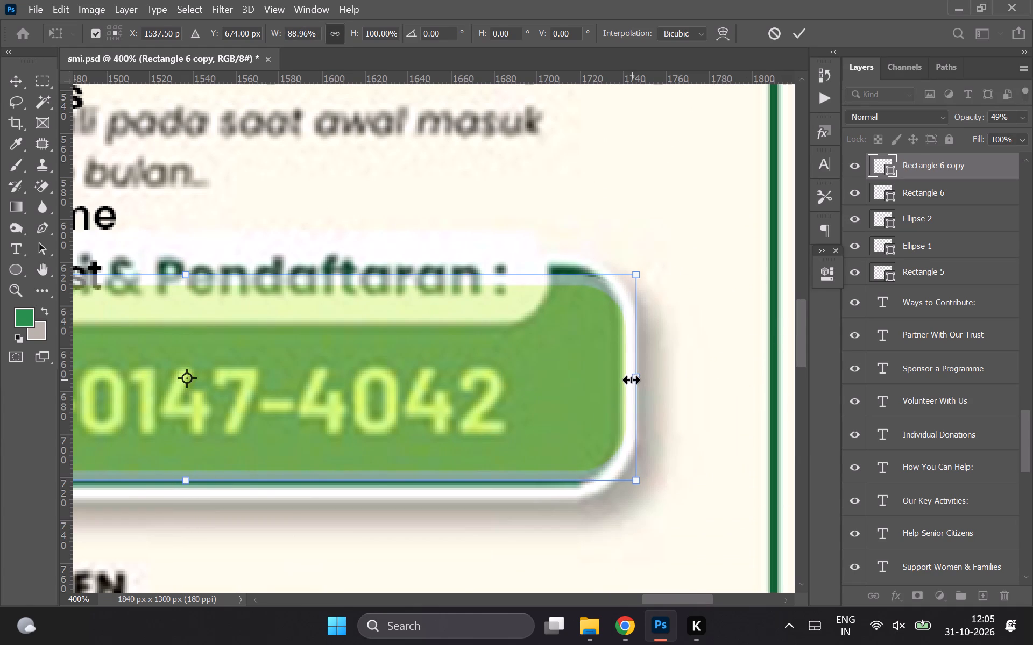
scroll(547, 380, left, 4)
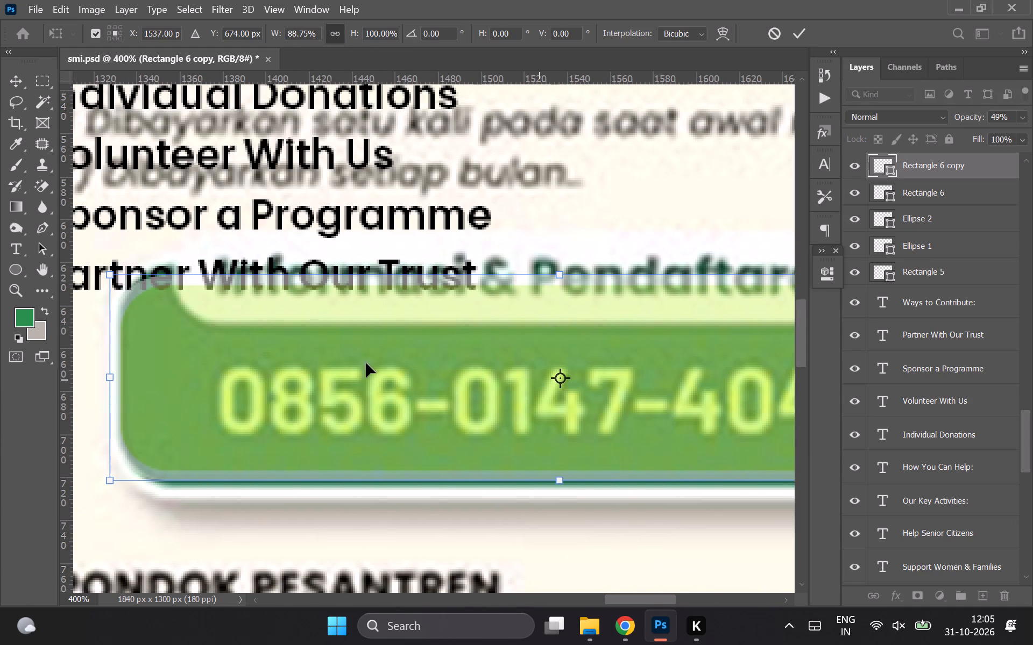
shift+drag(556, 476, 560, 488)
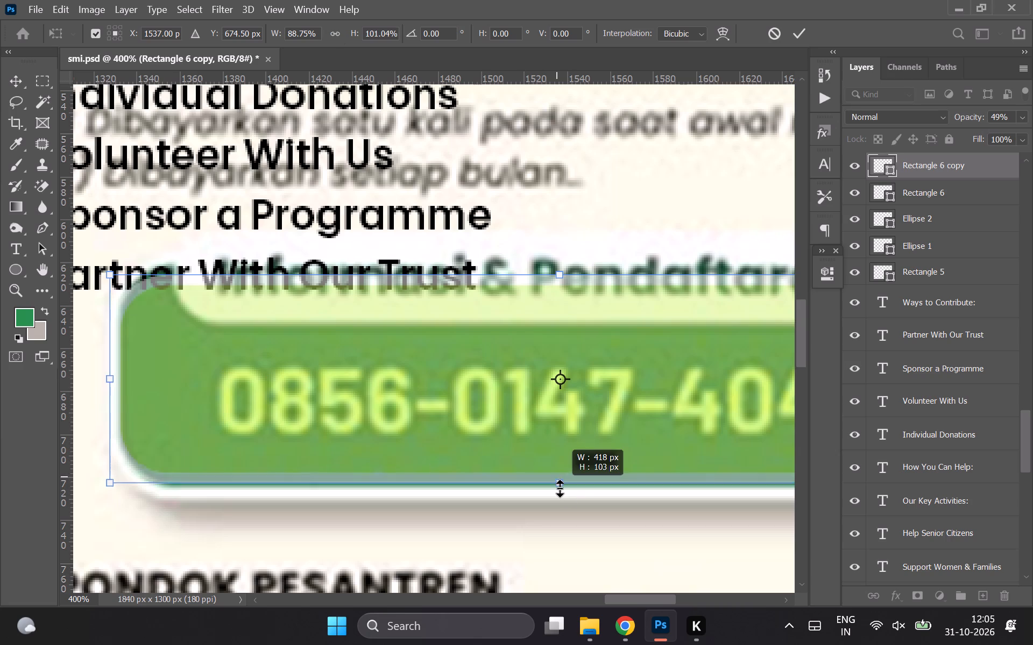
shift+drag(560, 488, 561, 491)
shift+drag(560, 275, 560, 264)
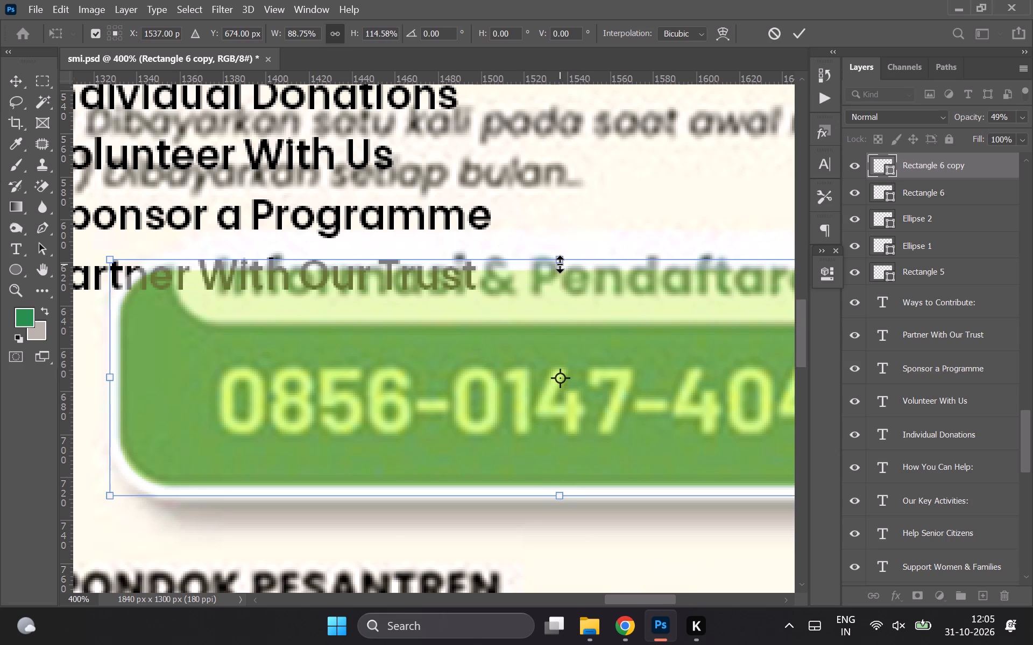
key(Return)
key(ctrl+minus)
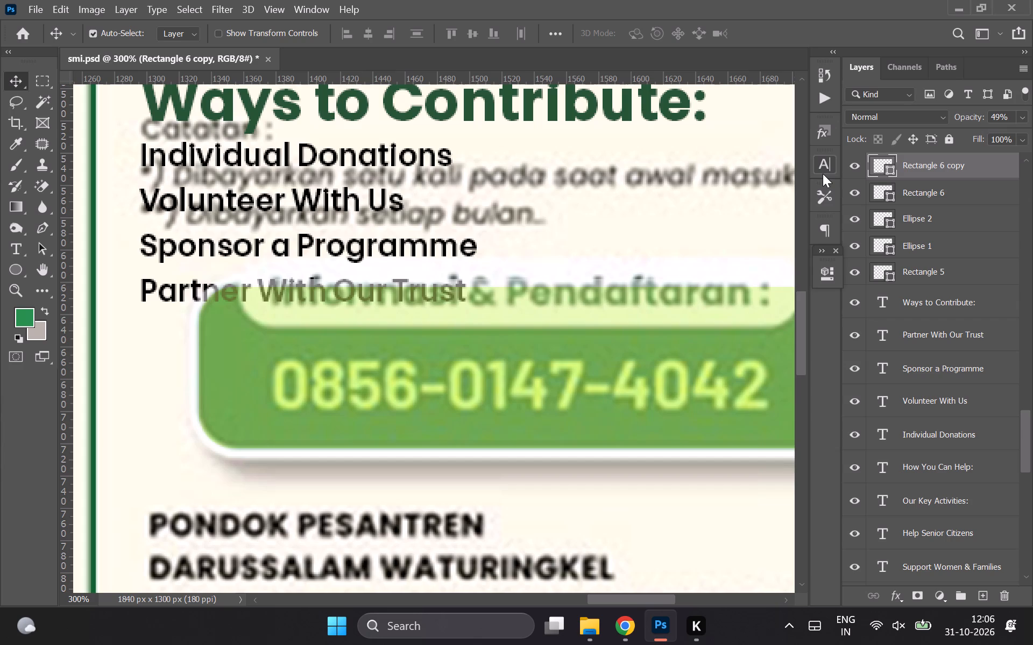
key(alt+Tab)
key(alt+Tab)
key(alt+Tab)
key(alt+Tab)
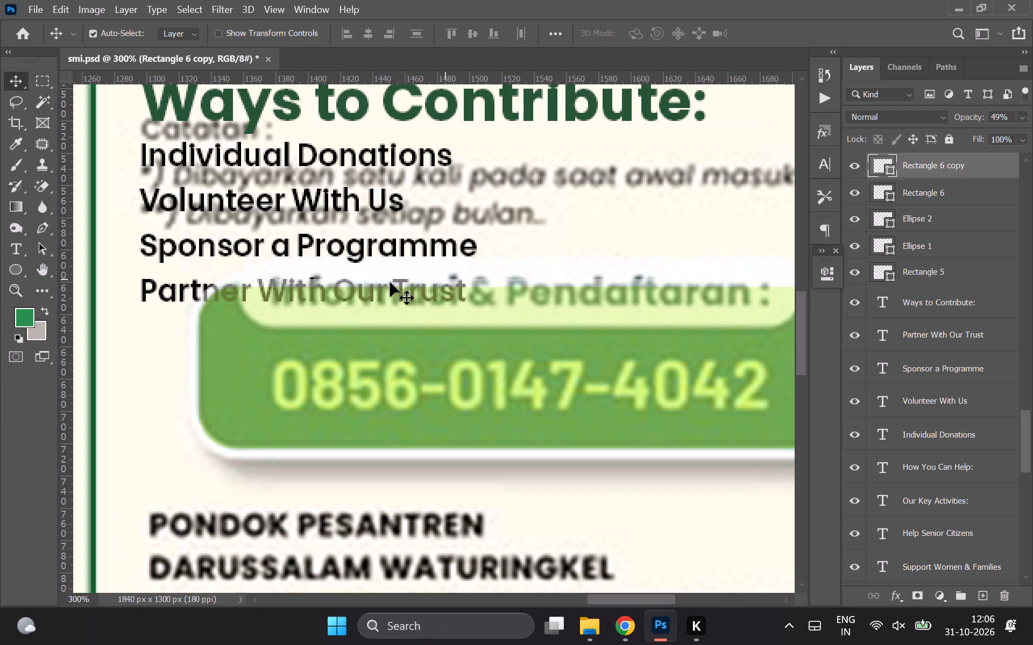
Set the rectangle copy's opacity to 100%.
drag(959, 114, 1032, 136)
Sample the reference phone box's dark green (#136032) with the rectangle copy hidden, and apply it as the copy's fill.
click(847, 167)
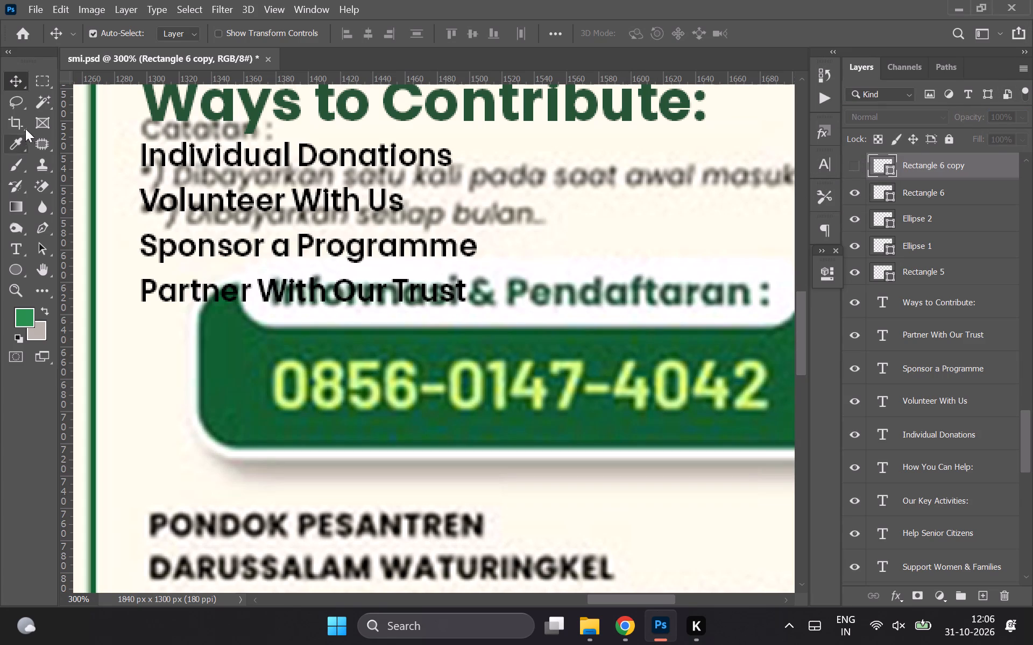
click(13, 139)
click(245, 395)
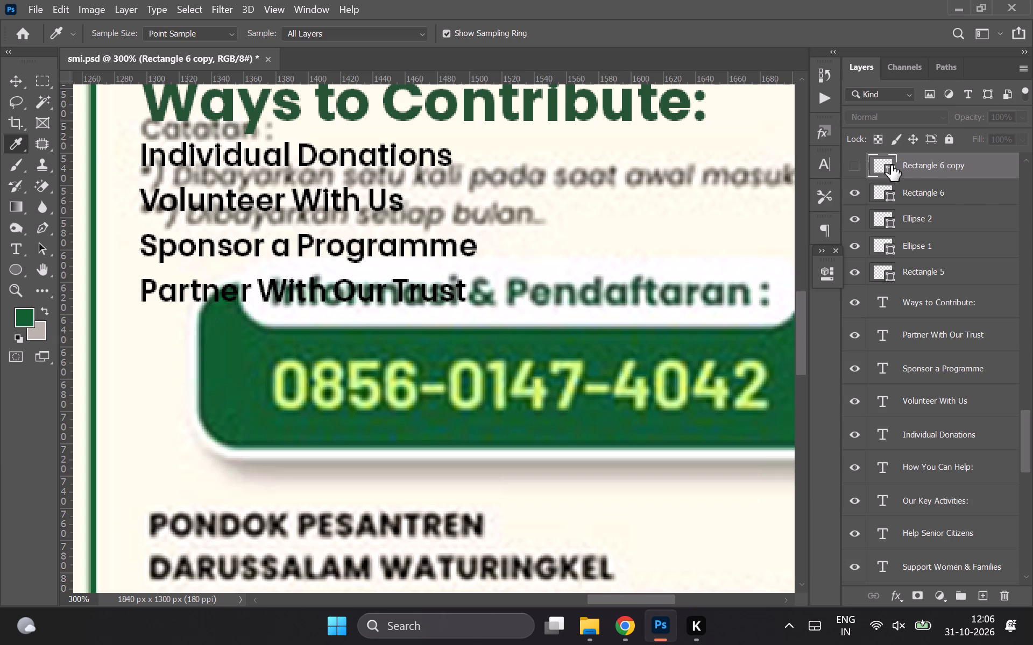
click(855, 163)
click(822, 274)
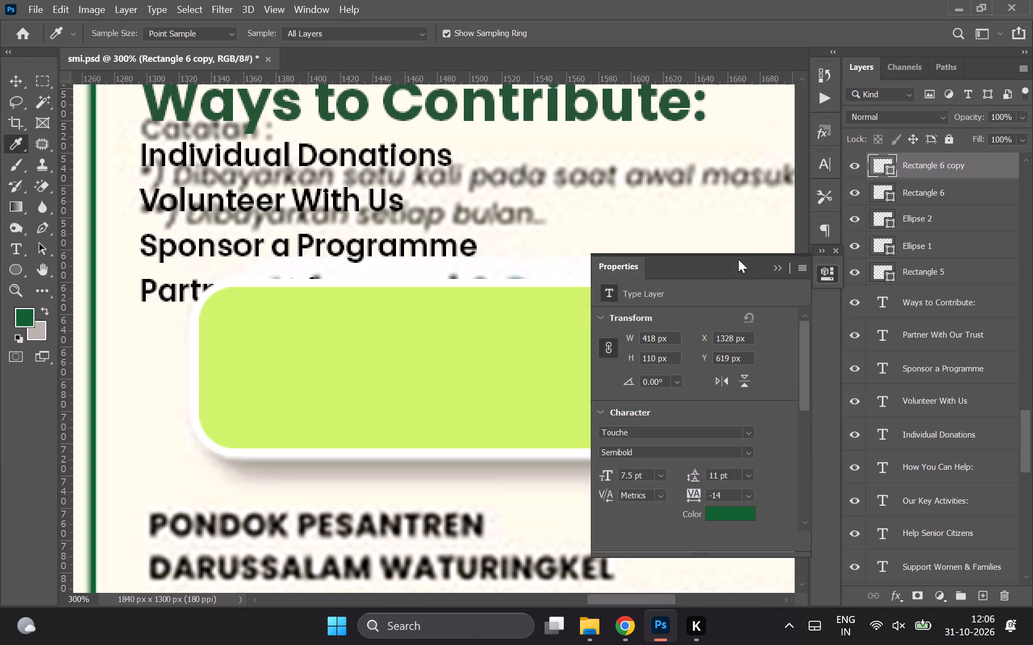
click(614, 375)
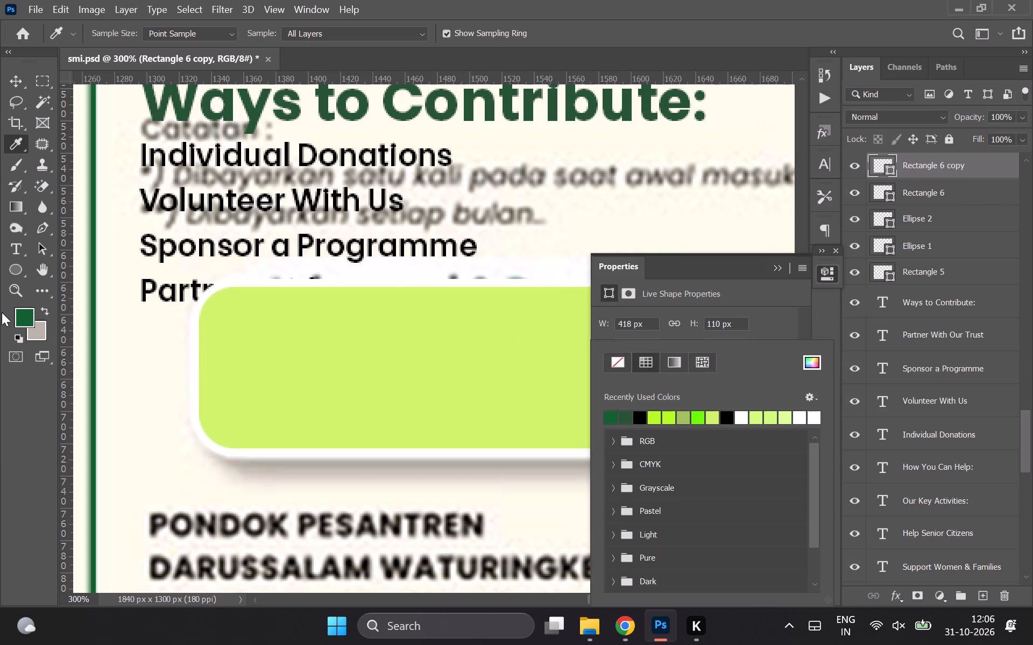
click(26, 314)
click(867, 324)
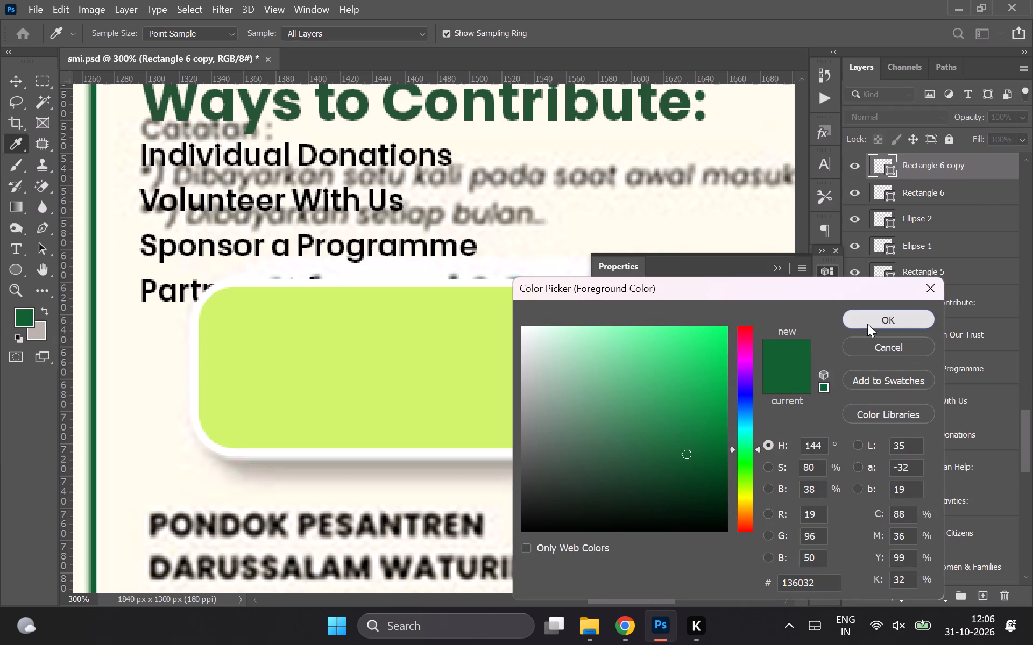
click(613, 370)
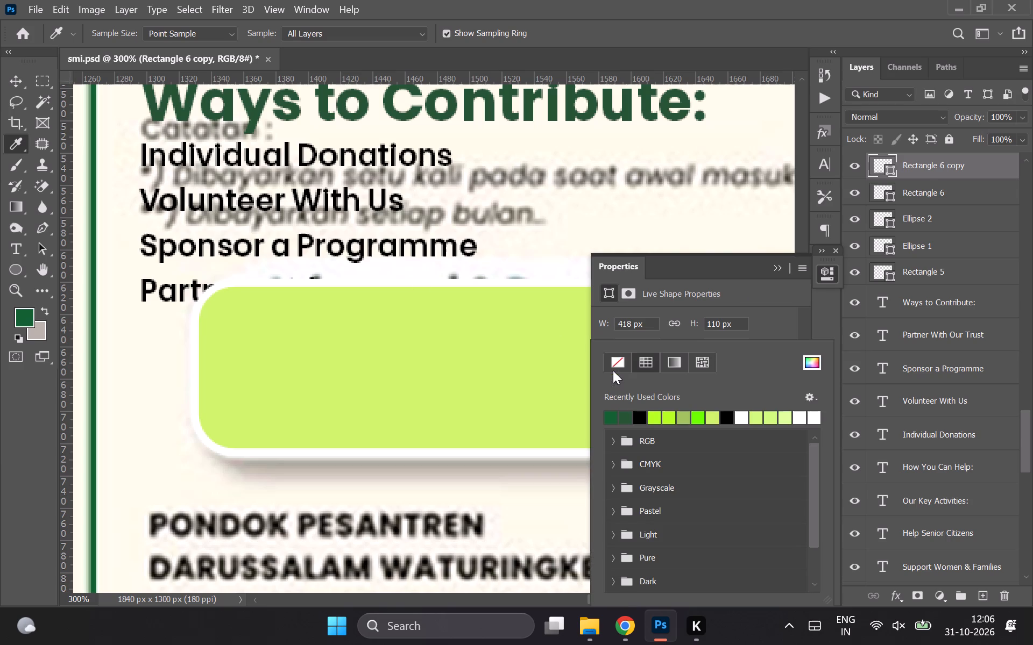
click(612, 414)
click(775, 263)
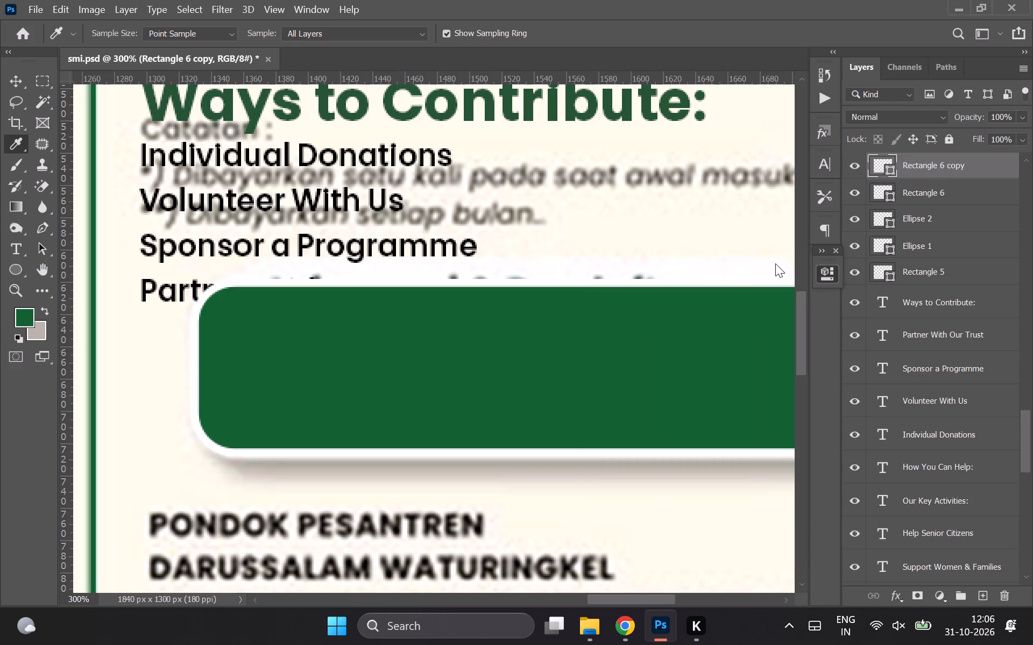
click(10, 83)
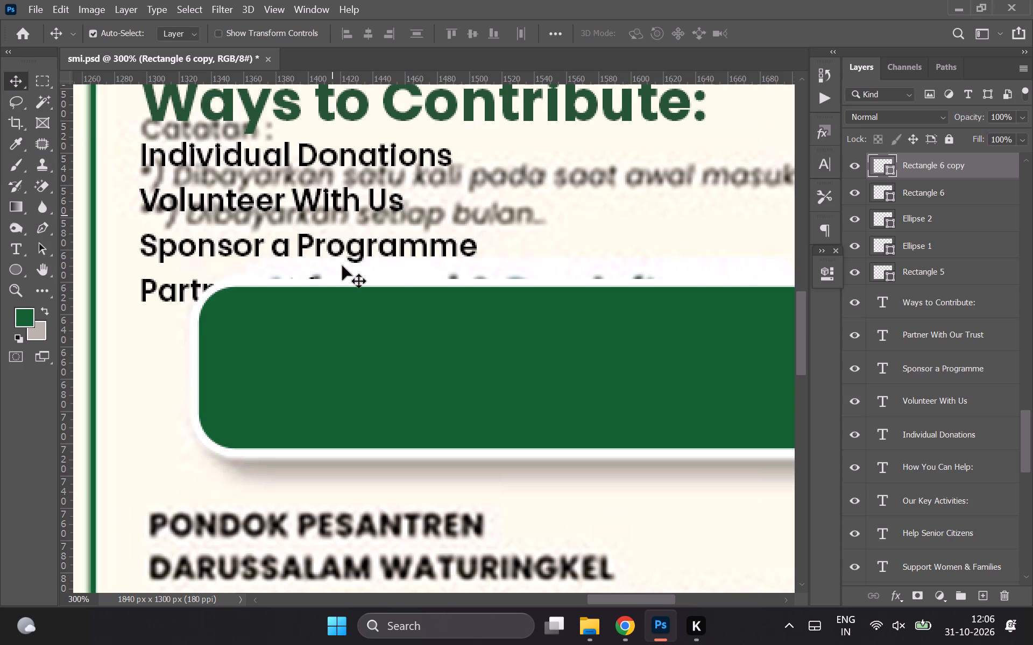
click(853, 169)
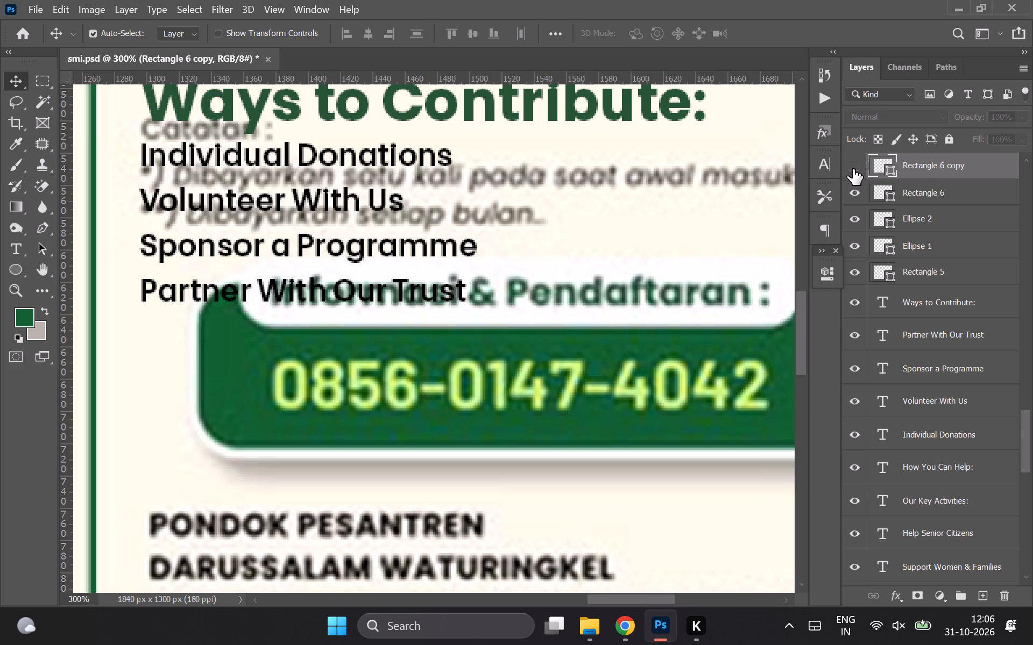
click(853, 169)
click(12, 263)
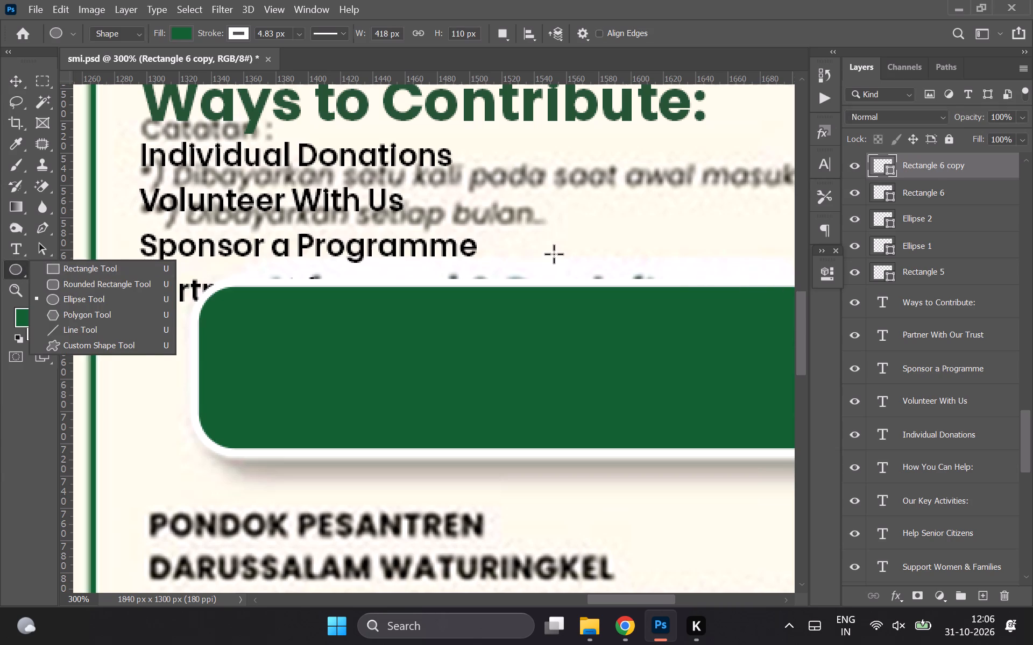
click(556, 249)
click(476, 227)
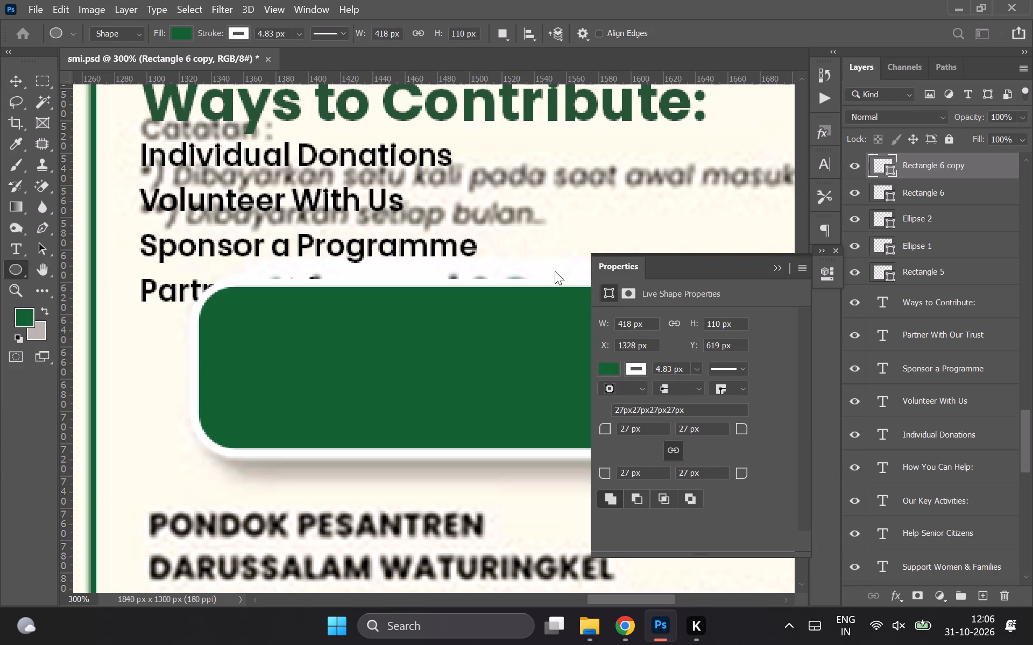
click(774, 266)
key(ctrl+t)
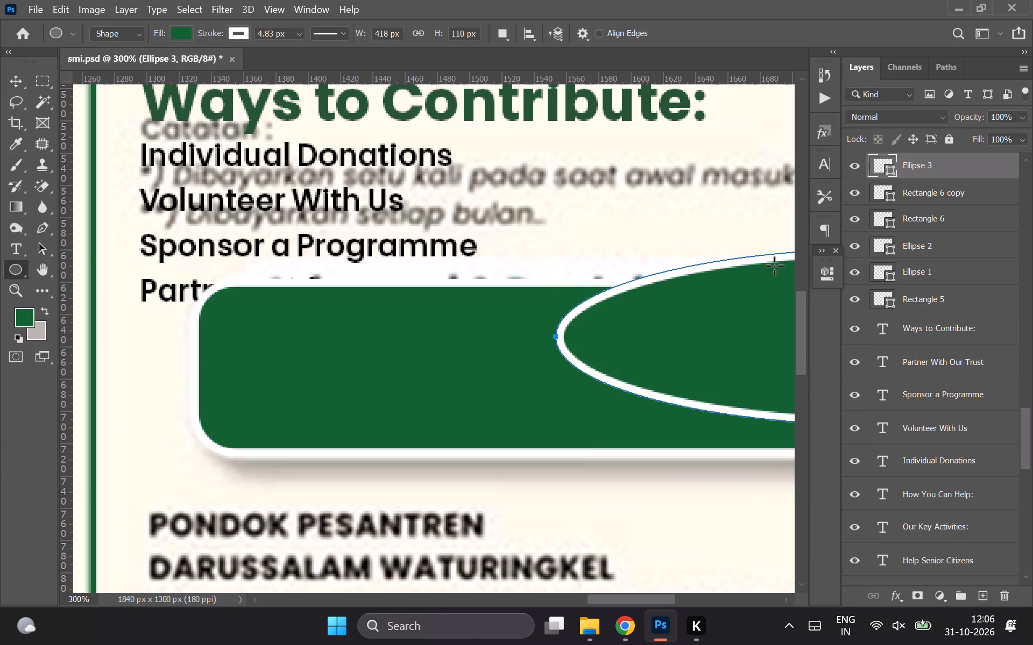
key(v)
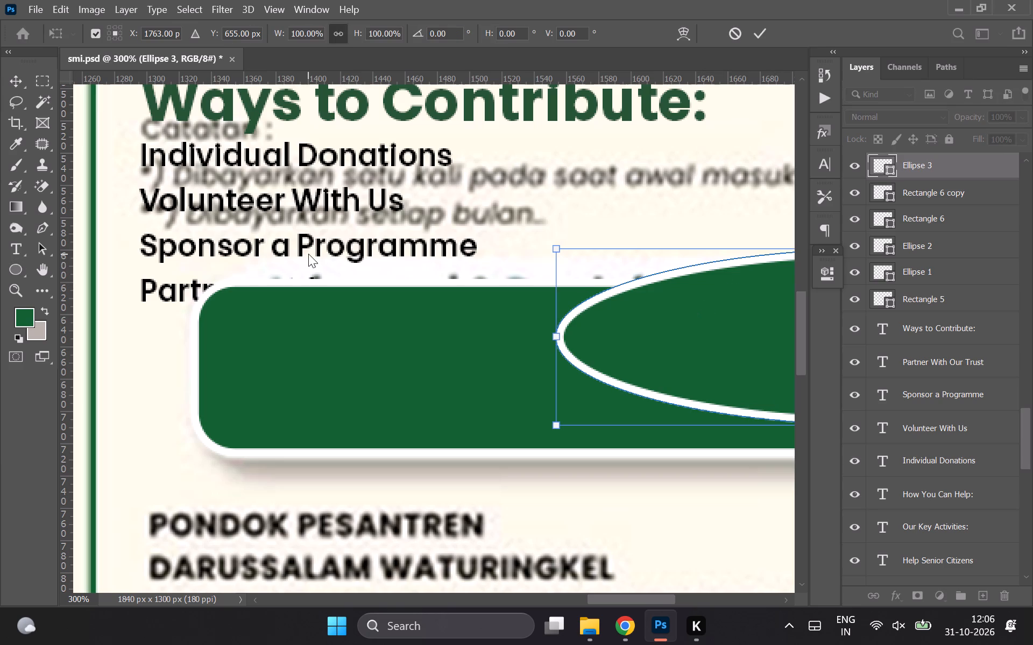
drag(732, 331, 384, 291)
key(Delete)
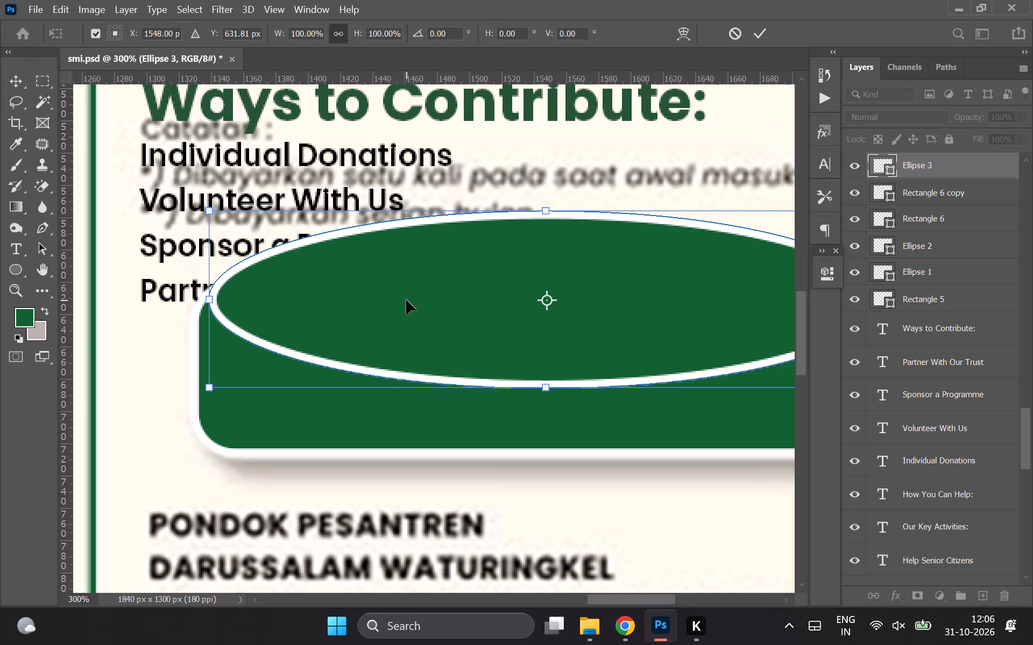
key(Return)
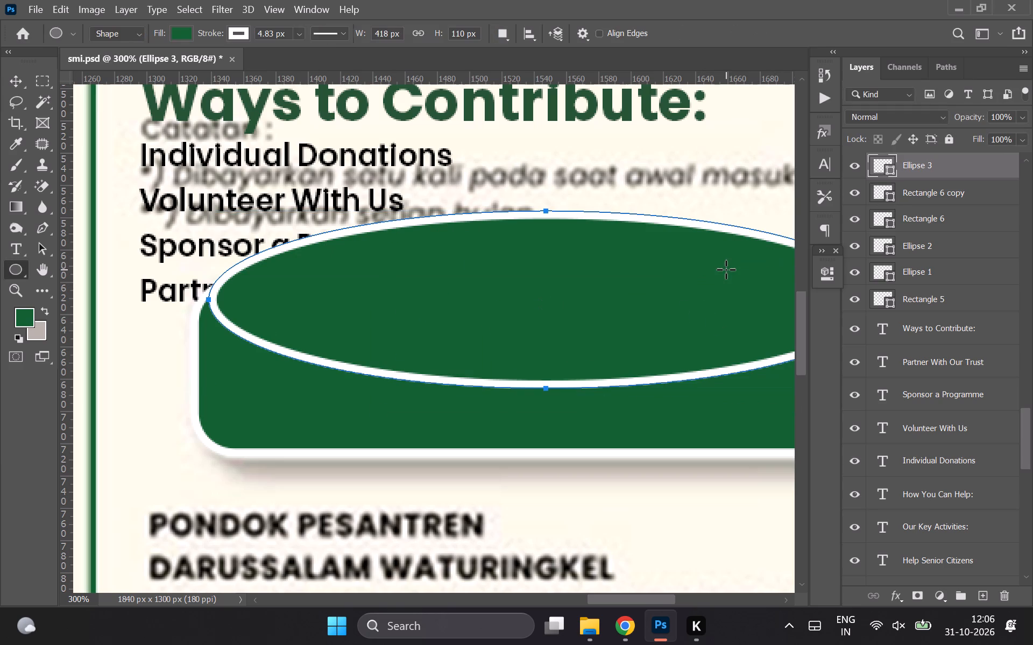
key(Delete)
Duplicate the green rounded rectangle and move the copy upward so it overlaps the original's top edge.
key(v)
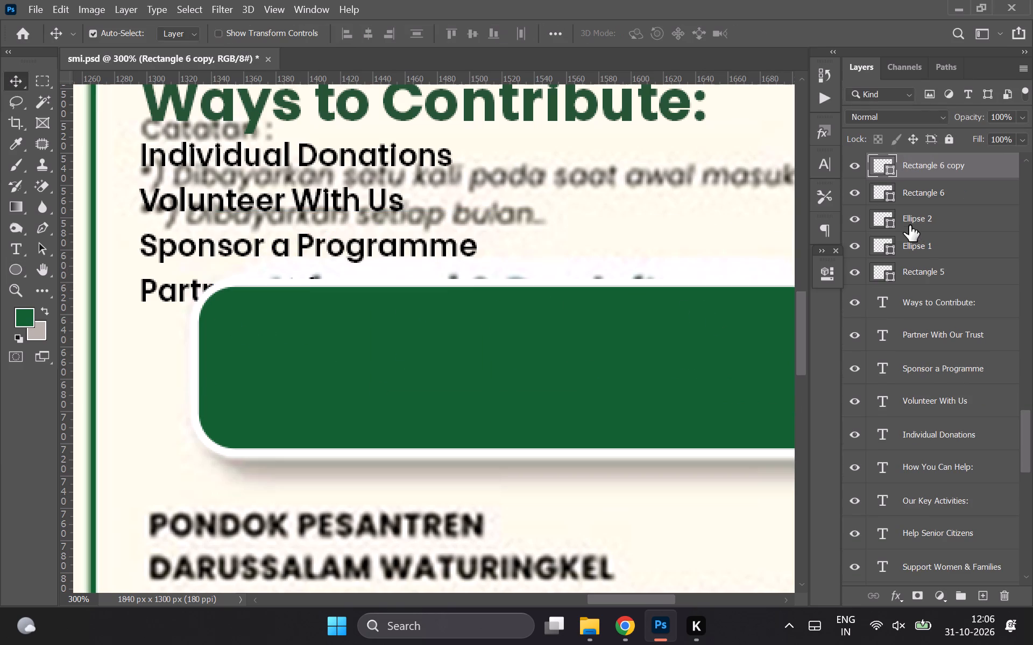
key(ctrl+j)
drag(535, 303, 533, 333)
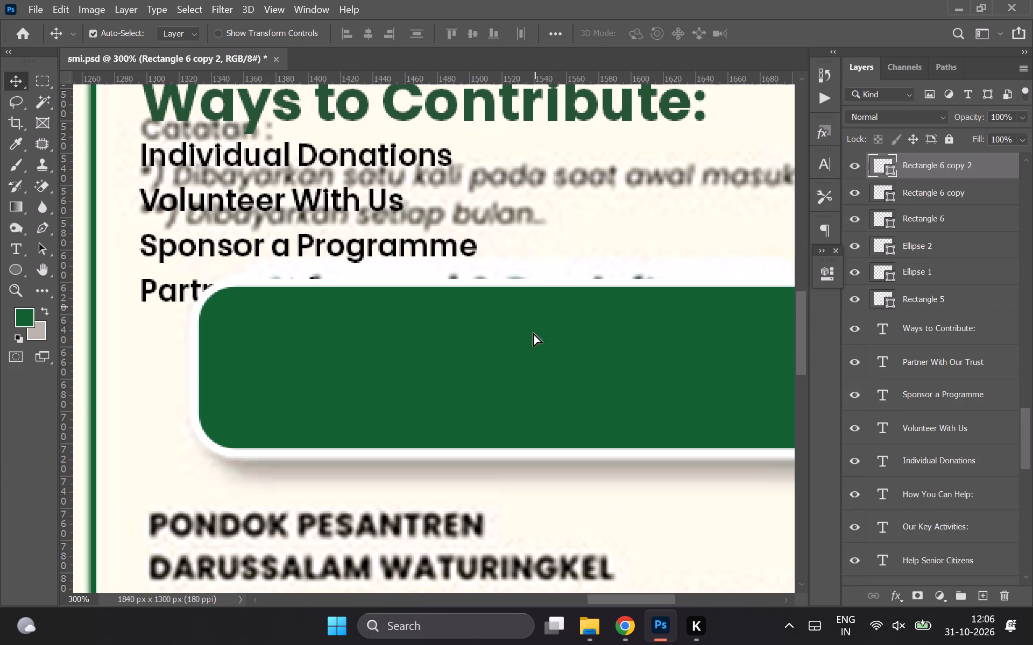
drag(533, 333, 541, 266)
Shrink the duplicate rectangle to about 237 × 62 px and centre it over the top edge of the large green rectangle.
scroll(541, 266, left, 2)
scroll(452, 569, left, 5)
scroll(547, 588, right, 2)
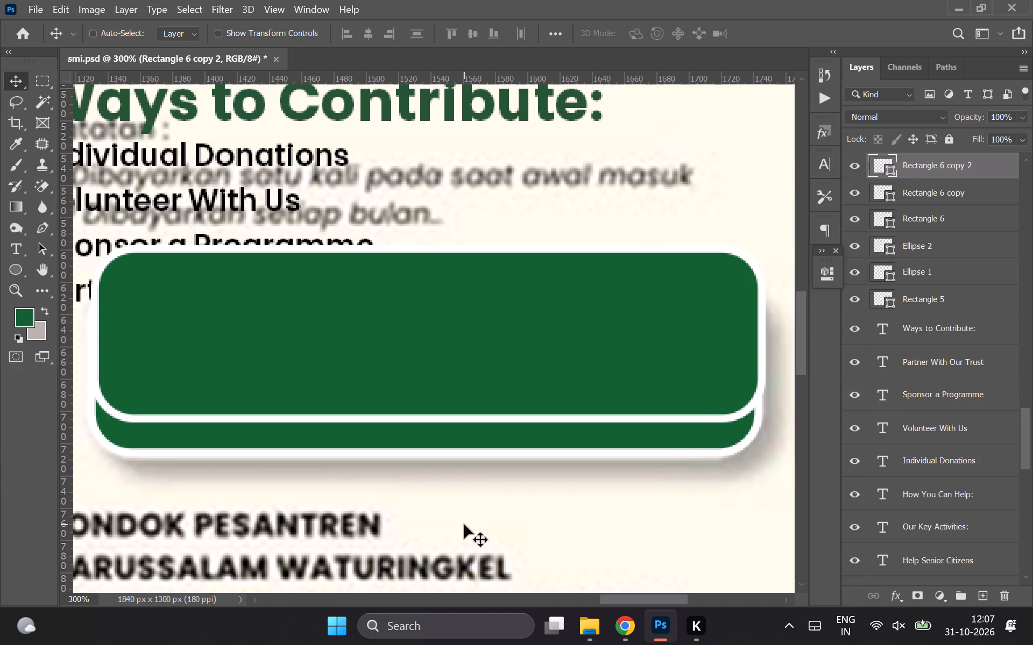
key(ctrl+t)
drag(766, 333, 667, 334)
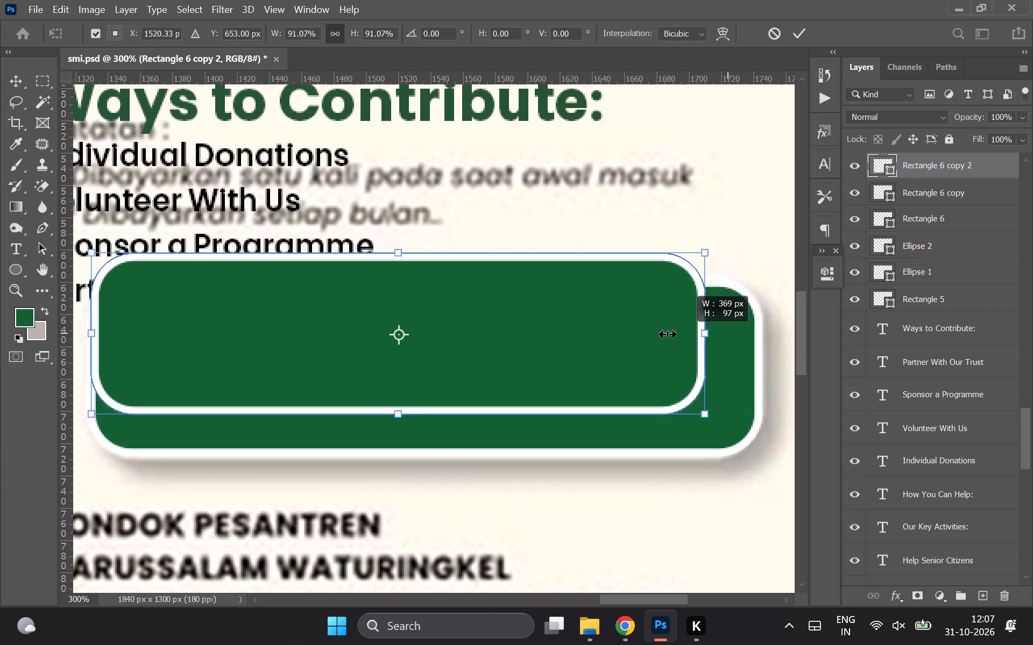
drag(667, 334, 475, 325)
drag(405, 327, 572, 331)
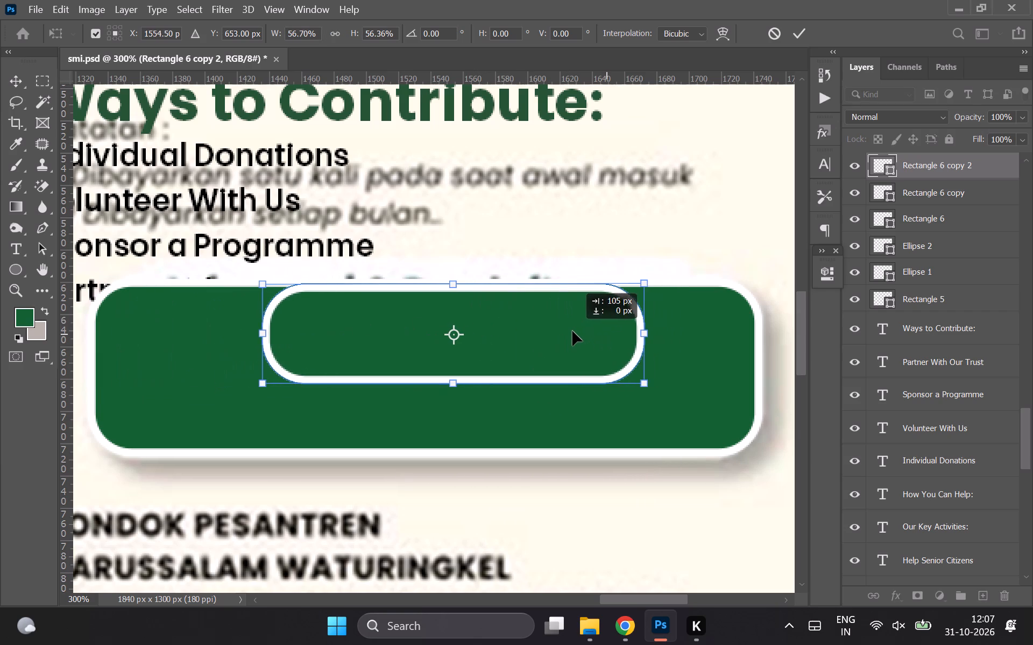
drag(572, 331, 572, 331)
key(shift+Up)
key(shift+Up)
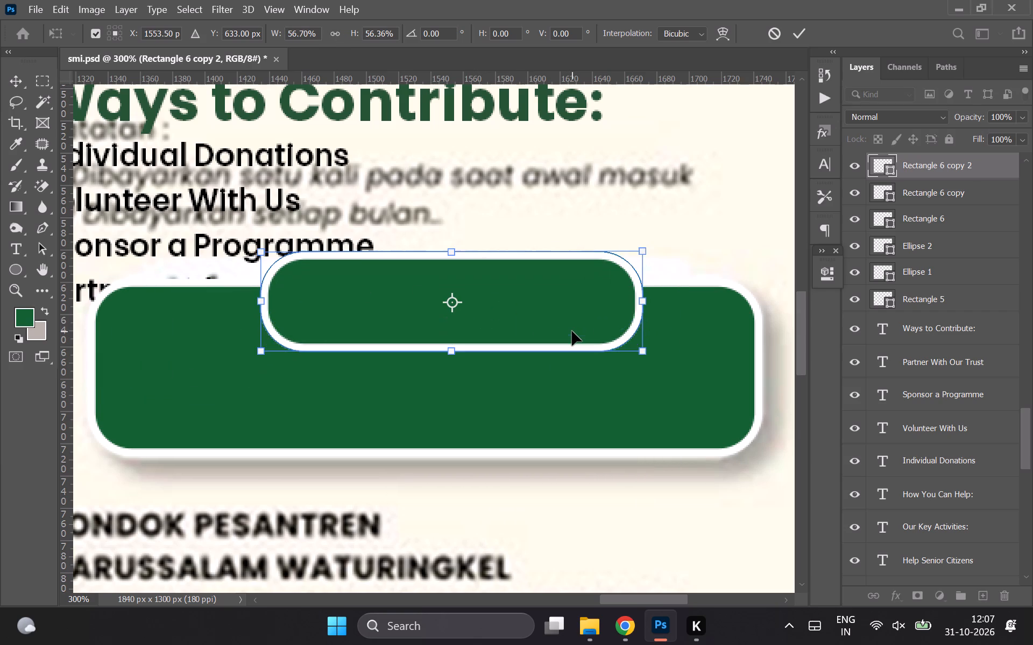
key(shift+Up)
Hide the large green rectangle layer to expose the reference phone number box.
click(858, 195)
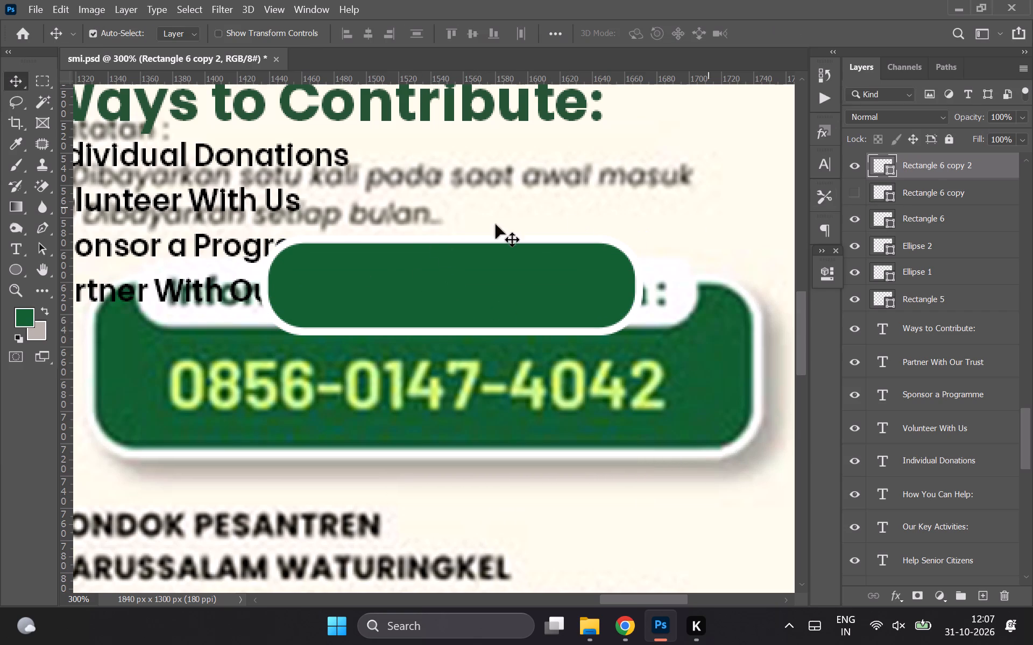
Remove the white stroke from the small green rectangle.
click(395, 268)
click(840, 271)
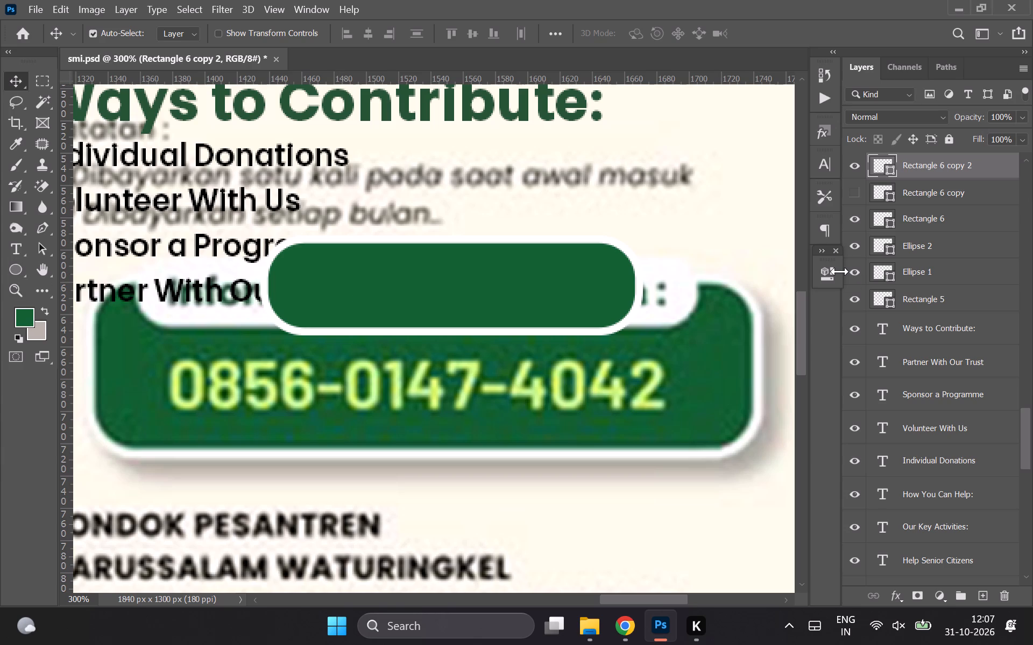
click(840, 271)
click(828, 273)
click(828, 273)
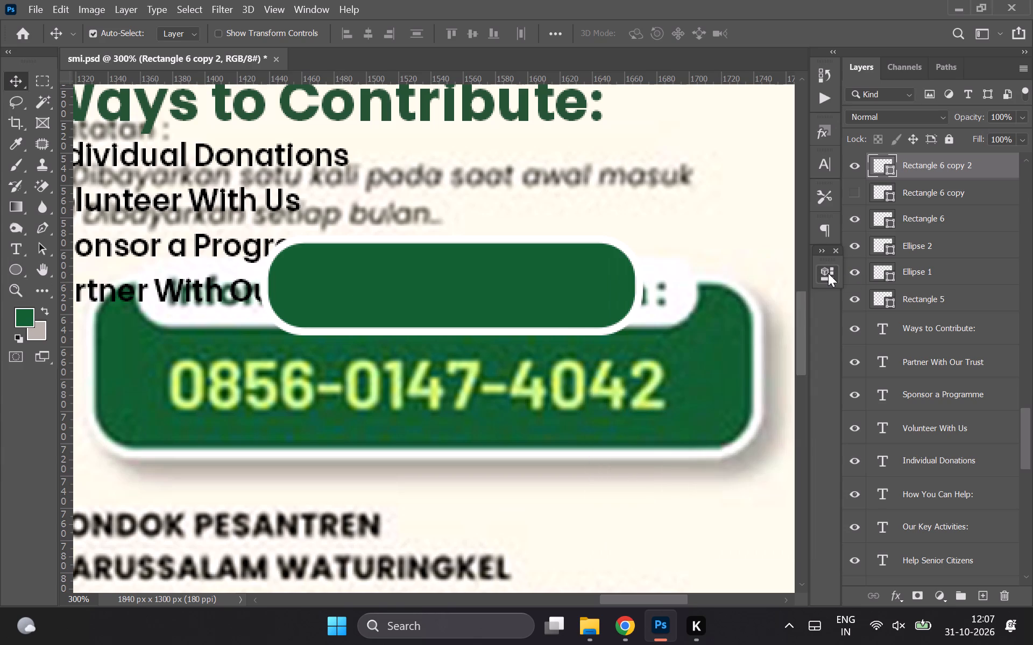
click(828, 273)
click(828, 273)
click(828, 273)
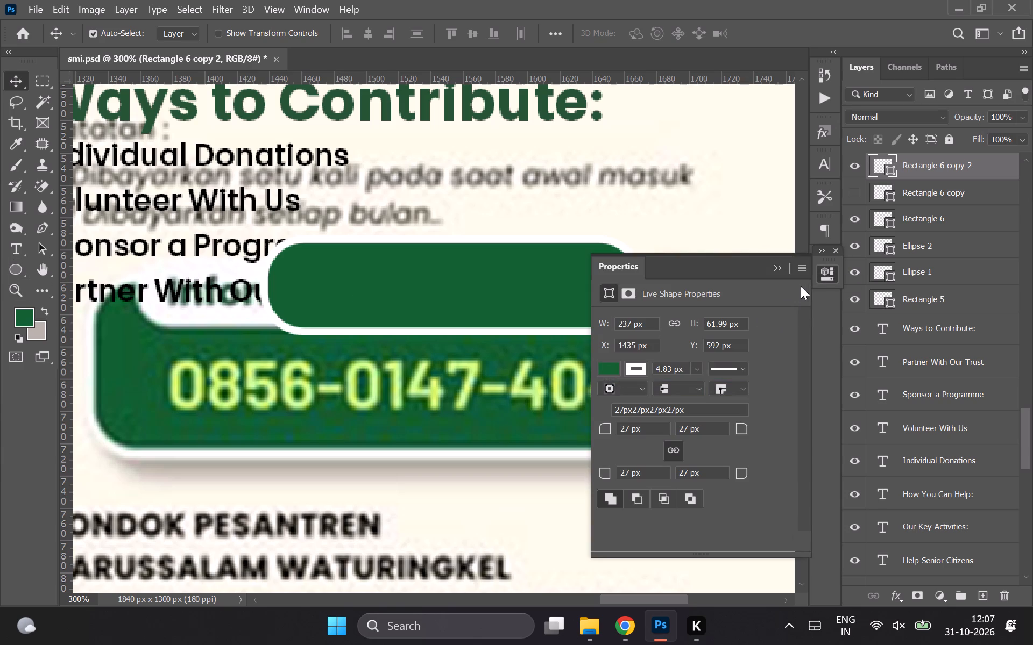
click(825, 284)
drag(825, 284, 829, 268)
double_click(829, 268)
click(642, 371)
click(623, 363)
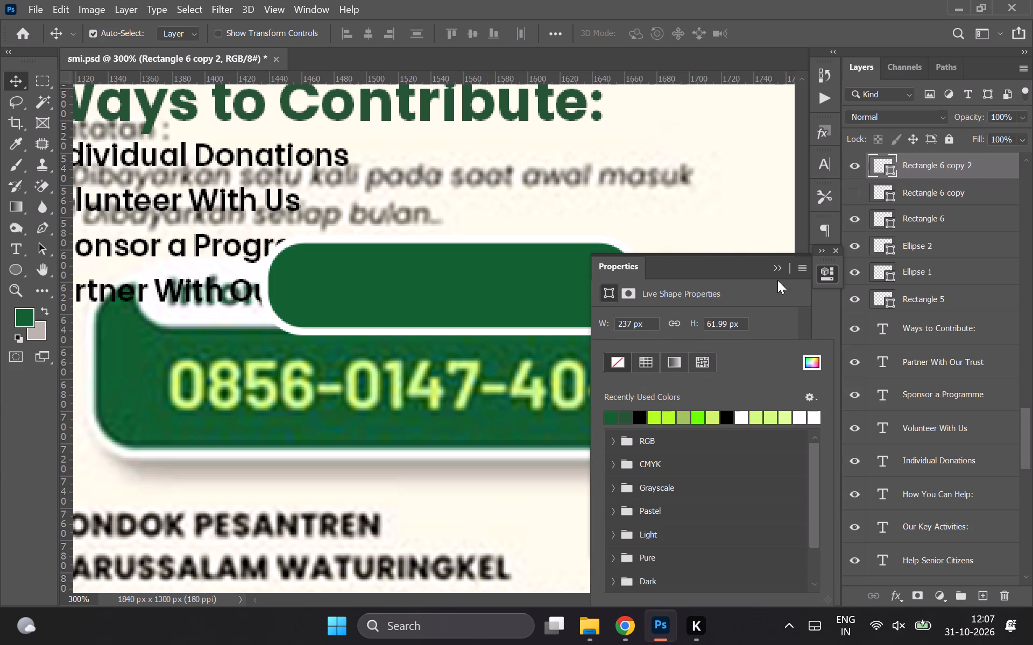
click(777, 267)
click(818, 277)
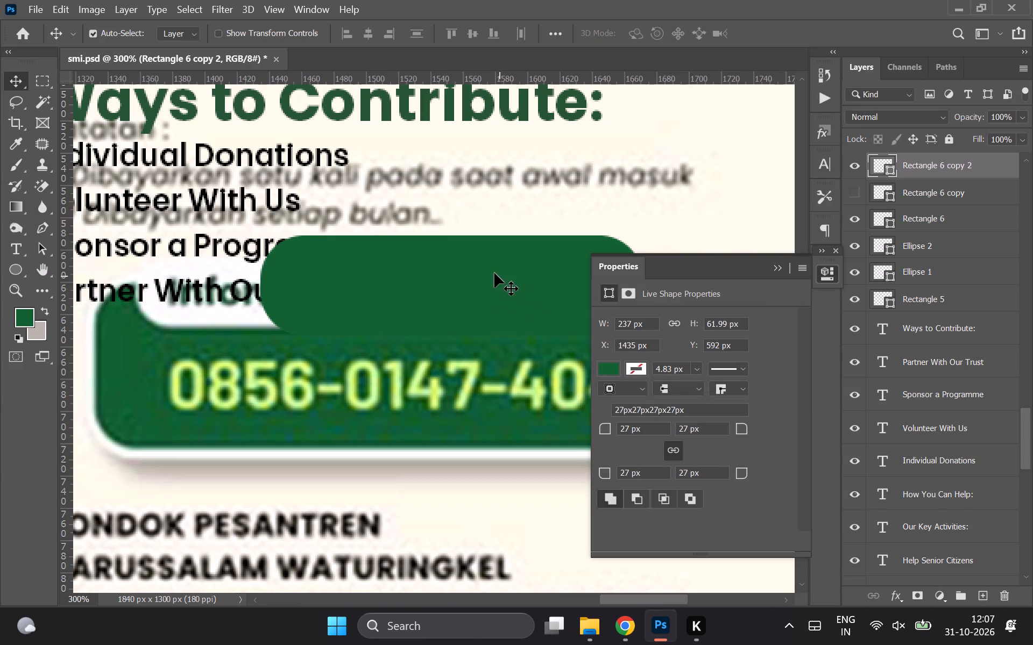
Move the small rectangle so its left end lines up with the white heading pill of the reference, at X 1362 px.
drag(494, 273, 373, 268)
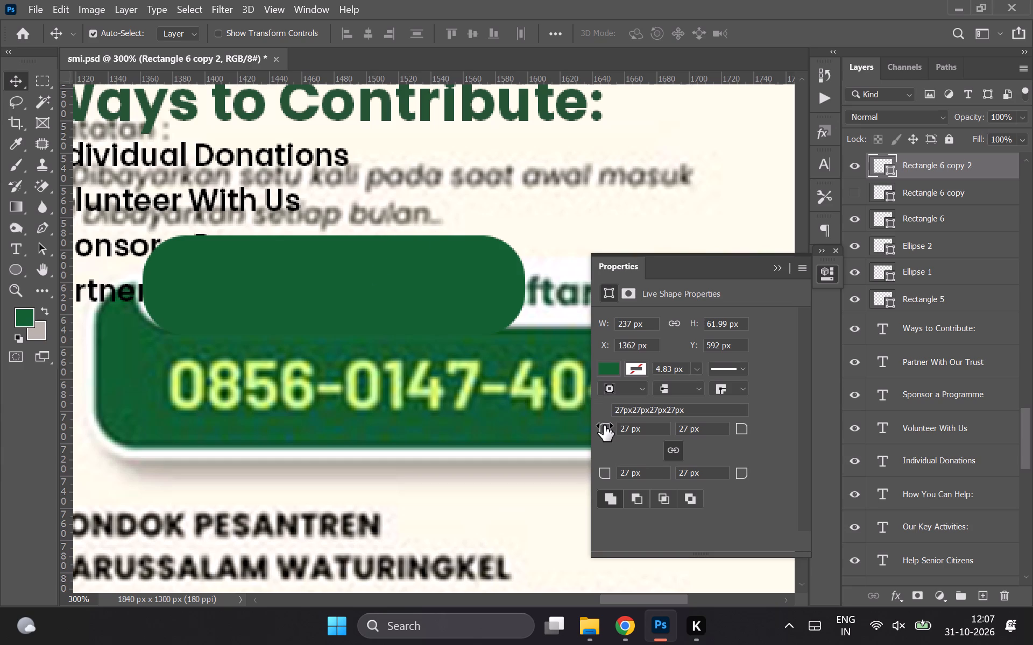
Increase all four corner radii of the small rectangle to 31 px.
click(604, 426)
drag(604, 426, 676, 431)
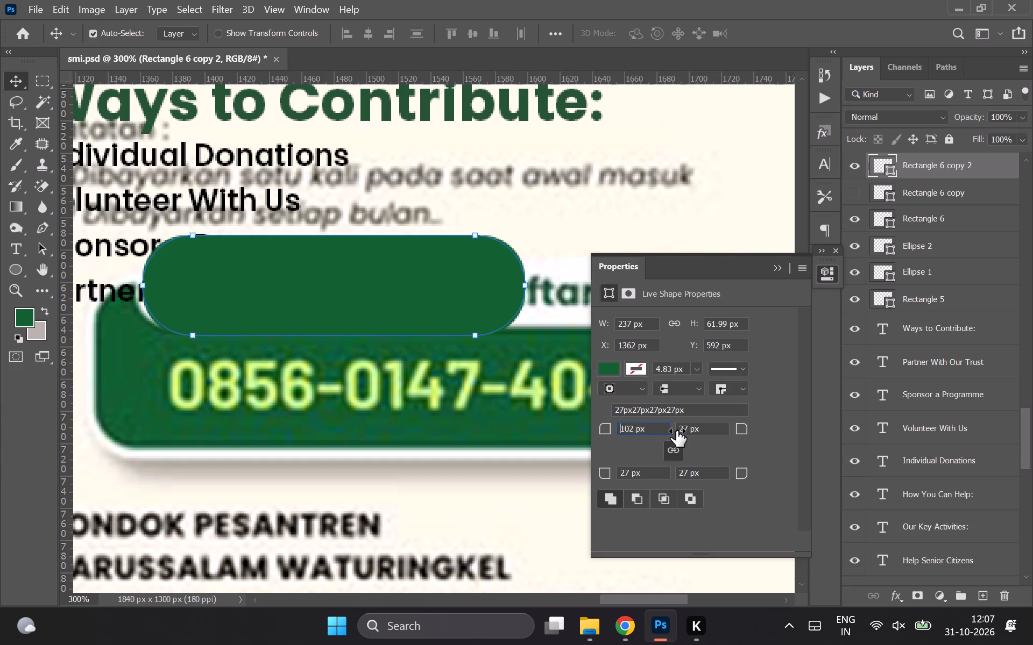
drag(676, 431, 695, 431)
click(12, 71)
Reduce the small rectangle's height to 45 px and fit its left end over the reference heading pill, at X 1359 px.
key(ctrl+t)
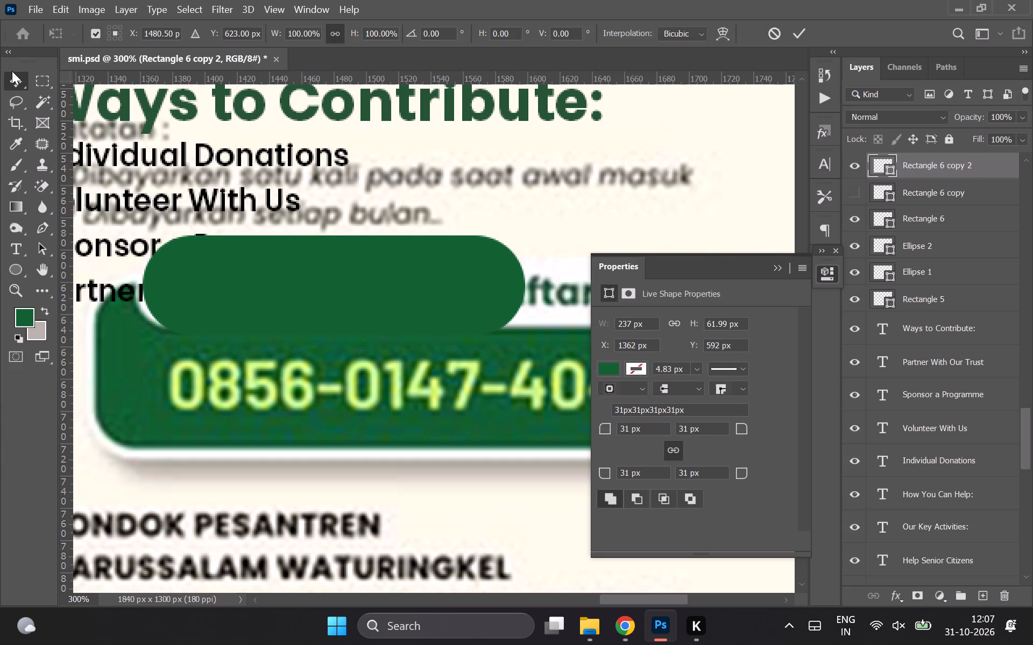
key(ctrl+equal)
key(ctrl+equal)
scroll(329, 392, left, 4)
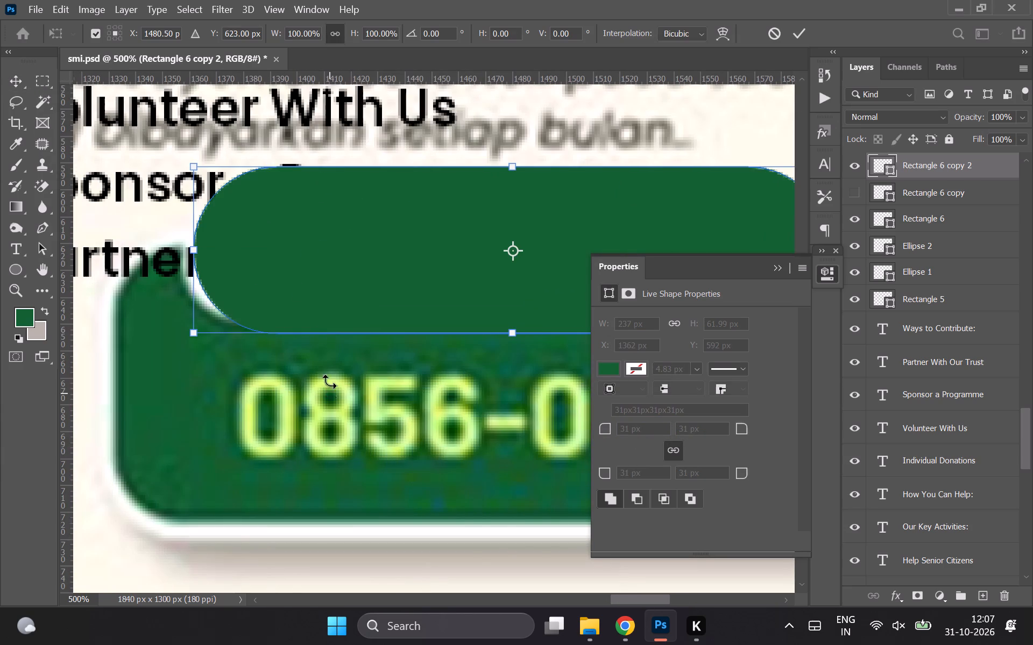
shift+drag(512, 166, 519, 222)
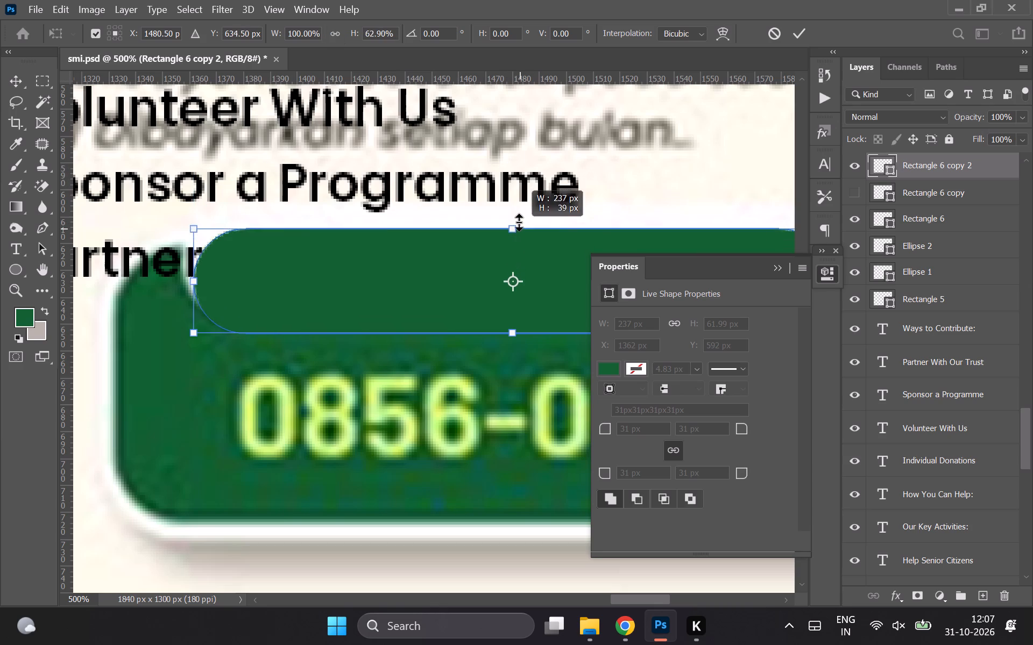
shift+drag(519, 222, 517, 209)
drag(442, 247, 442, 237)
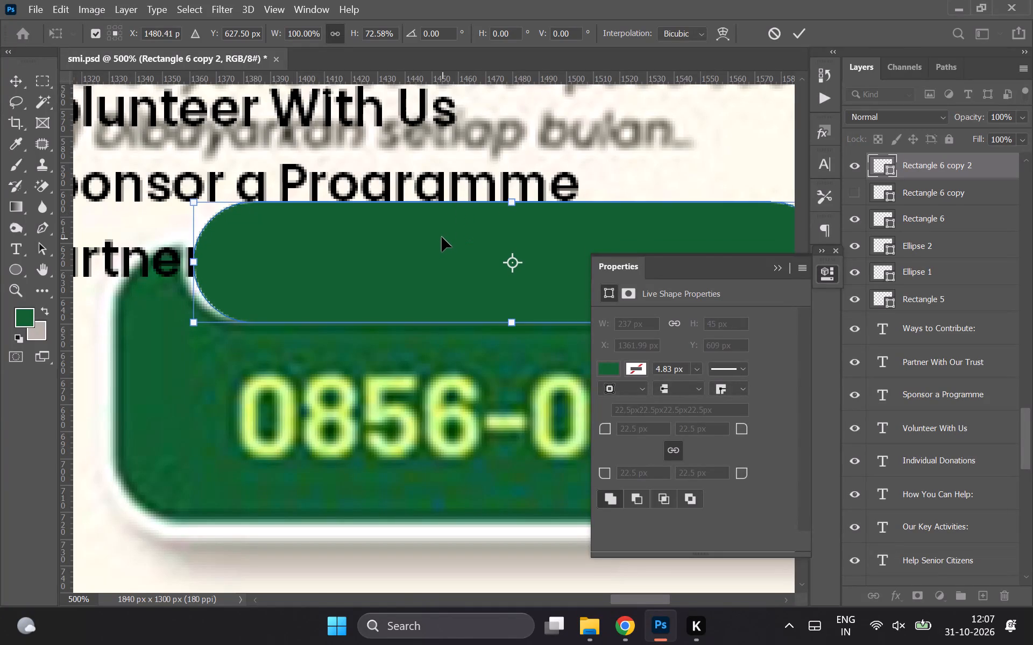
key(shift+Left)
key(shift+Left)
key(shift+Right)
key(shift+Right)
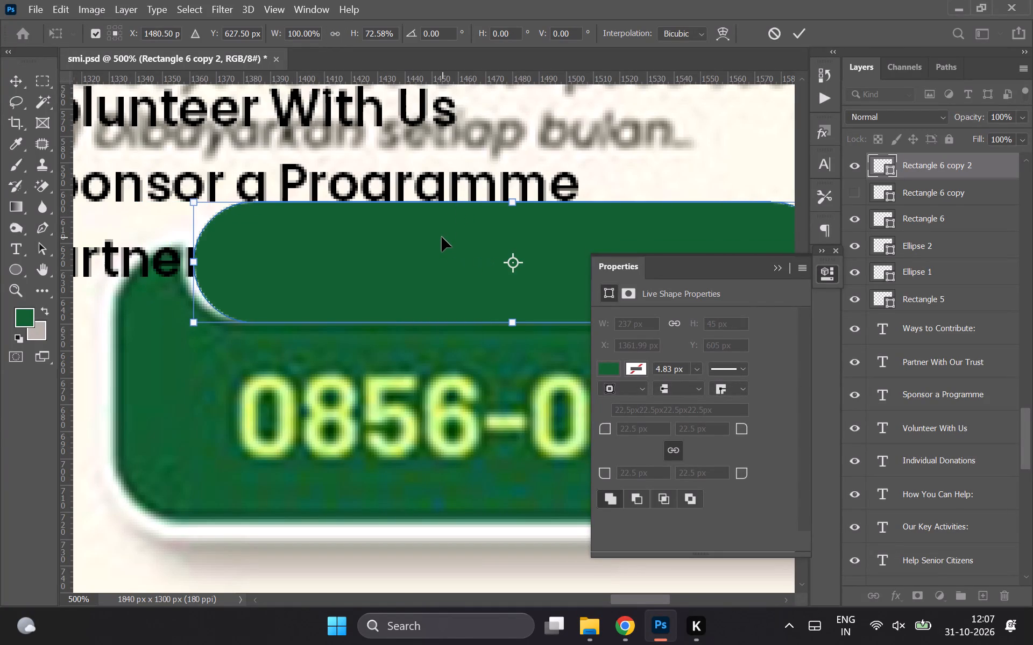
key(Left)
key(Left)
key(Left)
Stretch the small rectangle's right end to a width of about 347 px to cover the reference heading pill.
scroll(442, 237, right, 6)
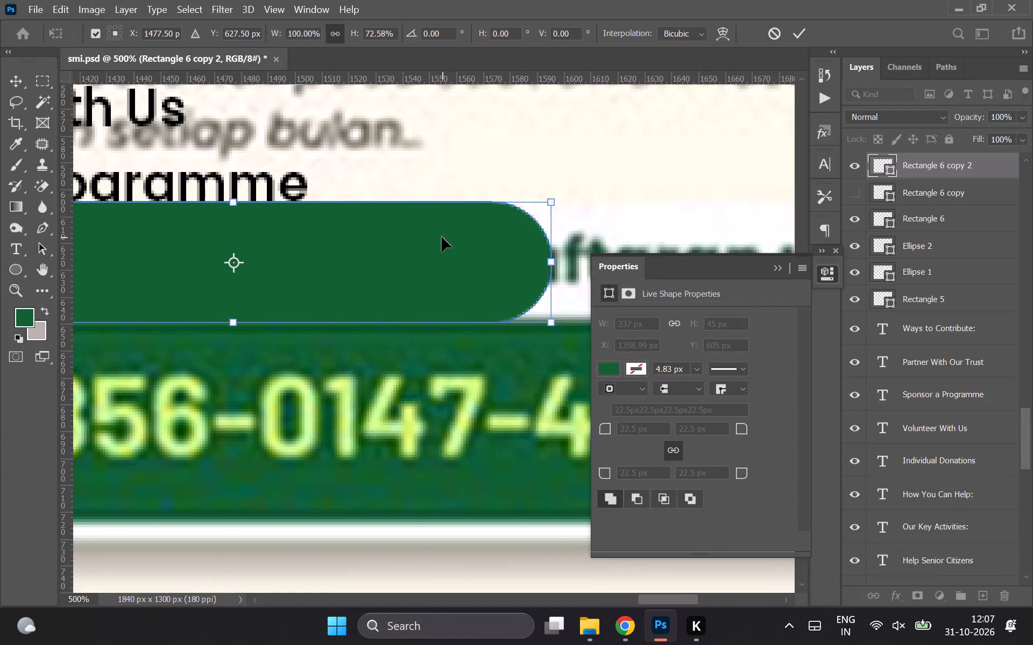
shift+drag(322, 262, 590, 273)
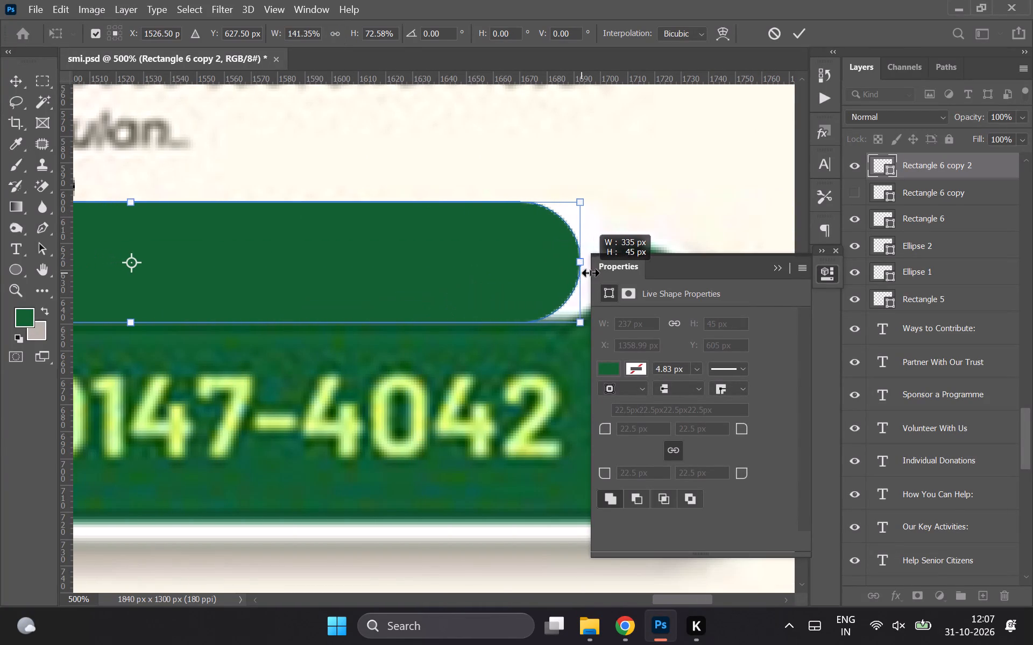
shift+drag(590, 273, 617, 274)
scroll(473, 283, left, 6)
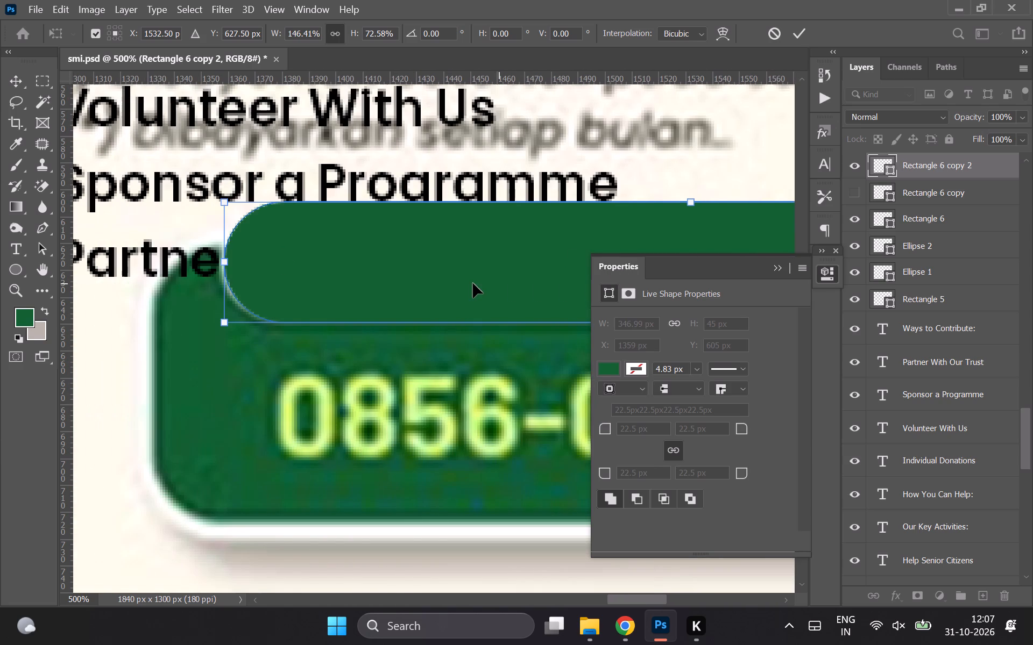
scroll(473, 283, left, 1)
key(Return)
Nudge the small rectangle vertically to Y 604 px against the reference heading pill.
key(Down)
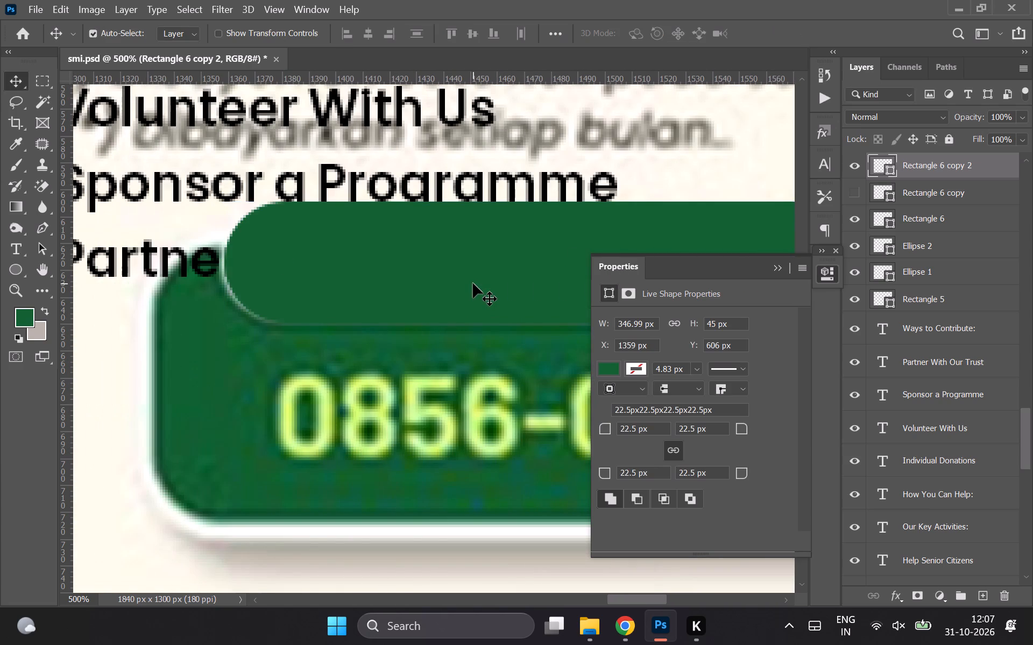
key(Up)
key(Up)
Reduce the small rounded rectangle's height to 40 px from its upper edge and nudge it up to Y 608 px.
scroll(473, 283, left, 1)
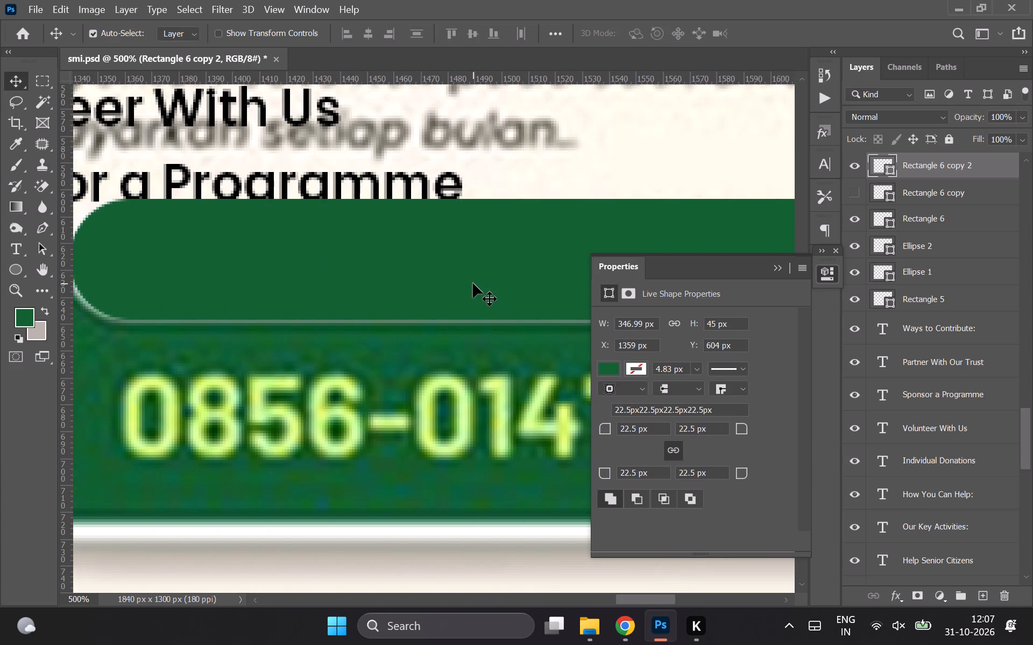
scroll(473, 283, right, 1)
key(ctrl+t)
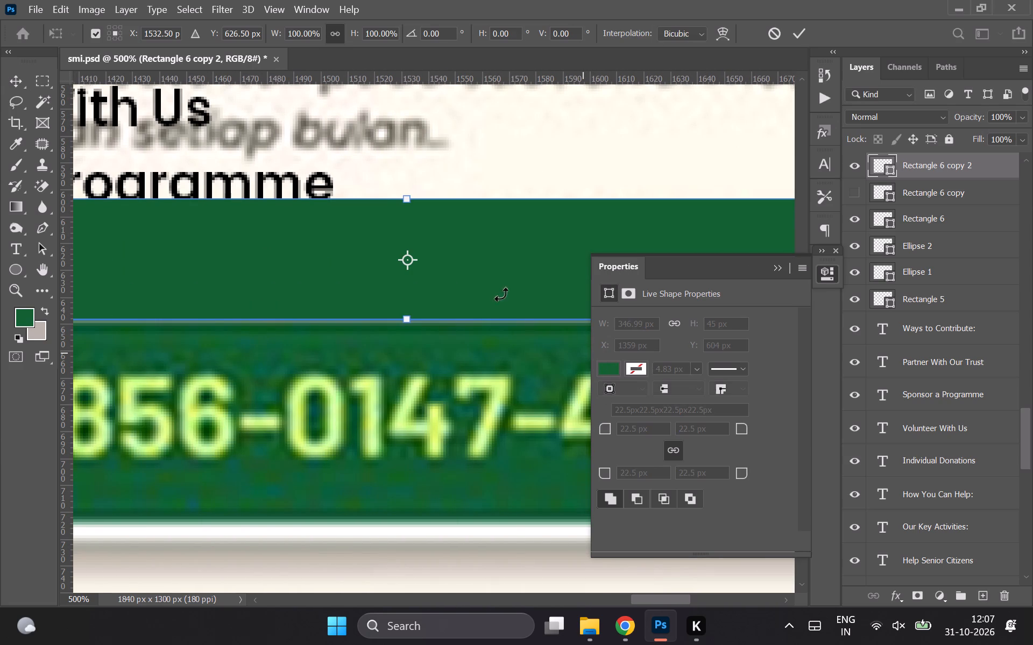
shift+drag(407, 201, 409, 210)
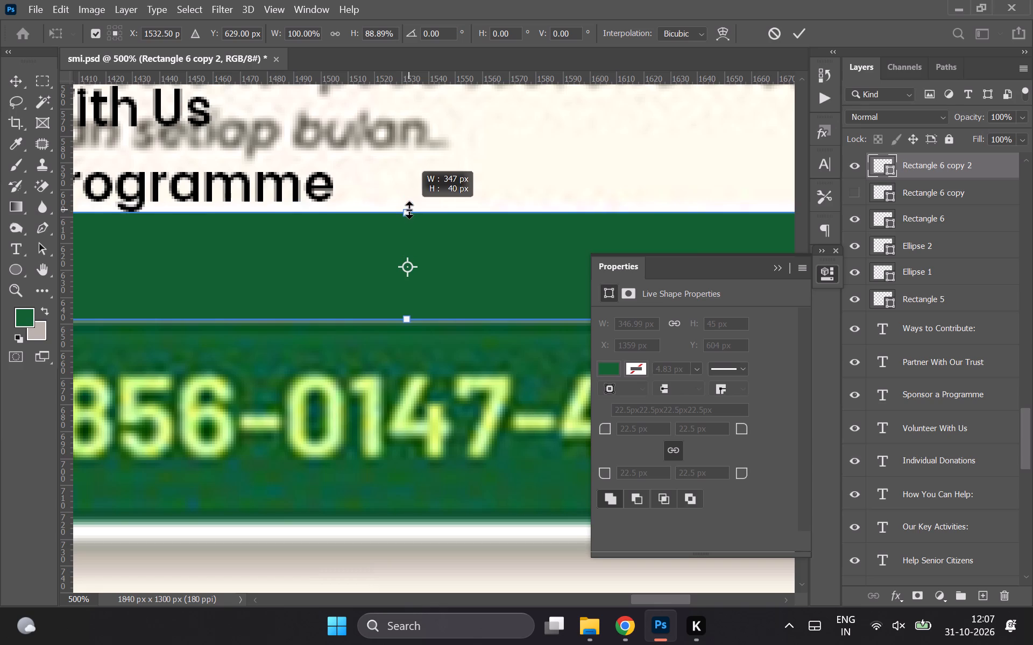
shift+drag(409, 210, 409, 209)
shift+drag(409, 209, 413, 219)
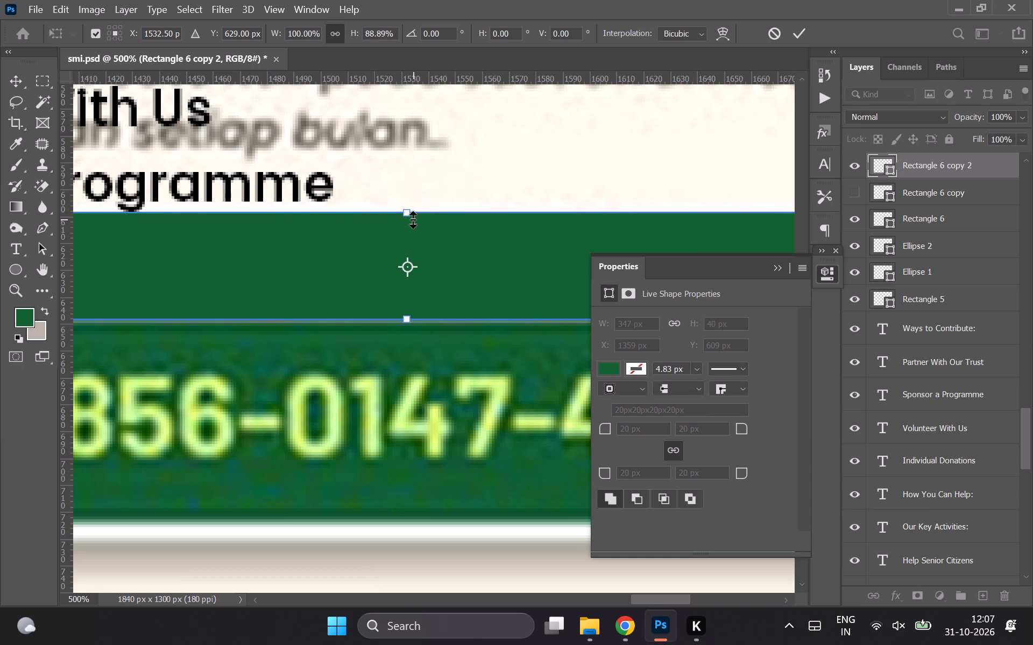
key(Return)
scroll(413, 219, left, 4)
key(Up)
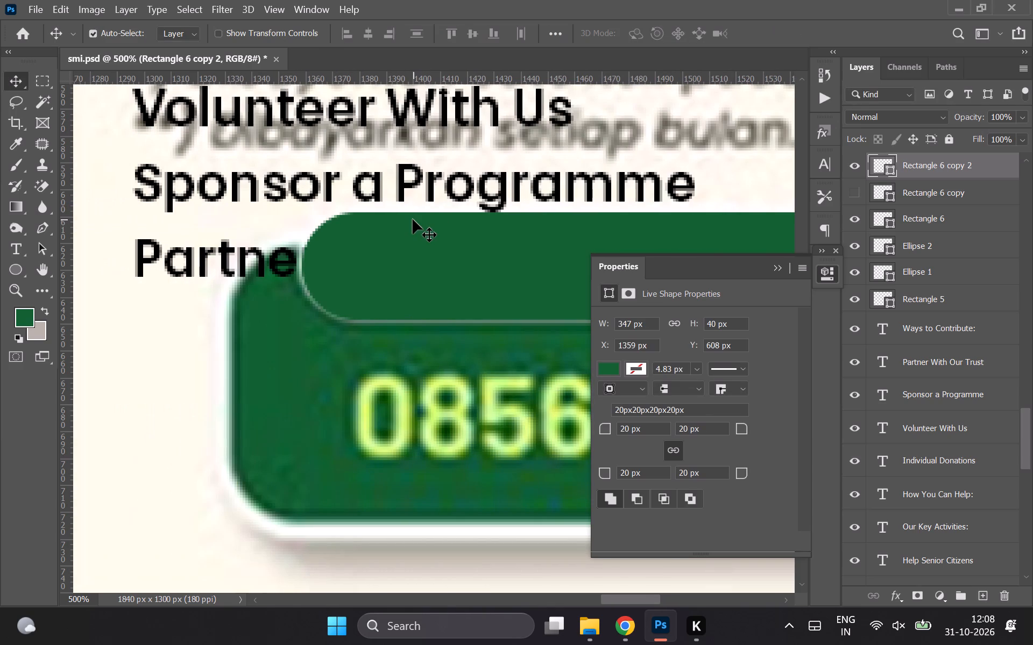
Change the small rounded rectangle's fill colour to white.
scroll(413, 219, right, 4)
double_click(611, 366)
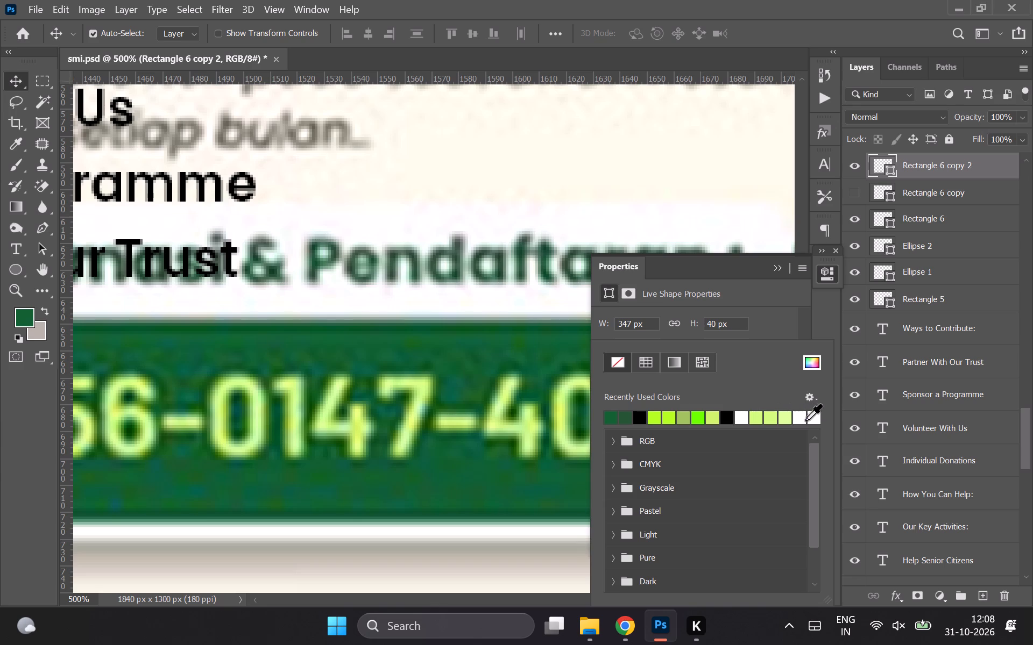
click(807, 420)
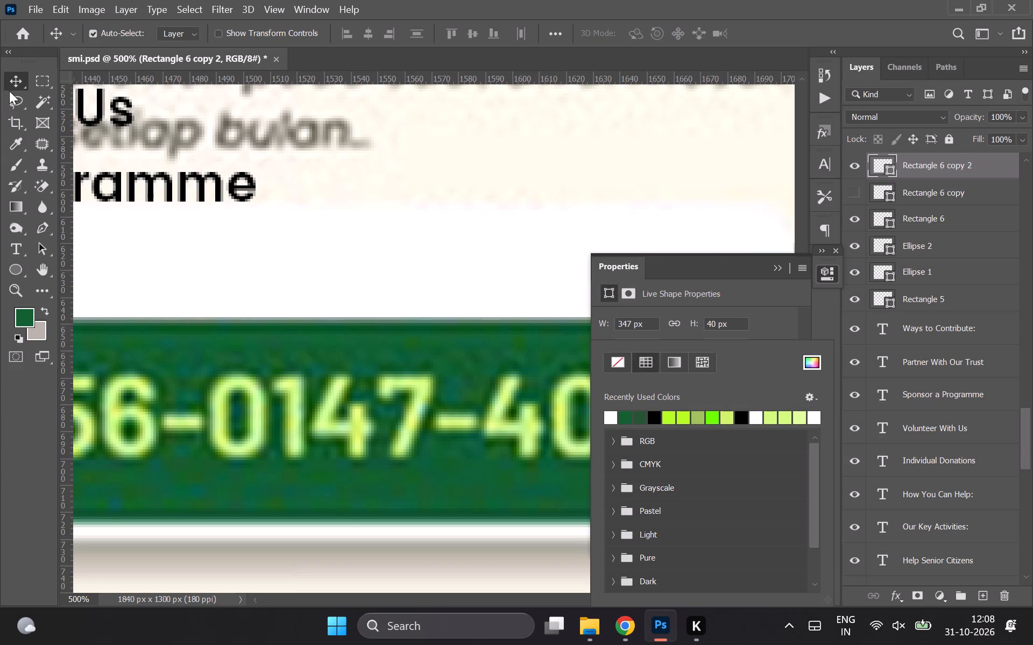
click(12, 83)
key(ctrl+minus)
click(775, 271)
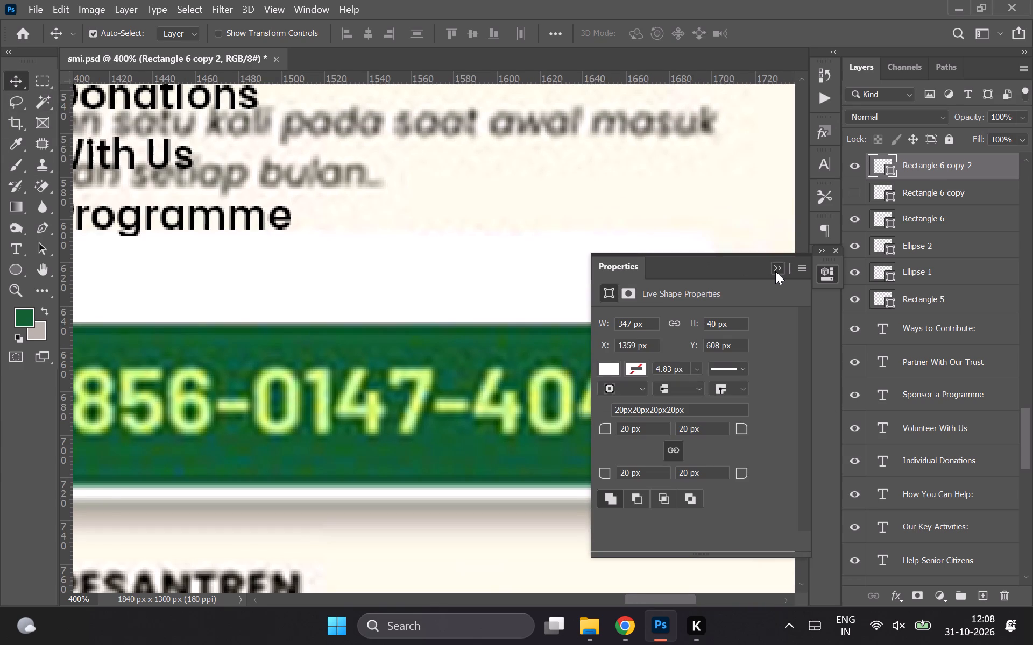
Copy the Contact Person phone number text layer from the footer and paste it into the third panel.
key(ctrl+minus)
key(ctrl+minus)
scroll(492, 336, left, 4)
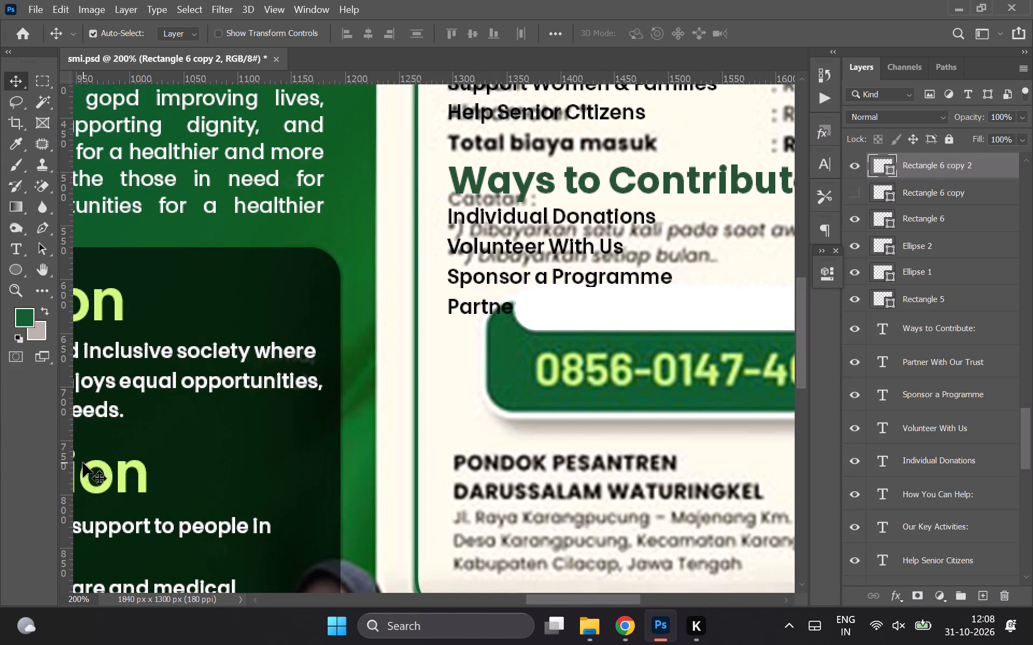
scroll(130, 542, down, 6)
scroll(139, 574, left, 2)
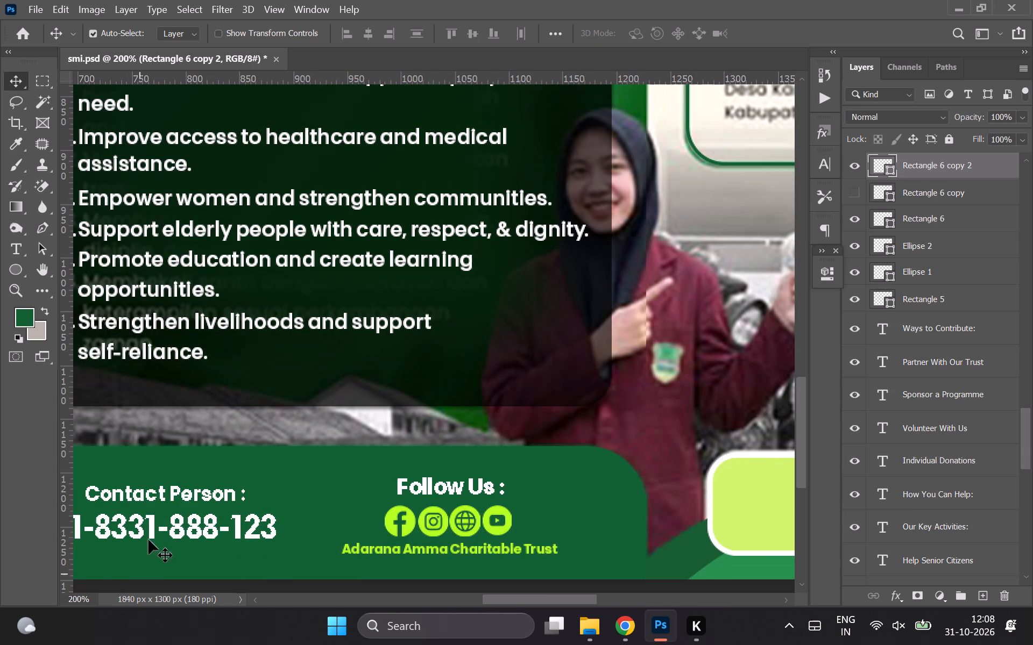
click(145, 529)
key(ctrl+c)
scroll(145, 529, right, 8)
scroll(145, 529, up, 2)
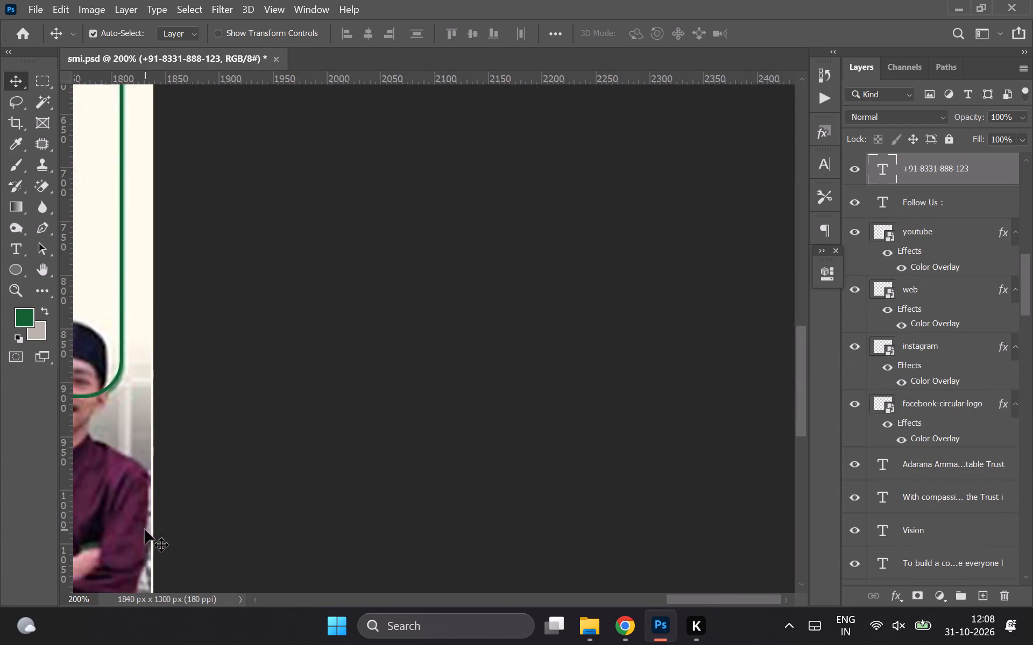
scroll(145, 529, up, 1)
click(287, 160)
key(ctrl+v)
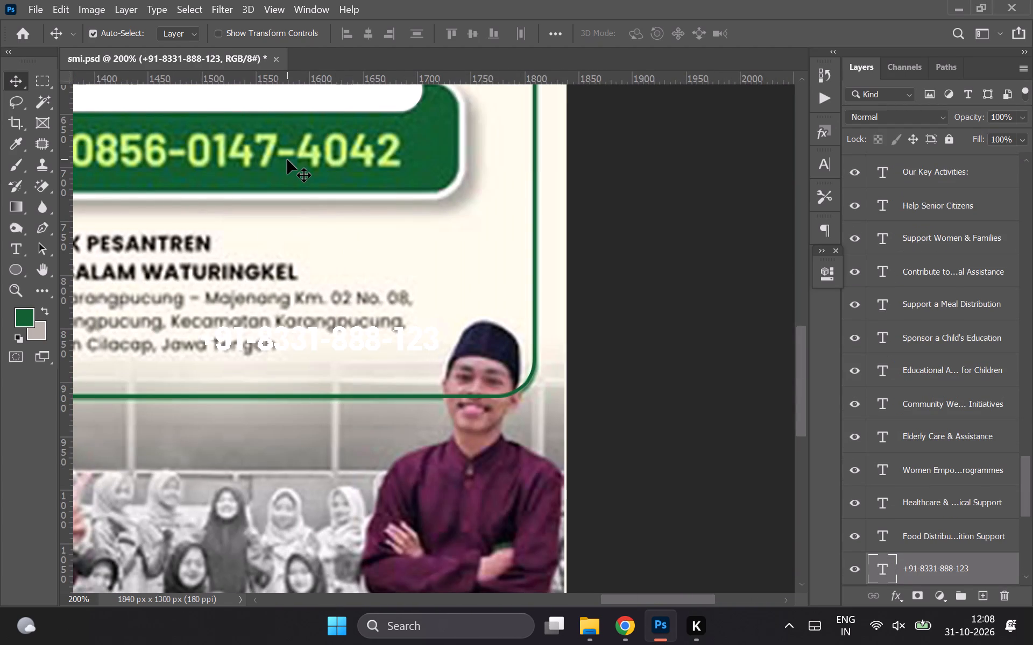
Move the pasted phone number over the reference number in the green box, aligning their starting edges.
scroll(287, 160, left, 2)
ctrl+drag(409, 148, 650, 116)
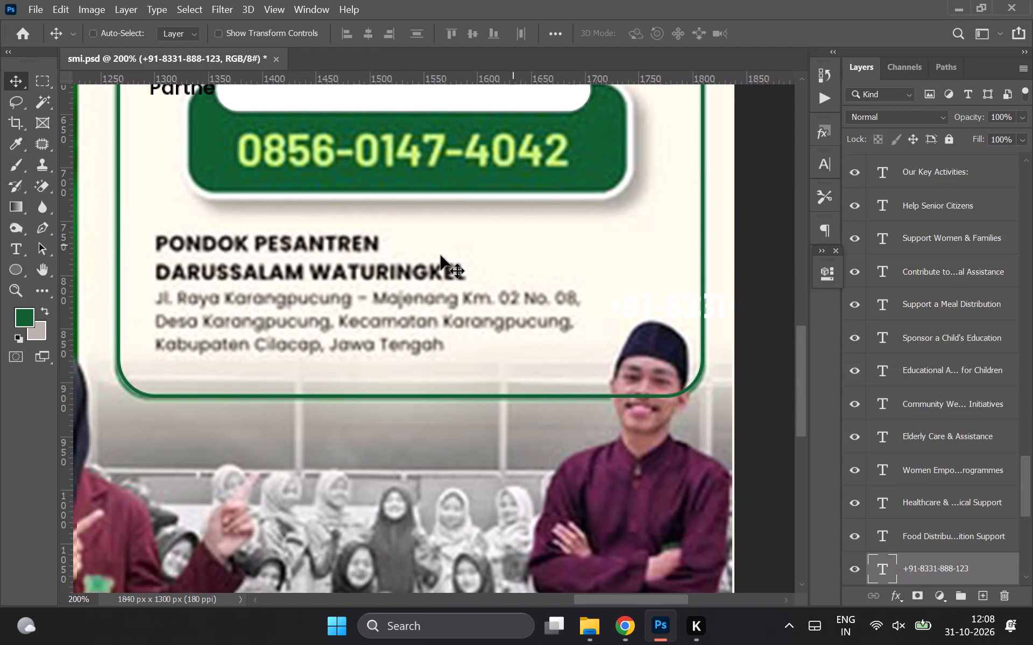
ctrl+drag(440, 256, 233, 178)
ctrl+drag(485, 314, 328, 233)
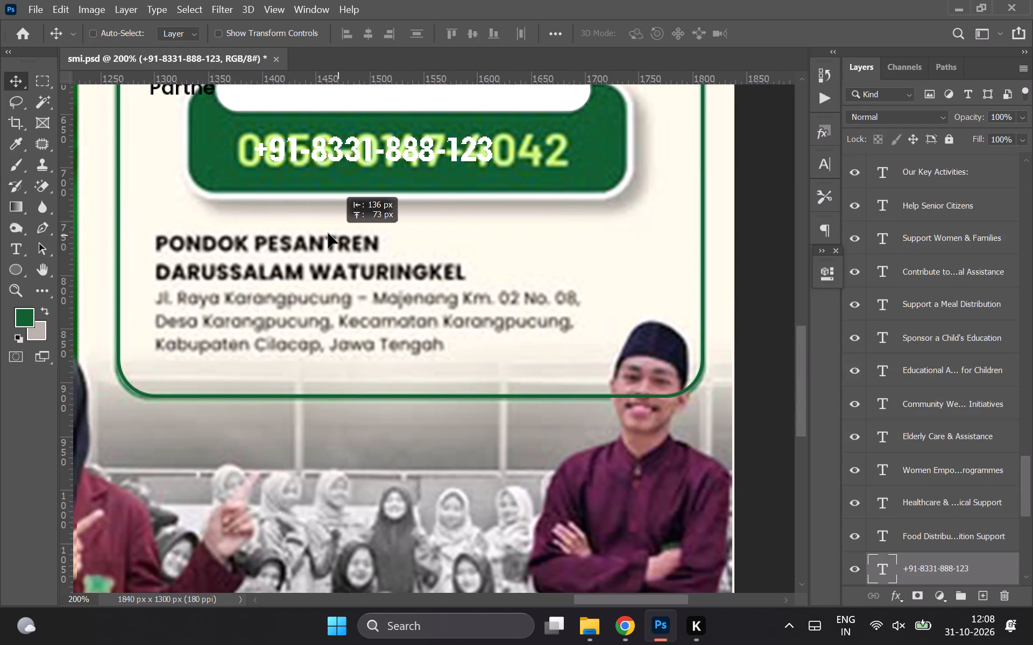
ctrl+drag(328, 233, 324, 237)
Scale the pasted phone number to about 137% to match the reference number's width and nudge it into alignment.
key(ctrl+t)
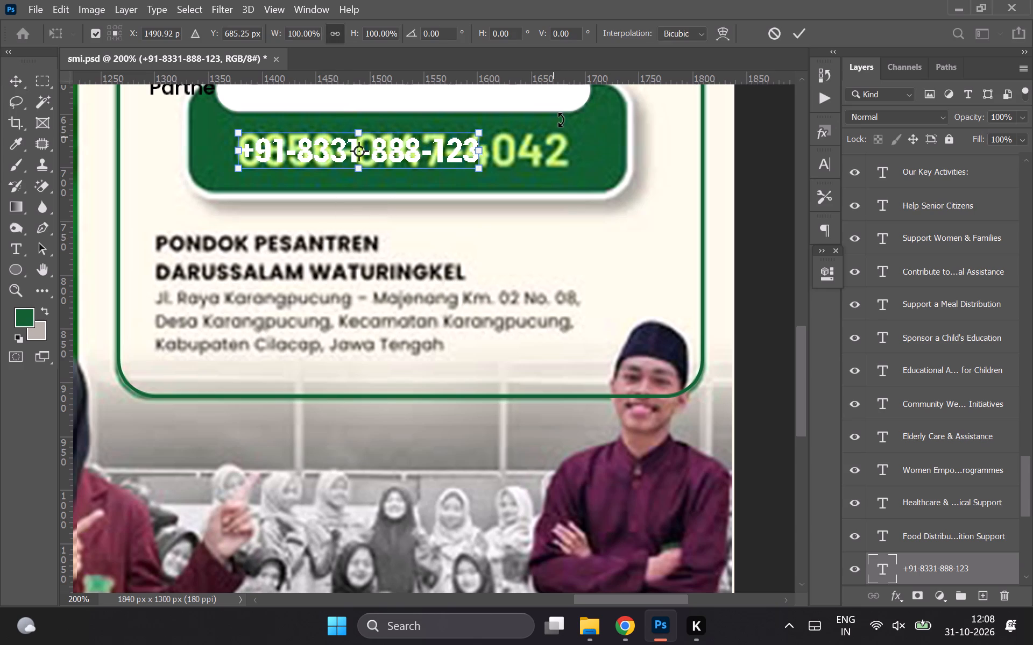
drag(473, 152, 562, 155)
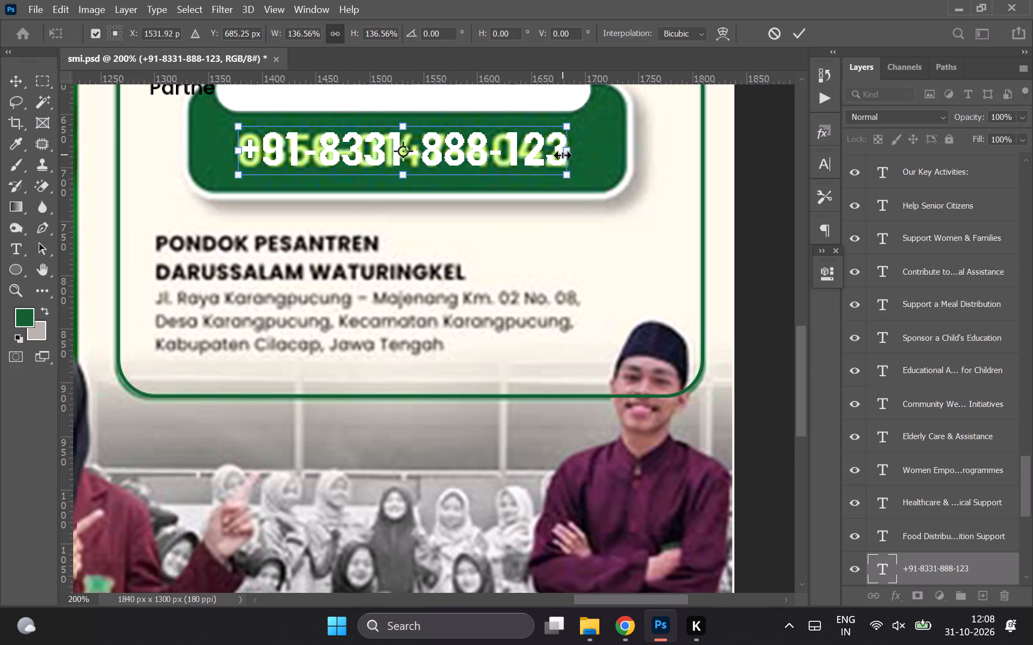
double_click(486, 155)
key(Left)
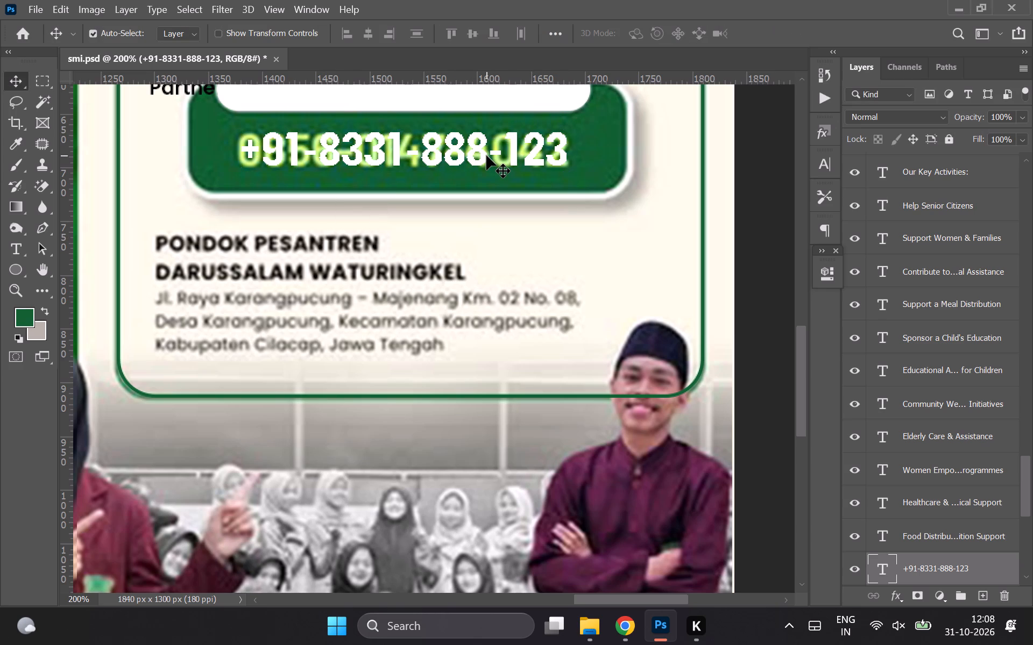
key(Left)
scroll(486, 155, up, 1)
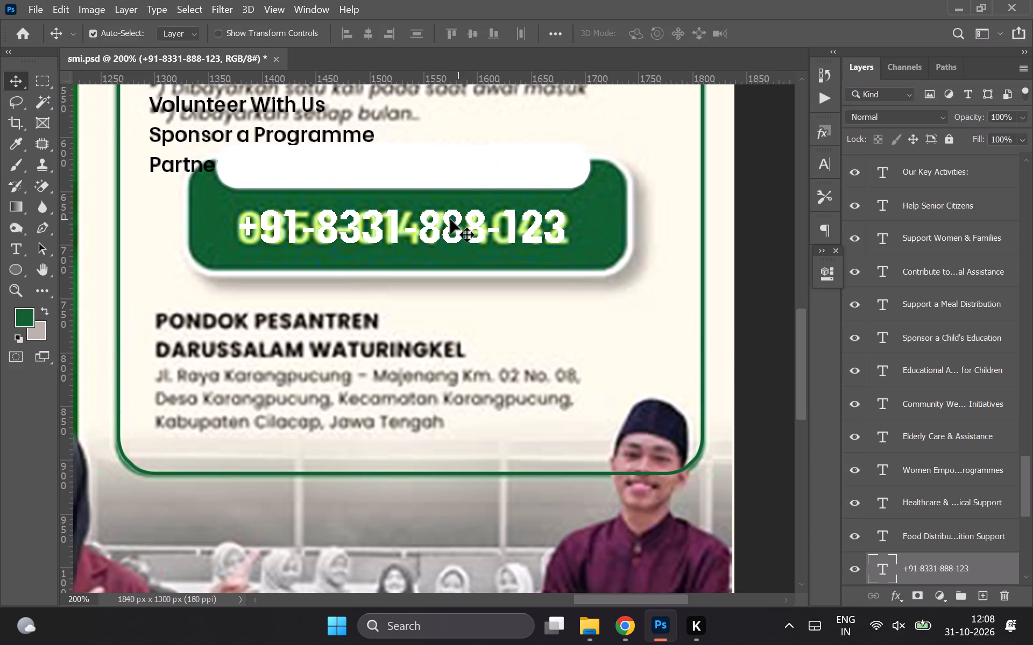
key(Down)
scroll(450, 219, up, 1)
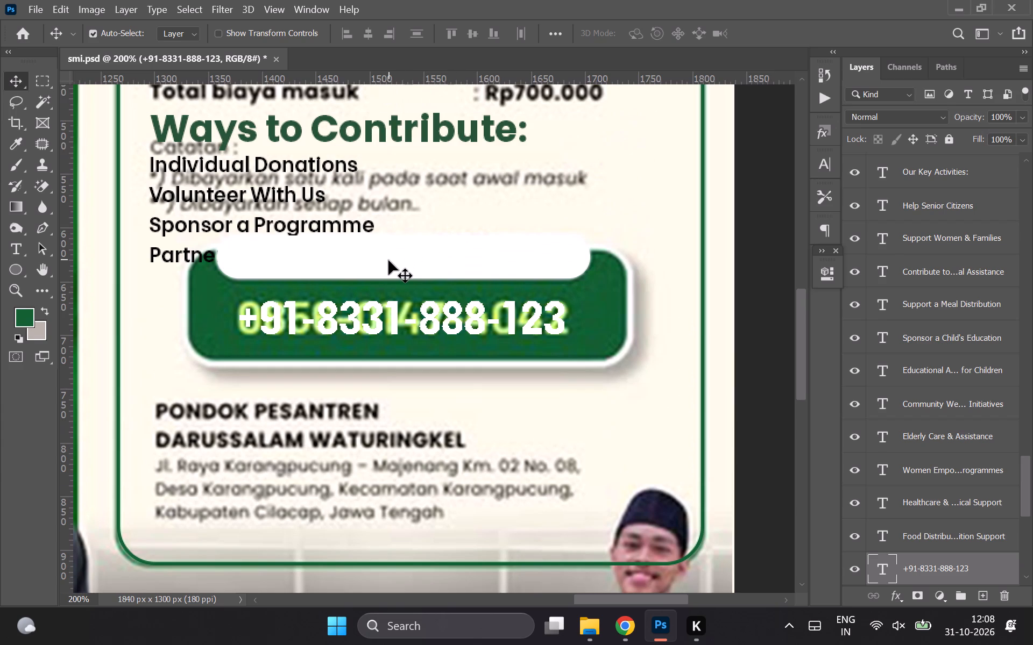
Duplicate the "Ways to Contribute:" heading and move the copy down onto the white pill above the phone number.
click(388, 260)
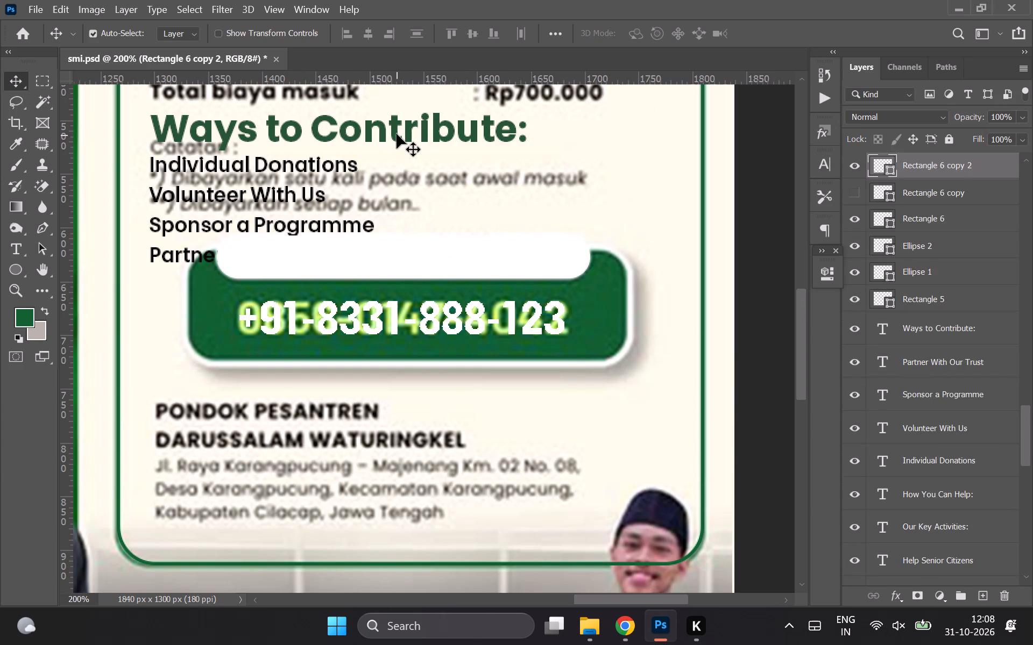
click(397, 134)
key(ctrl+j)
drag(419, 109, 470, 193)
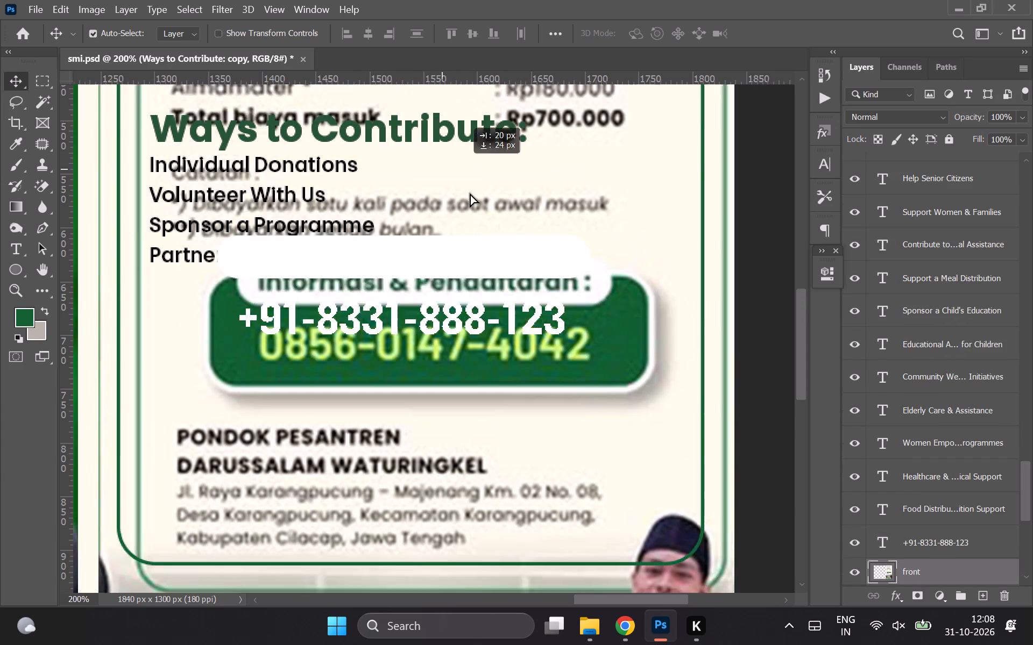
drag(470, 193, 472, 214)
key(ctrl+z)
drag(421, 125, 445, 245)
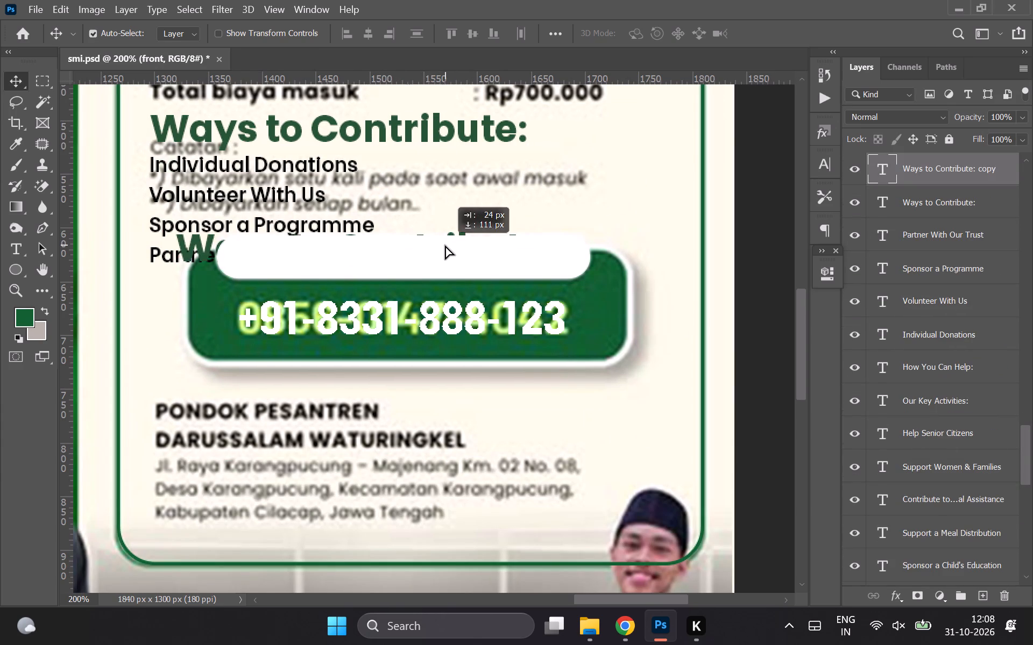
drag(445, 245, 445, 246)
Reorder the layers so the white pill, Rectangle 6 copy 2, lies directly beneath the "Ways to Contribute: copy" text layer.
click(461, 252)
scroll(950, 236, up, 1)
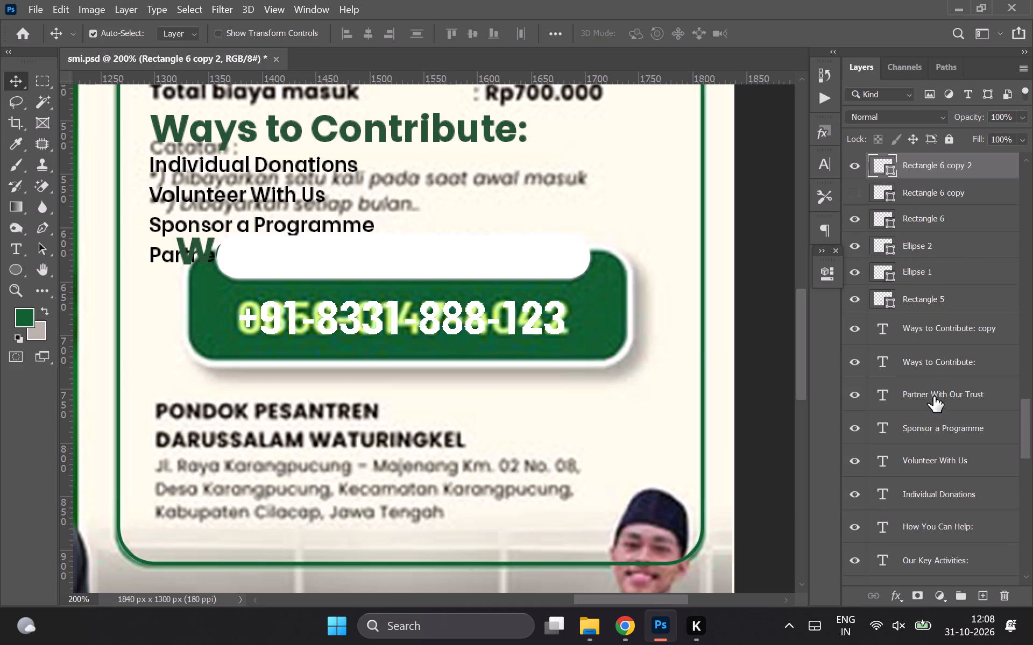
click(925, 415)
drag(918, 378, 936, 326)
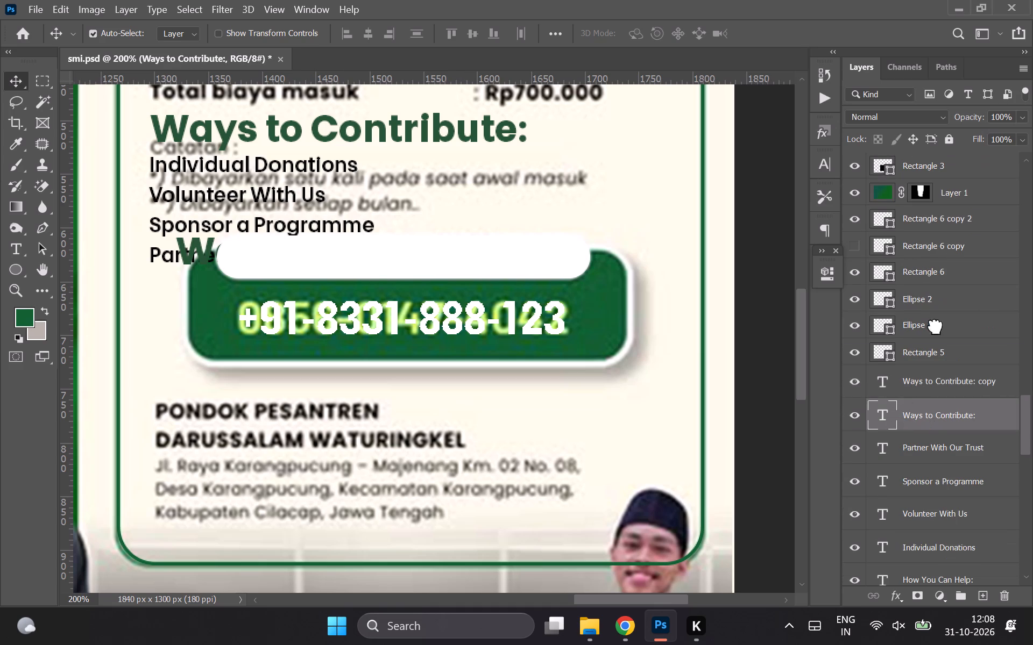
drag(936, 326, 936, 381)
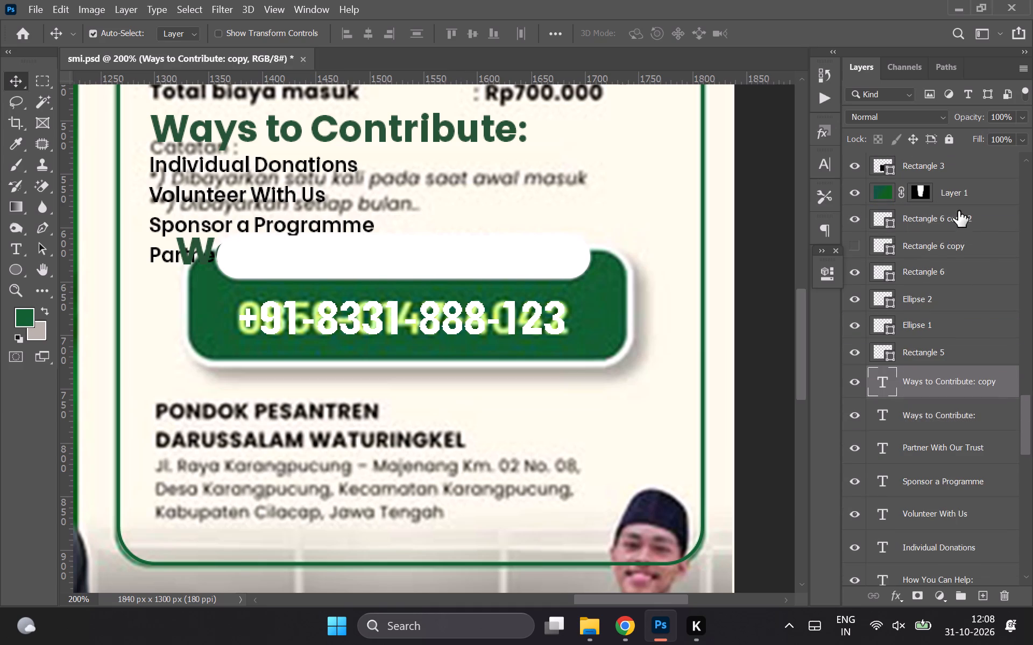
drag(938, 222, 946, 358)
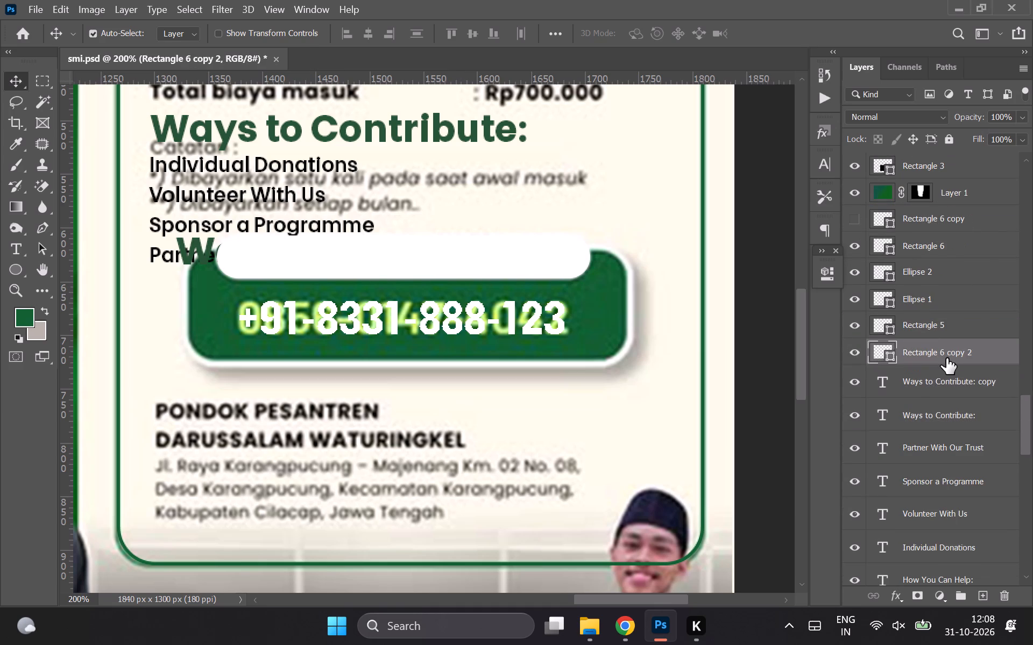
drag(921, 380, 919, 340)
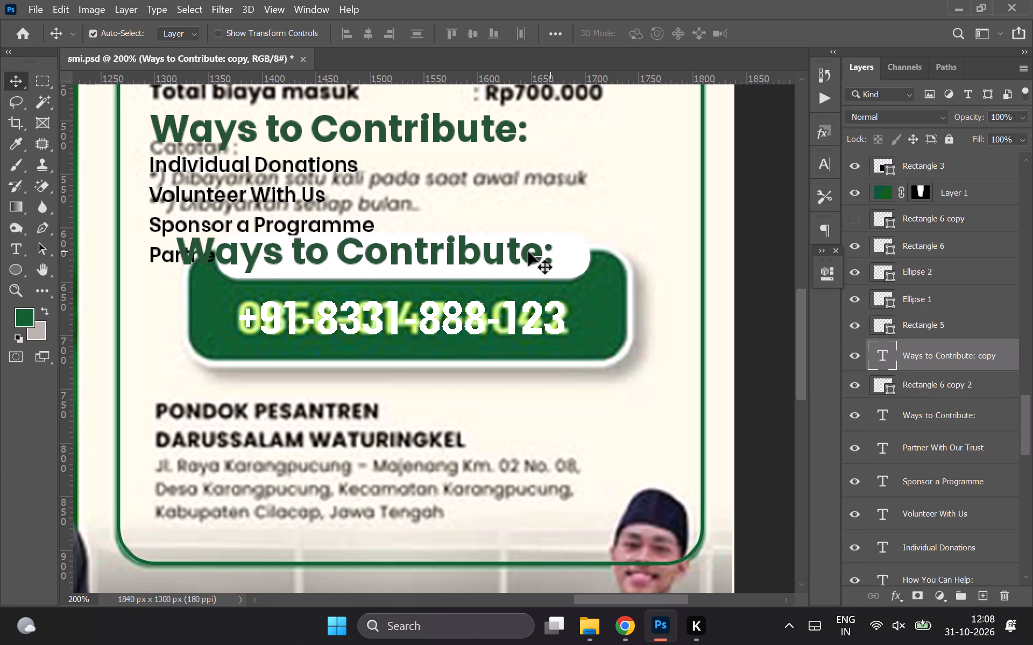
Hide the white pill layer, Rectangle 6 copy 2.
click(584, 267)
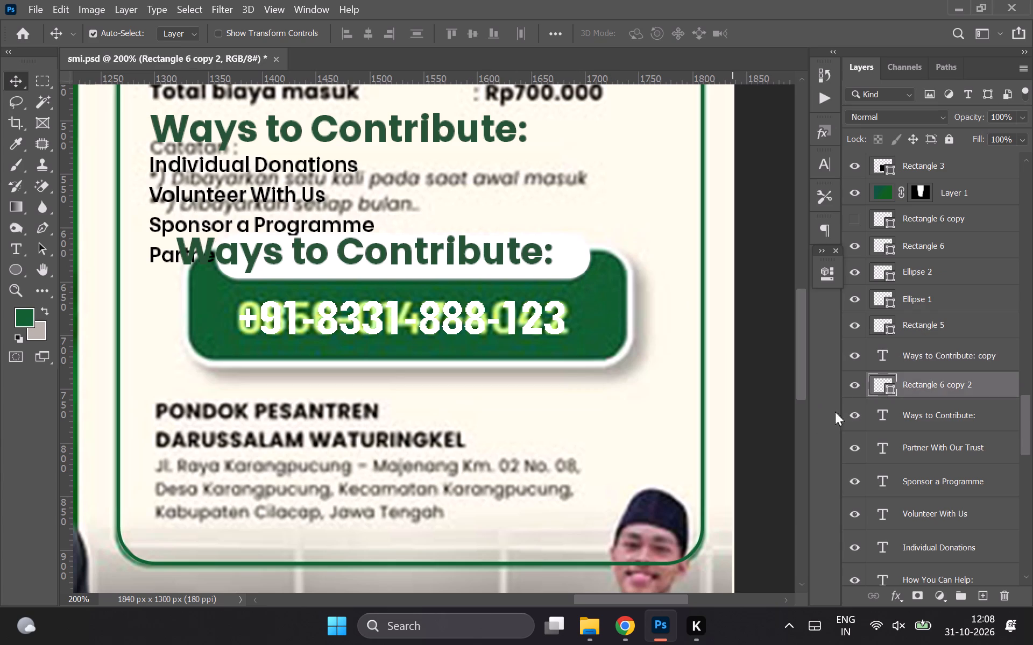
click(857, 391)
drag(528, 250, 584, 340)
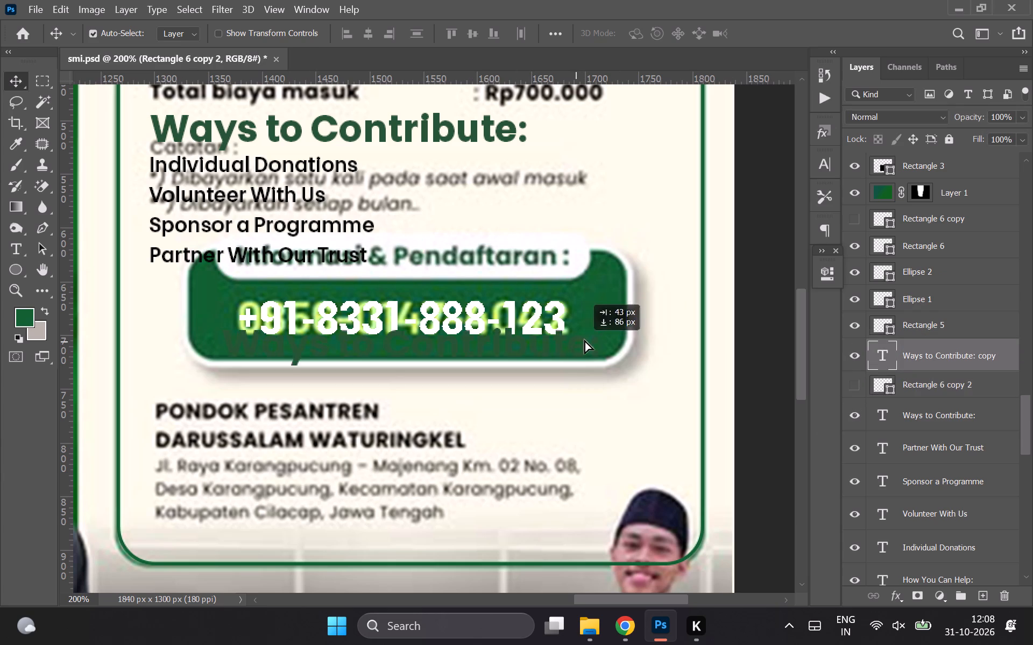
drag(584, 340, 599, 257)
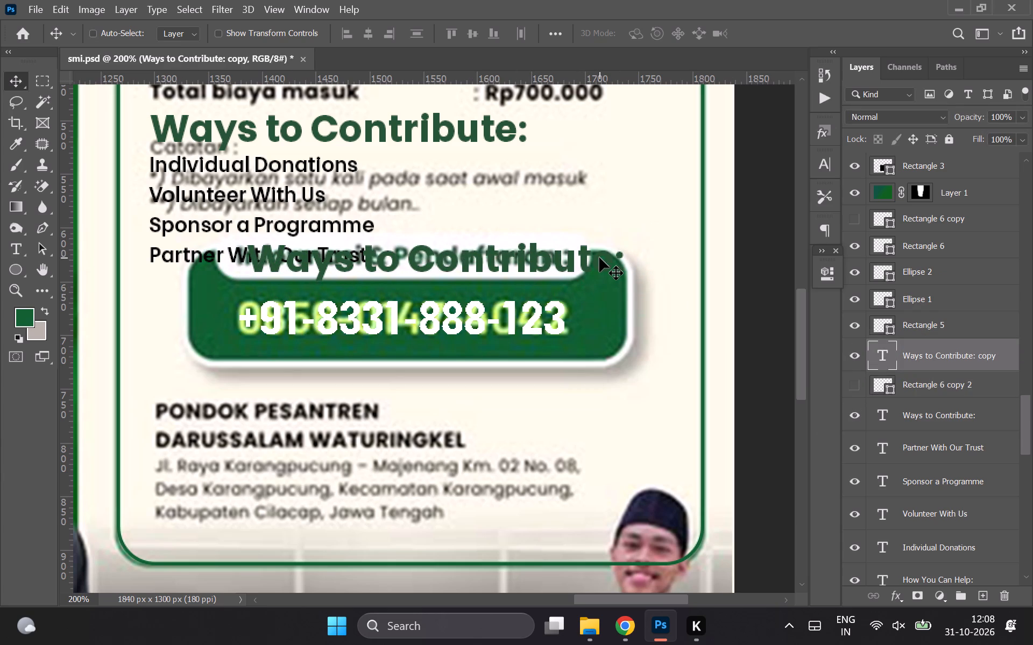
key(ctrl+r)
key(ctrl+r)
key(ctrl+t)
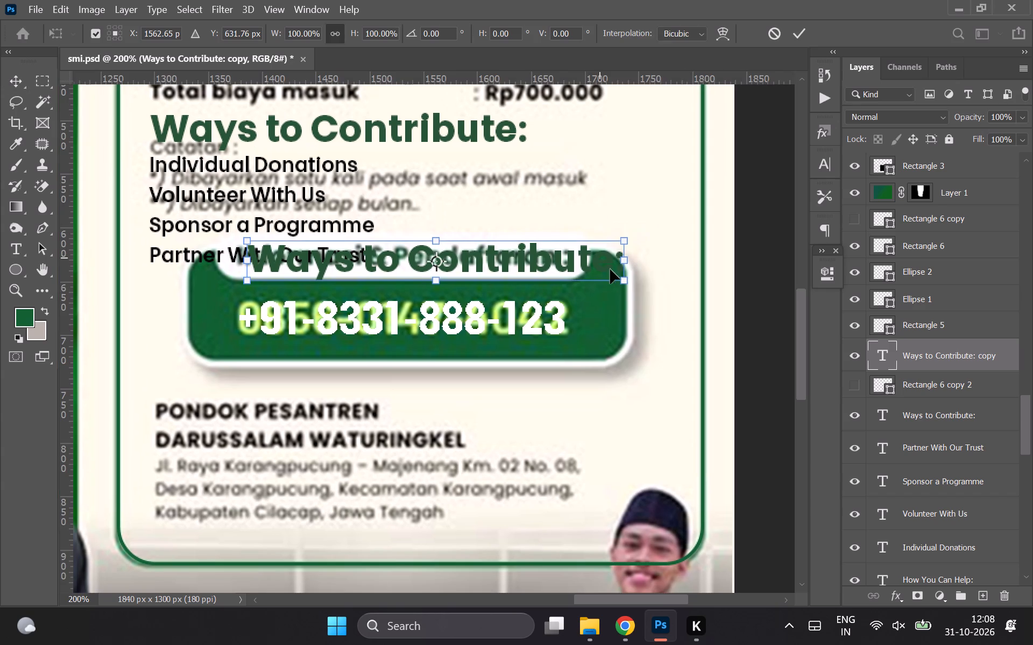
drag(620, 265, 507, 261)
drag(470, 262, 479, 261)
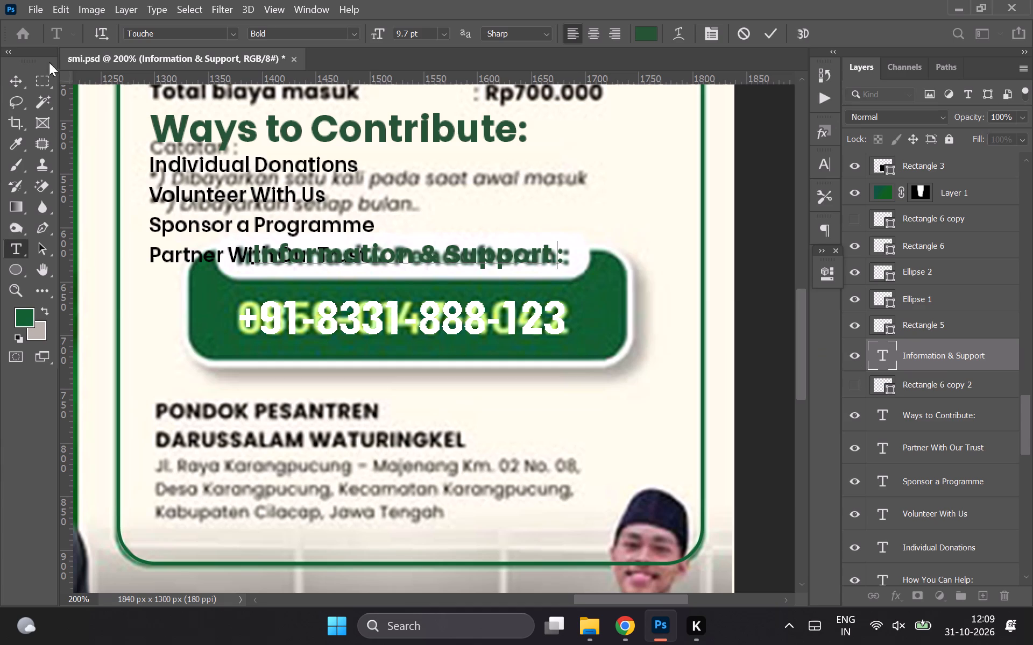
click(0, 76)
click(6, 78)
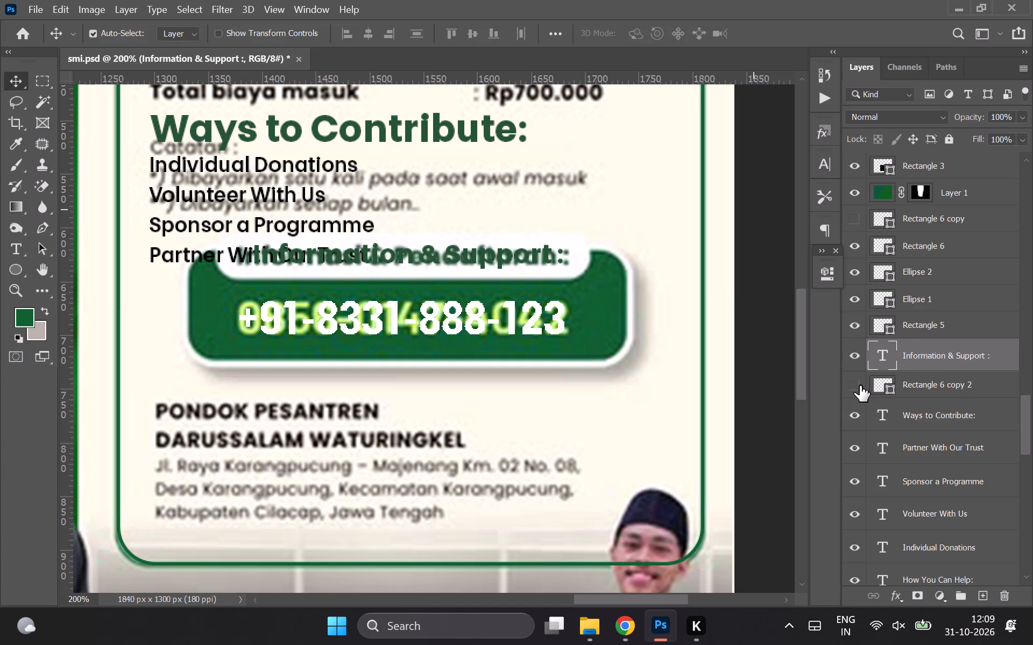
Show the white pill layer, Rectangle 6 copy 2, and nudge the heading 1 px left and 1 px down.
click(860, 385)
key(Left)
key(Down)
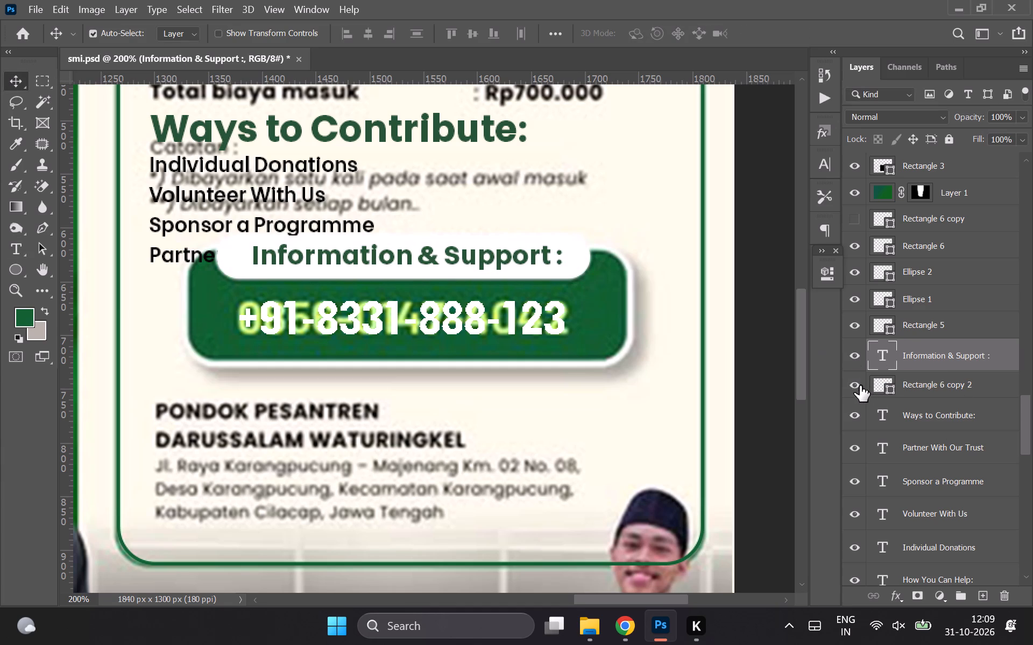
key(Down)
key(Up)
Save the document.
key(ctrl+s)
Show the green box layer, Rectangle 6 copy, and move it directly beneath the "Ways to Contribute:" text layer.
click(597, 331)
click(603, 305)
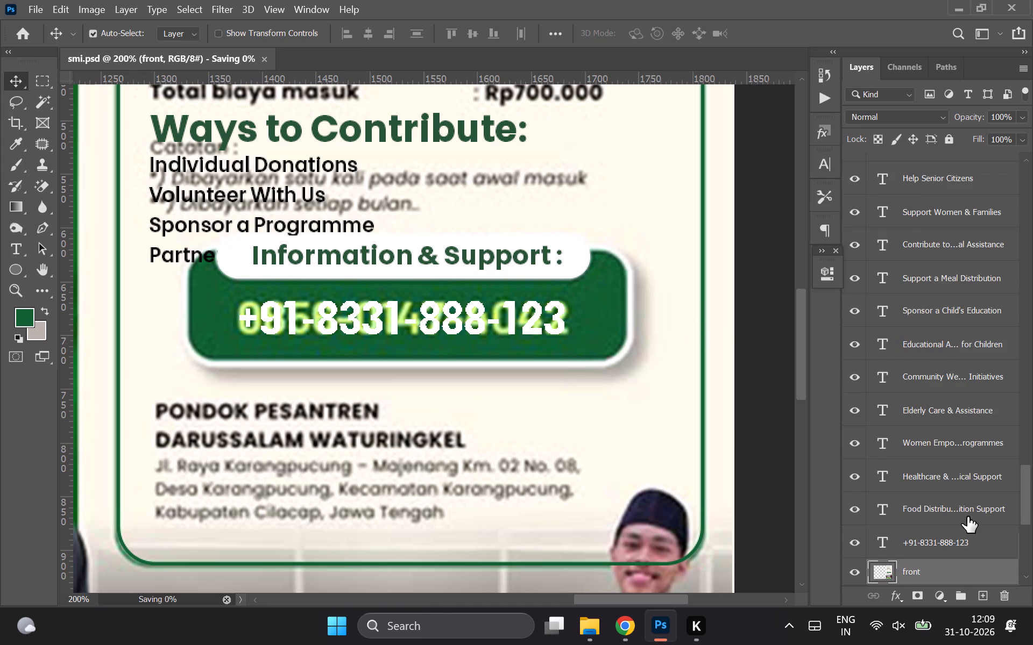
click(597, 316)
click(542, 307)
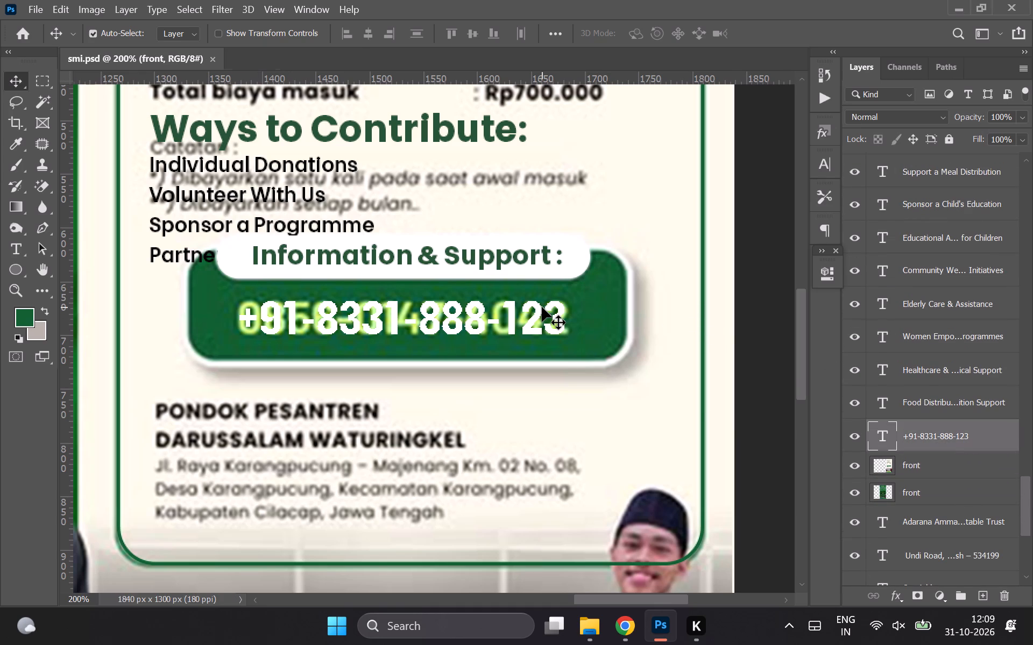
scroll(951, 365, up, 3)
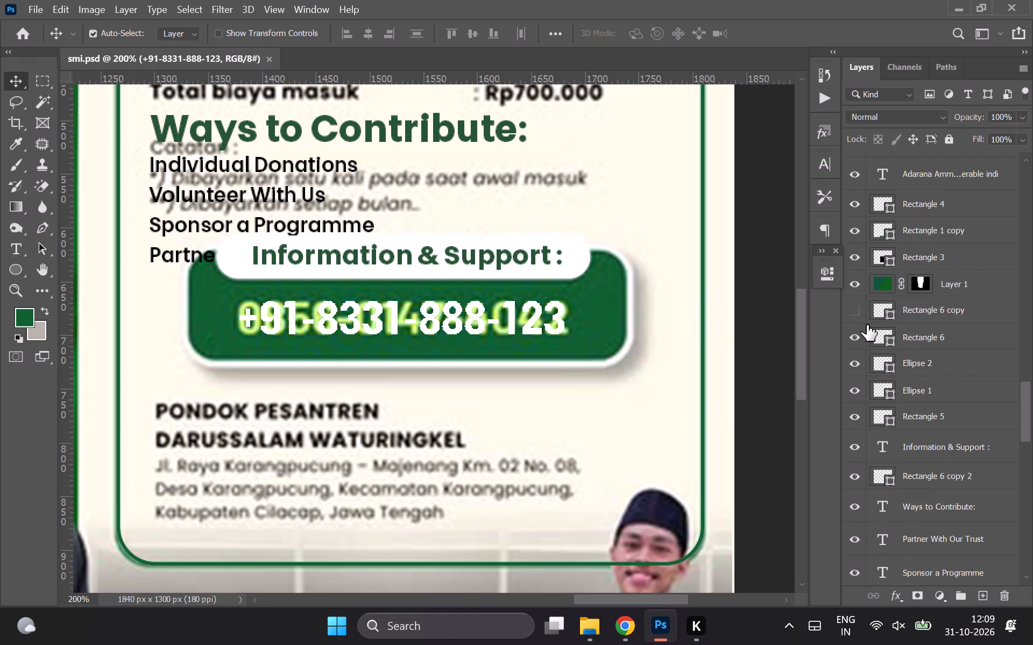
click(855, 302)
click(564, 285)
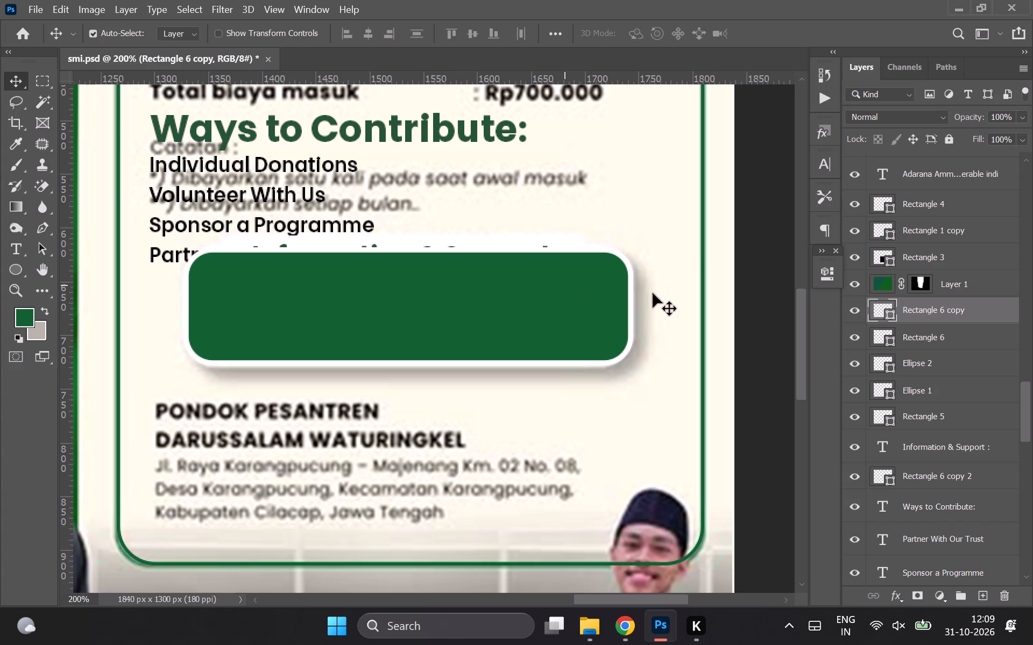
drag(919, 313, 936, 470)
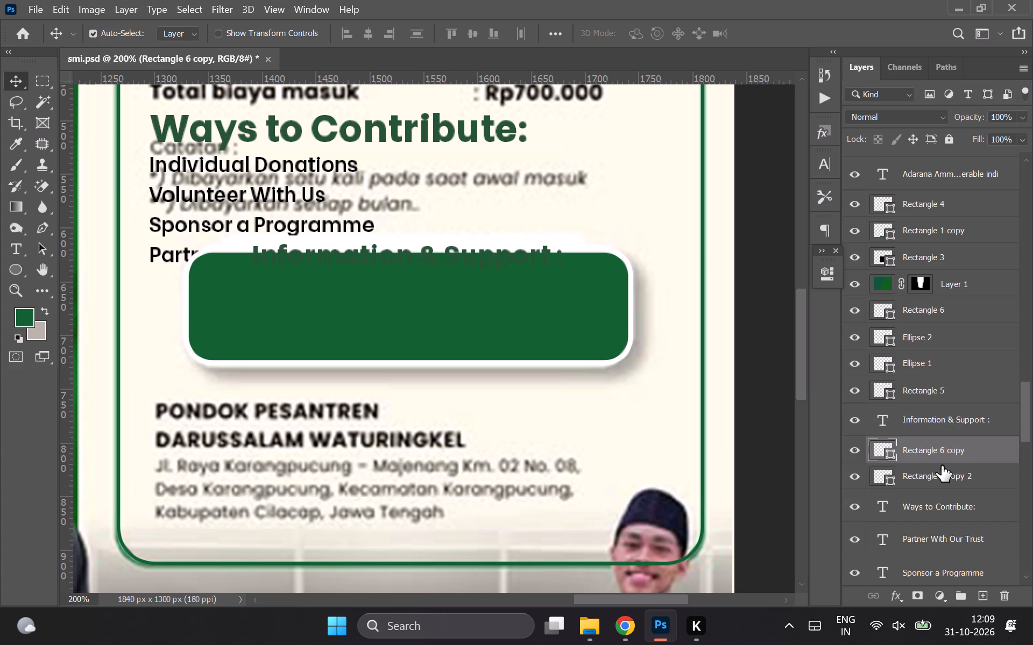
drag(926, 447, 929, 511)
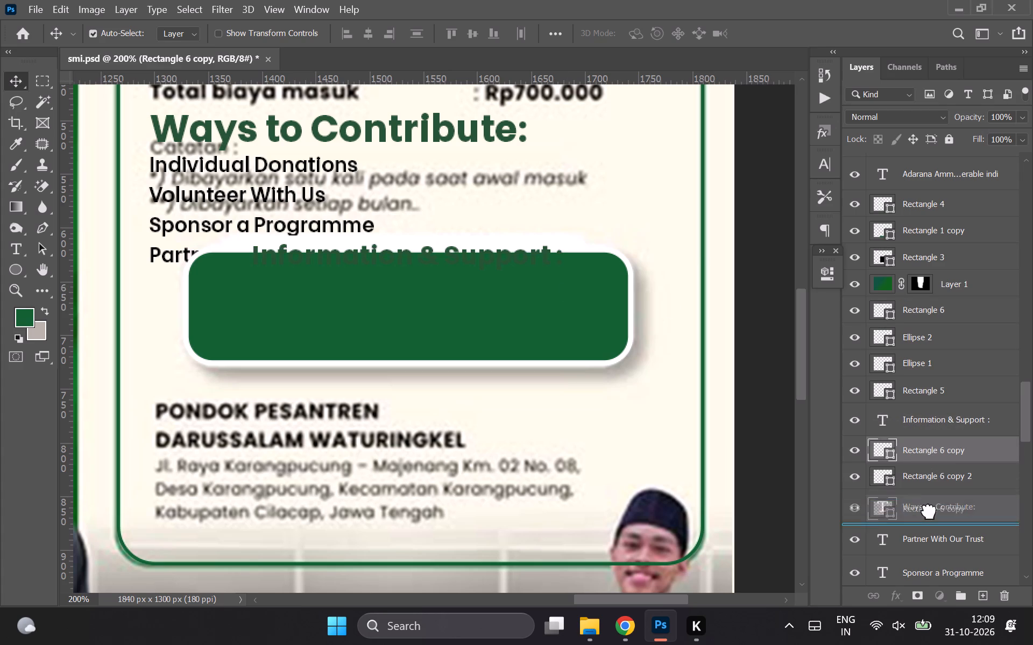
drag(929, 511, 929, 512)
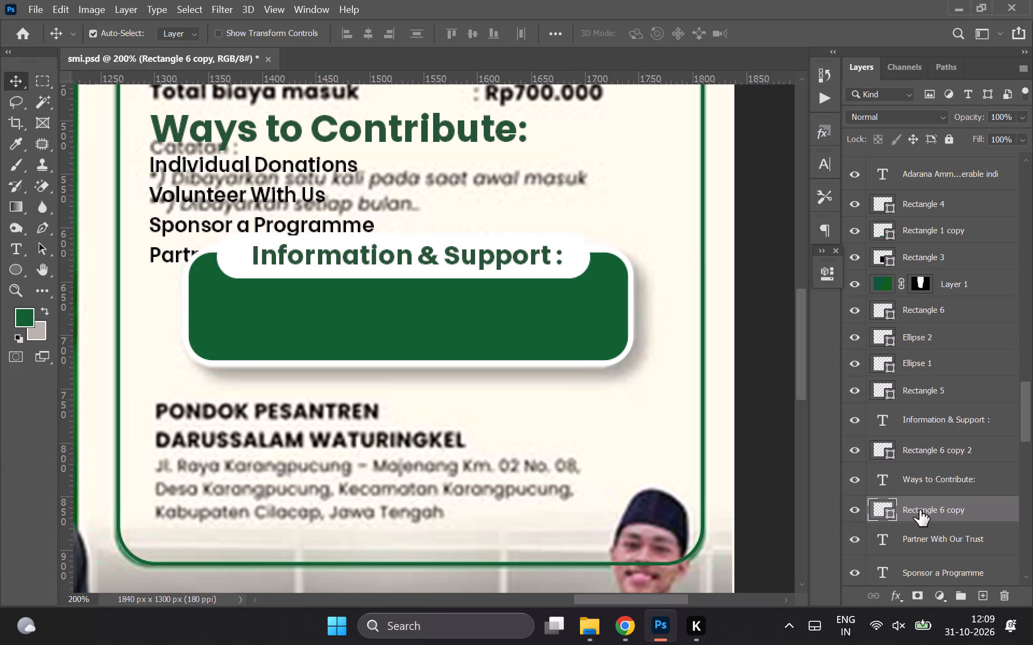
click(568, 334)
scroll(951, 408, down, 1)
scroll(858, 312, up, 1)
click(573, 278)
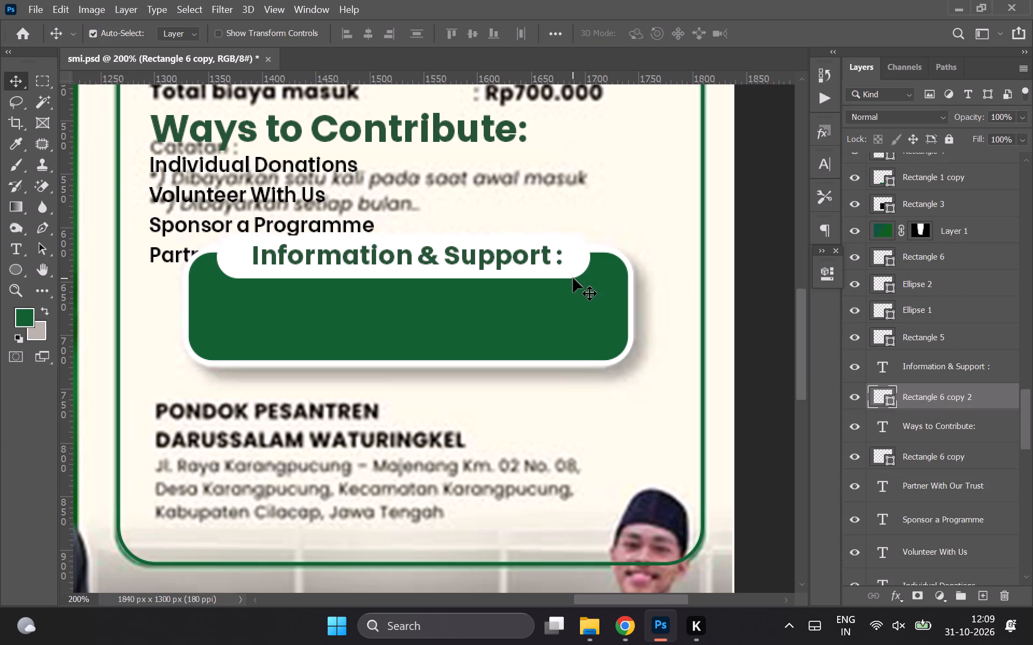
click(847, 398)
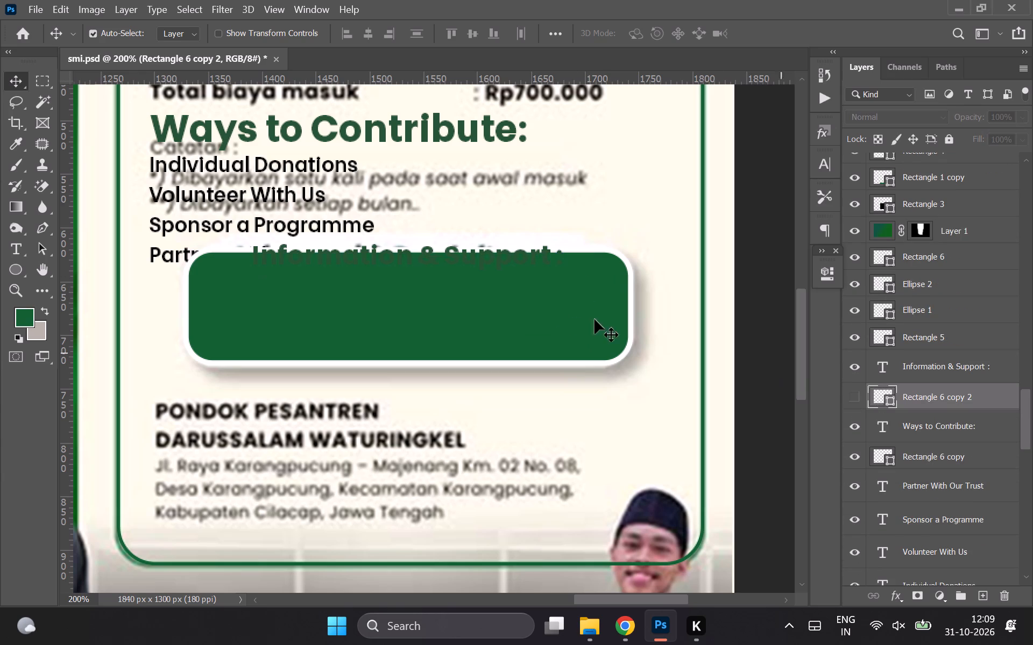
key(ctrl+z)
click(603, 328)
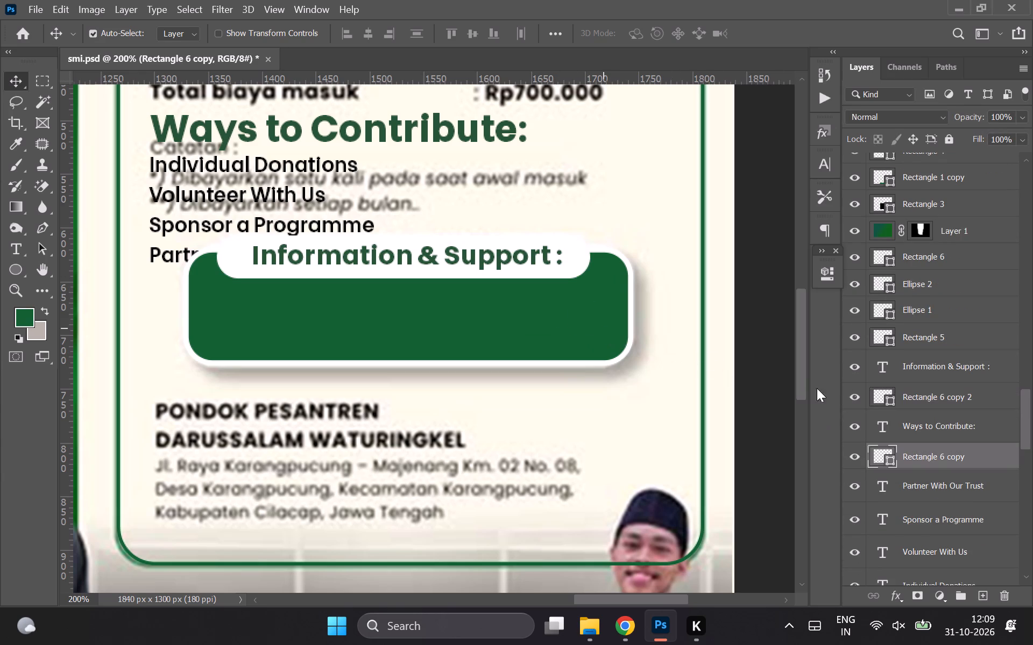
Temporarily hide the green box and move the phone number text layer directly beneath the "Information & Support :" layer.
click(848, 458)
click(423, 311)
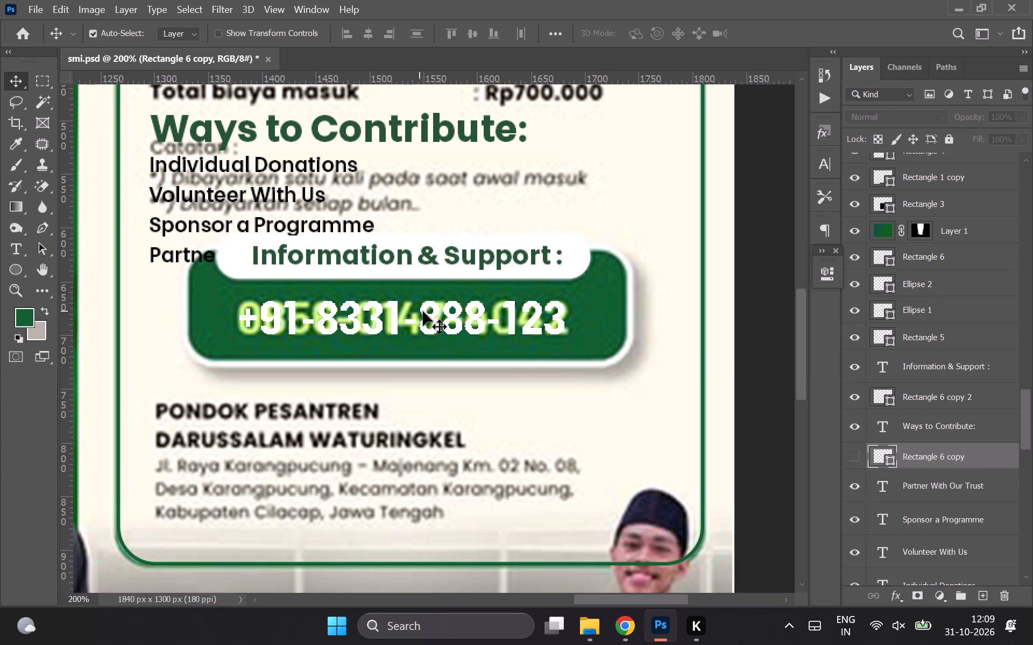
drag(924, 563, 932, 129)
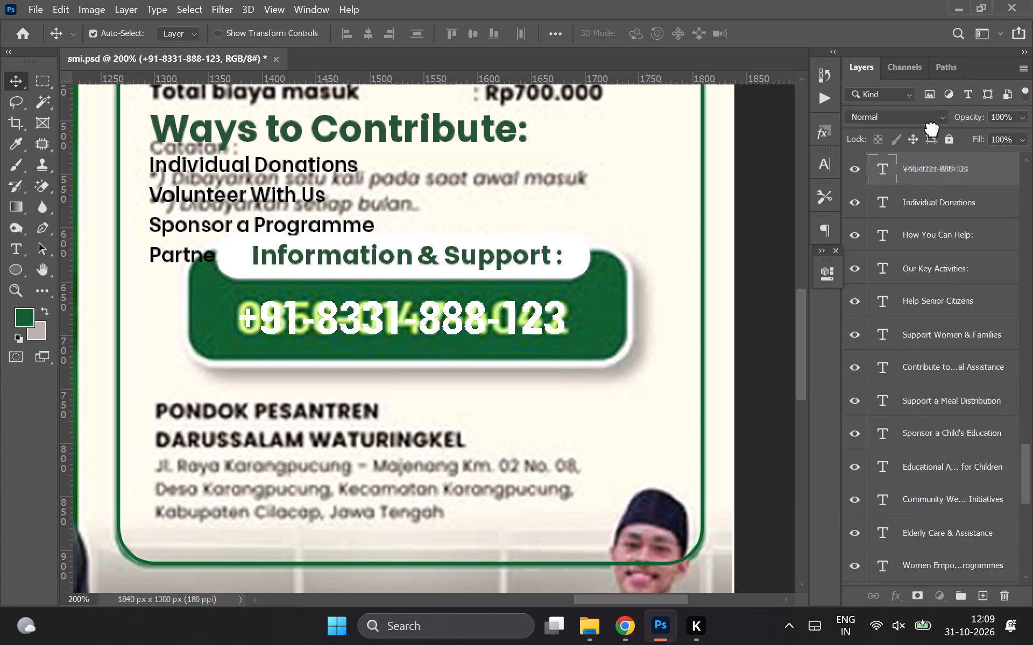
drag(932, 129, 961, 241)
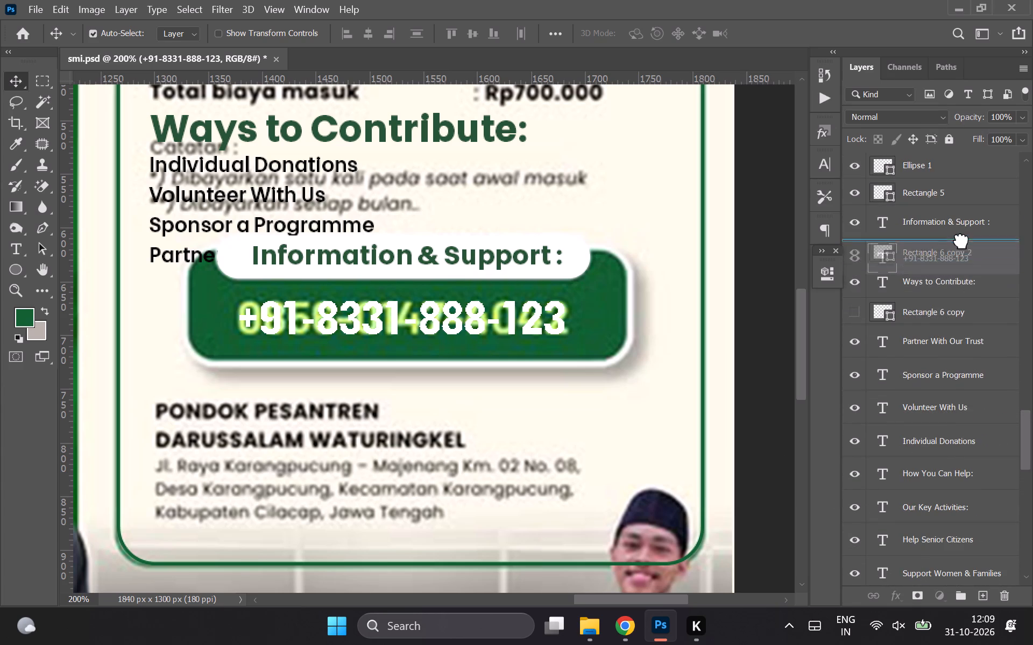
drag(961, 241, 959, 233)
click(853, 332)
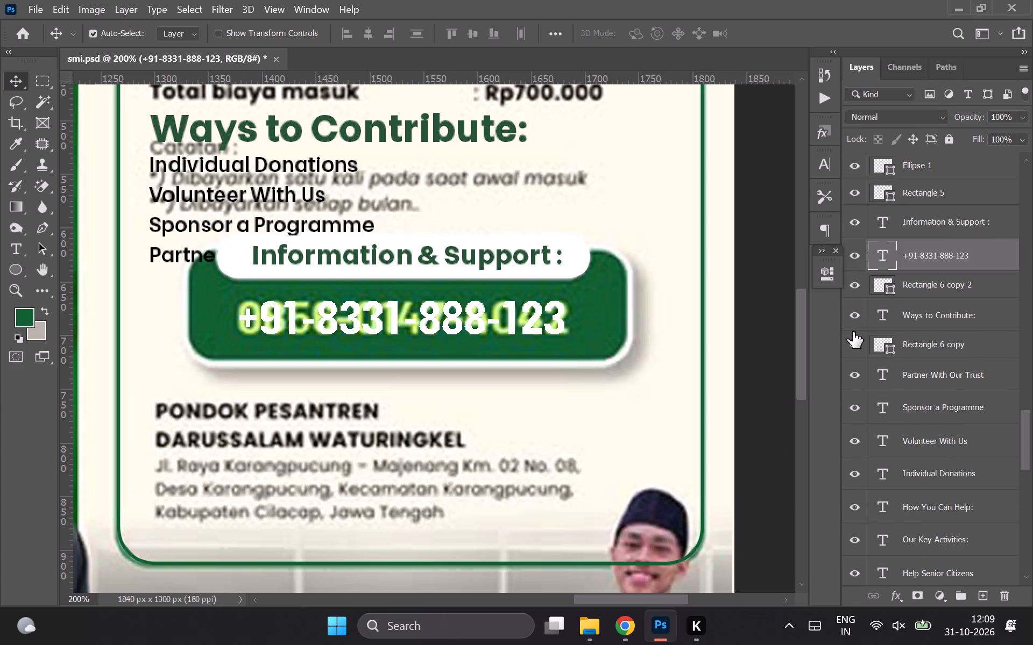
Nudge the phone number text 1 px up and the green box 1 px left.
click(520, 318)
key(Up)
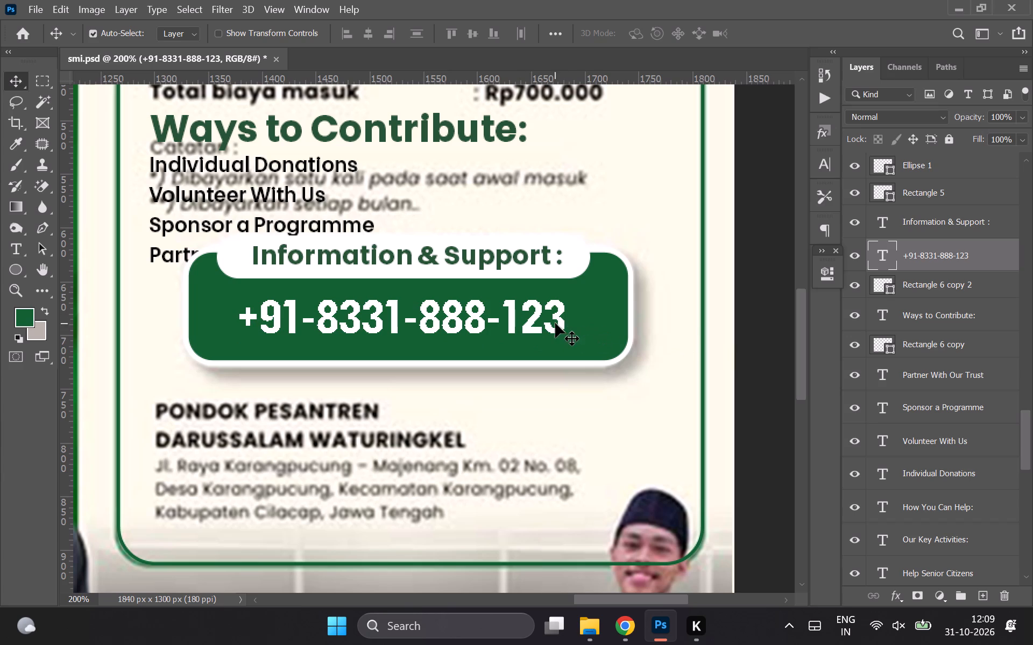
click(607, 310)
key(Left)
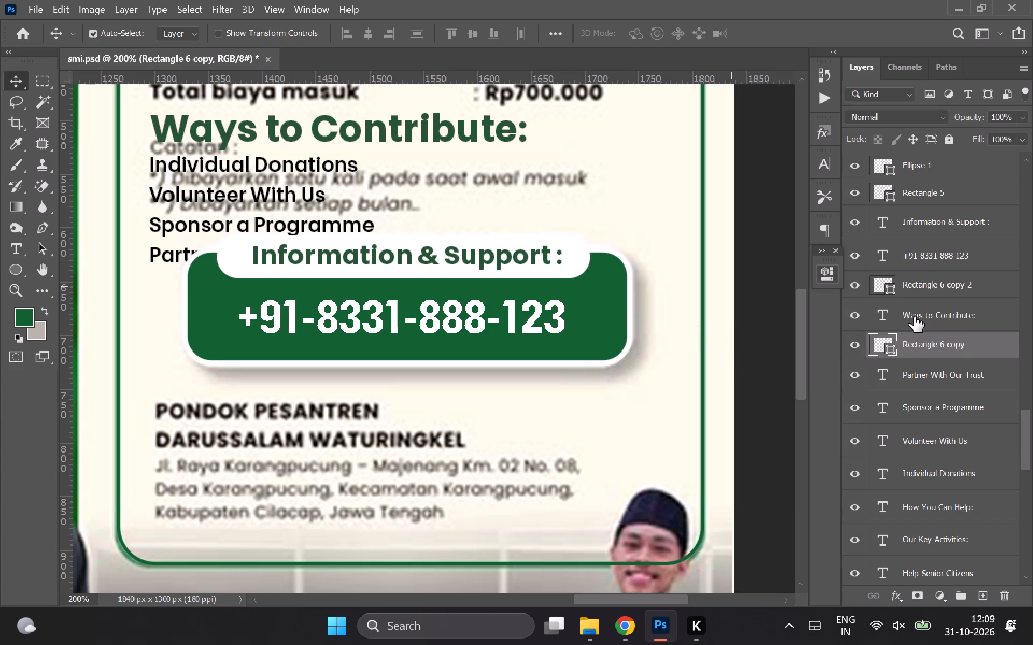
Move the "Ways to Contribute:" text layer directly beneath the green box layer, Rectangle 6 copy.
drag(923, 316, 929, 342)
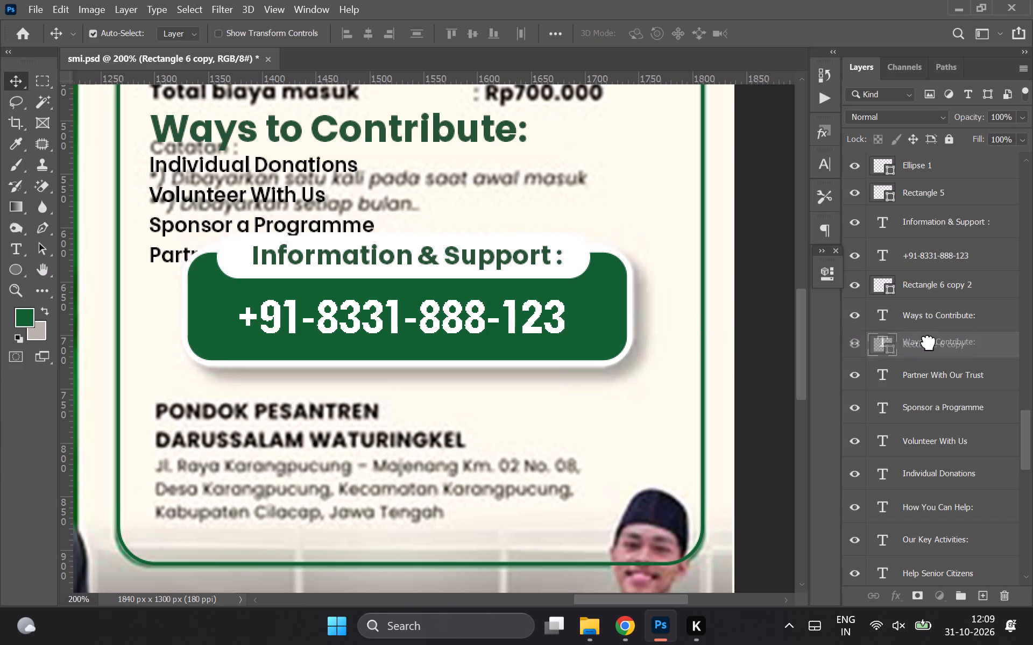
drag(929, 342, 931, 348)
Move the phone number text layer between Rectangle 6 copy 2 and Rectangle 6 copy.
click(934, 301)
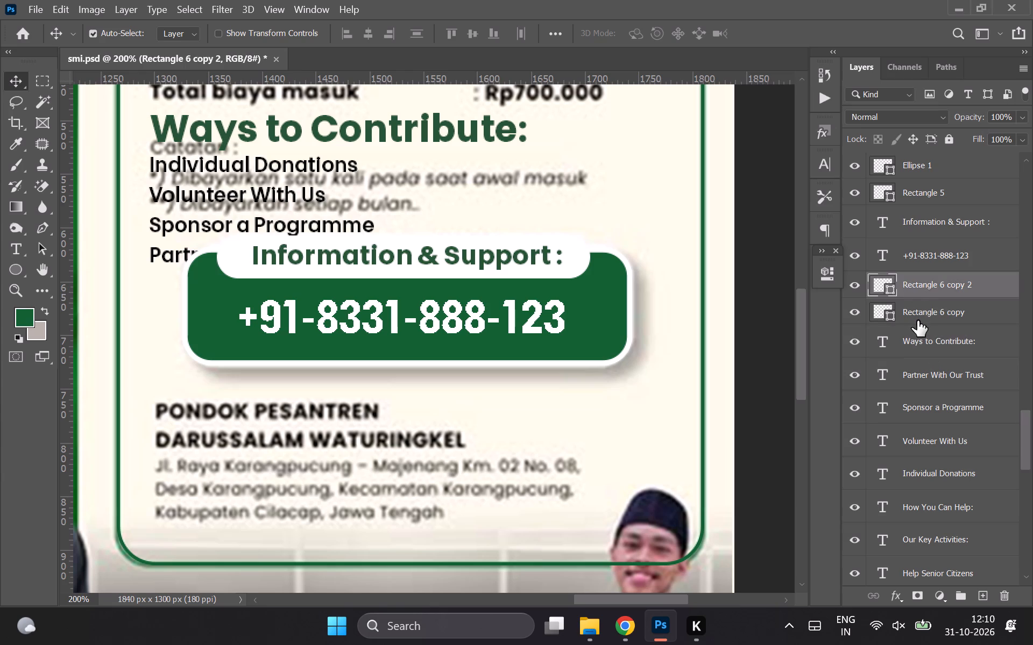
click(917, 320)
shift+click(937, 235)
click(922, 244)
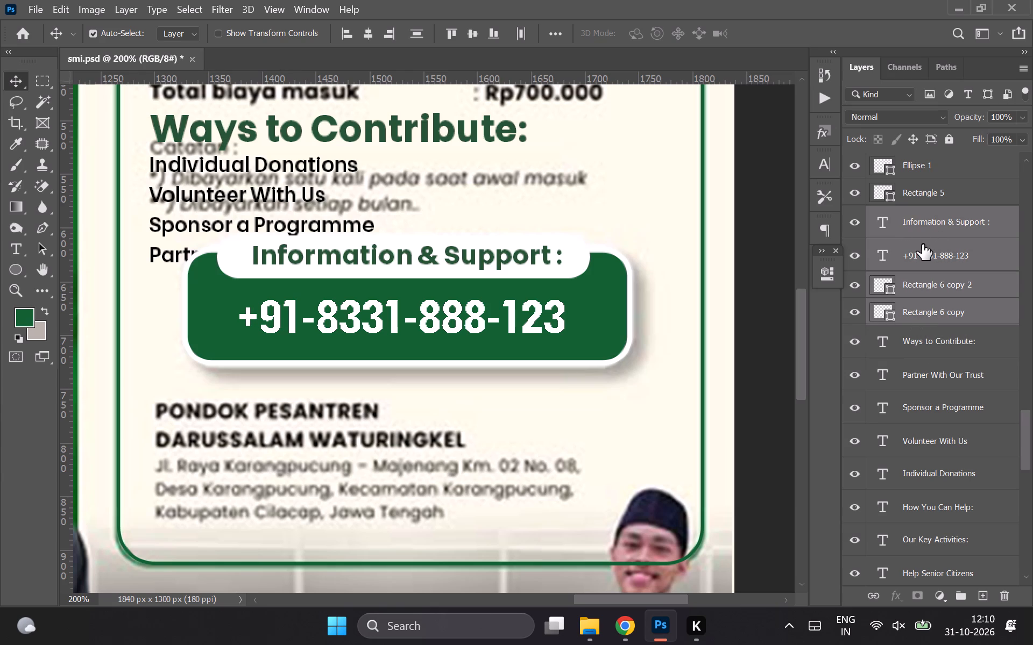
drag(922, 244, 931, 286)
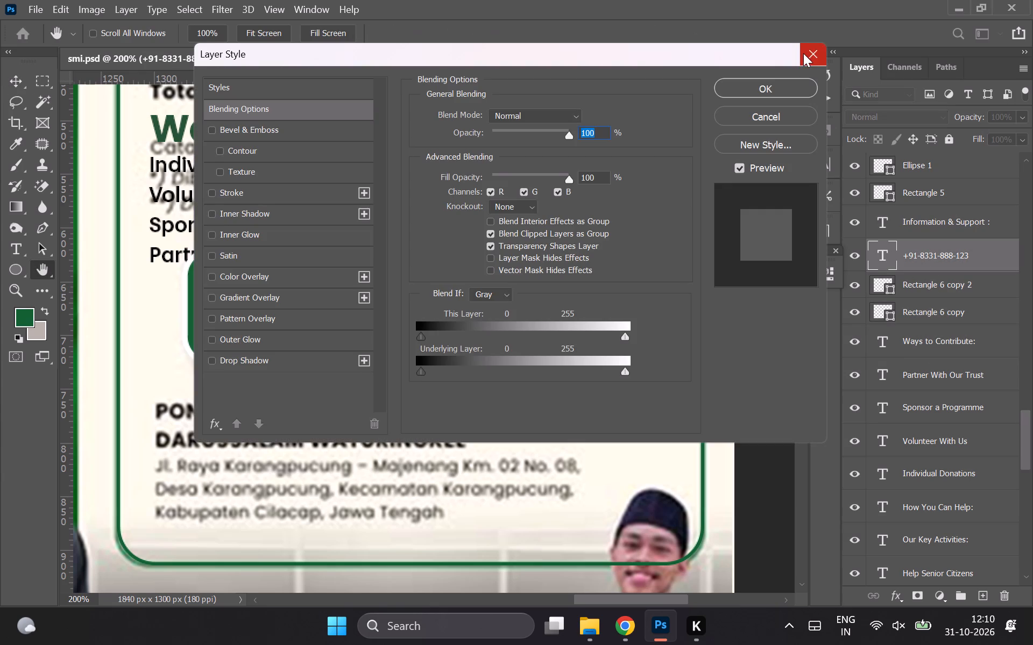
click(803, 53)
drag(980, 262, 978, 302)
Link the "Information & Support :" heading, white pill, phone number and green box layers.
click(939, 309)
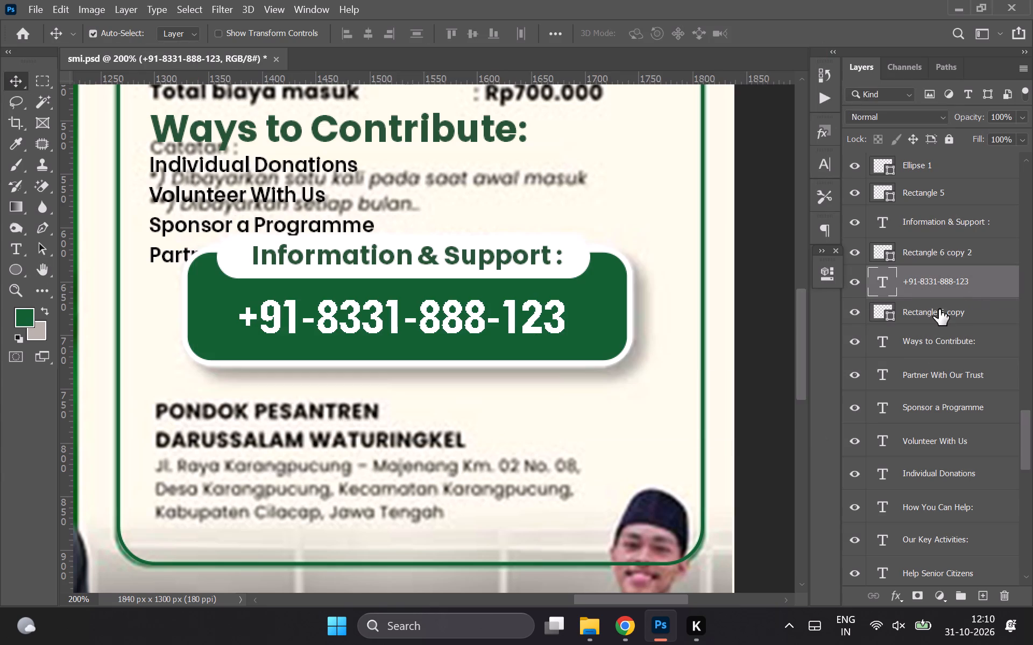
shift+click(923, 214)
click(875, 600)
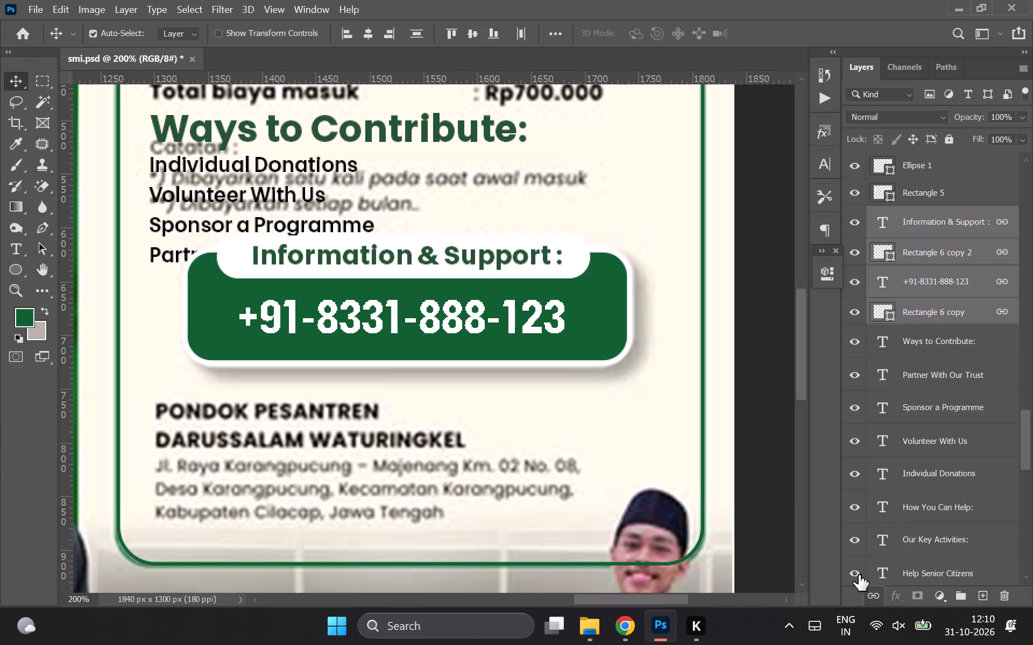
Move the linked "Information & Support :" phone box group 50 px down, below the contribution list.
click(557, 397)
click(391, 225)
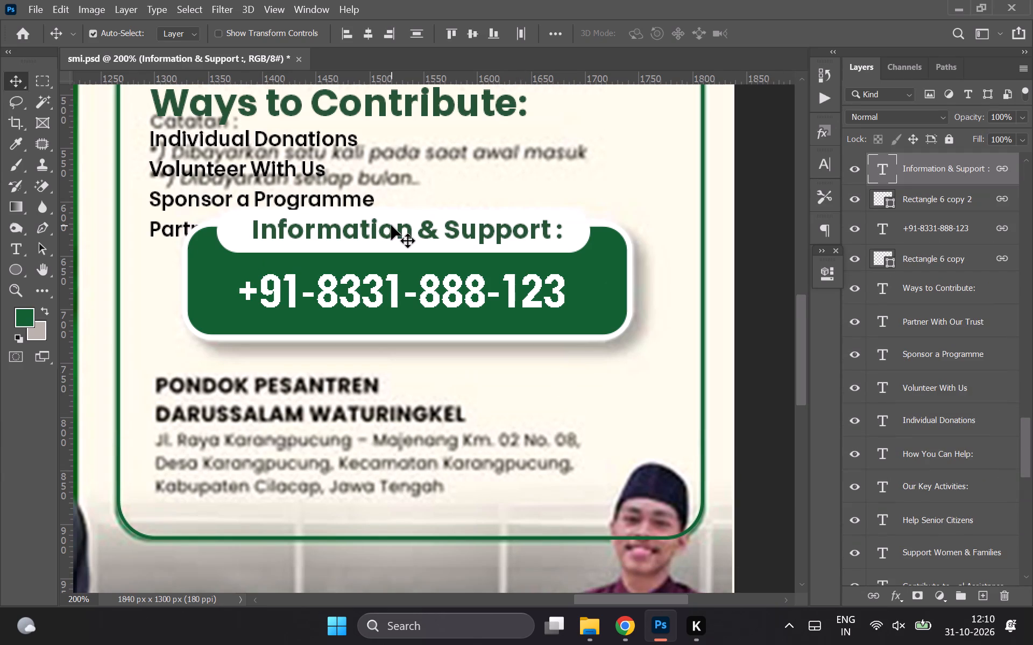
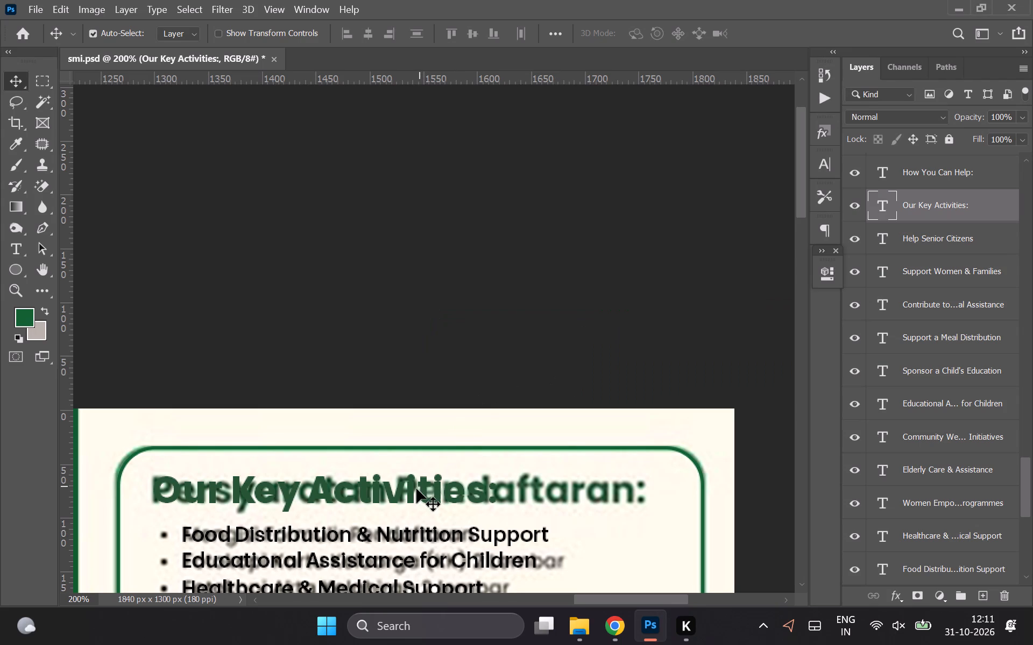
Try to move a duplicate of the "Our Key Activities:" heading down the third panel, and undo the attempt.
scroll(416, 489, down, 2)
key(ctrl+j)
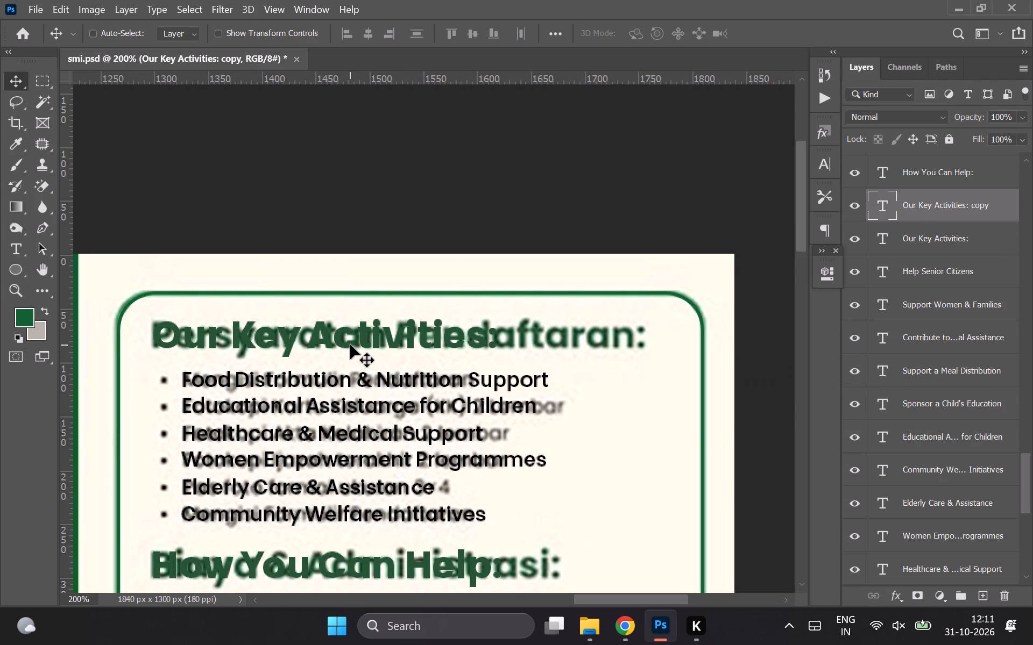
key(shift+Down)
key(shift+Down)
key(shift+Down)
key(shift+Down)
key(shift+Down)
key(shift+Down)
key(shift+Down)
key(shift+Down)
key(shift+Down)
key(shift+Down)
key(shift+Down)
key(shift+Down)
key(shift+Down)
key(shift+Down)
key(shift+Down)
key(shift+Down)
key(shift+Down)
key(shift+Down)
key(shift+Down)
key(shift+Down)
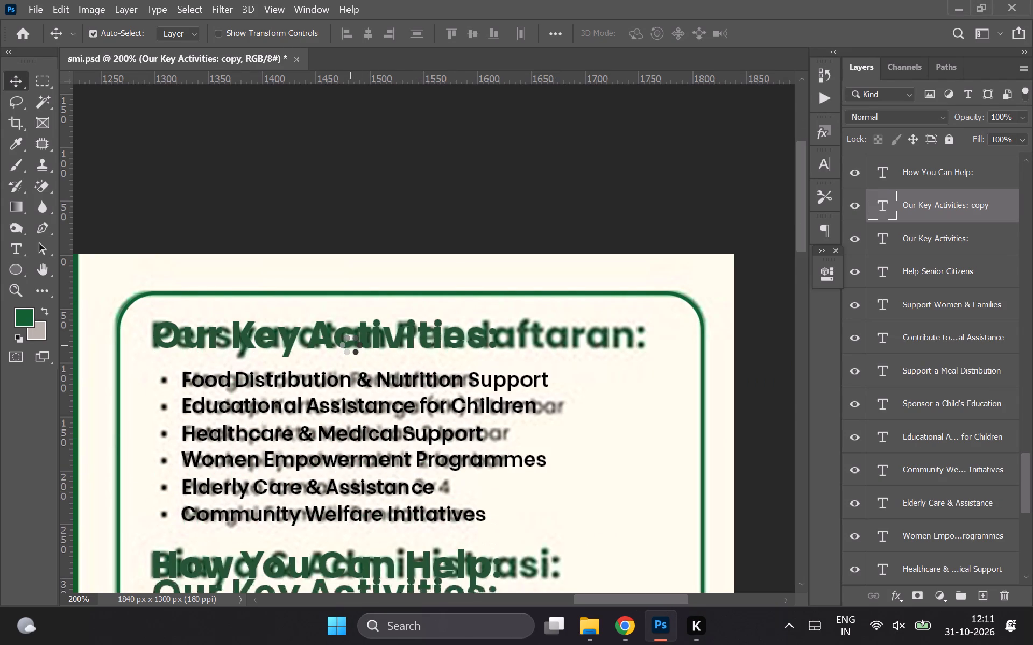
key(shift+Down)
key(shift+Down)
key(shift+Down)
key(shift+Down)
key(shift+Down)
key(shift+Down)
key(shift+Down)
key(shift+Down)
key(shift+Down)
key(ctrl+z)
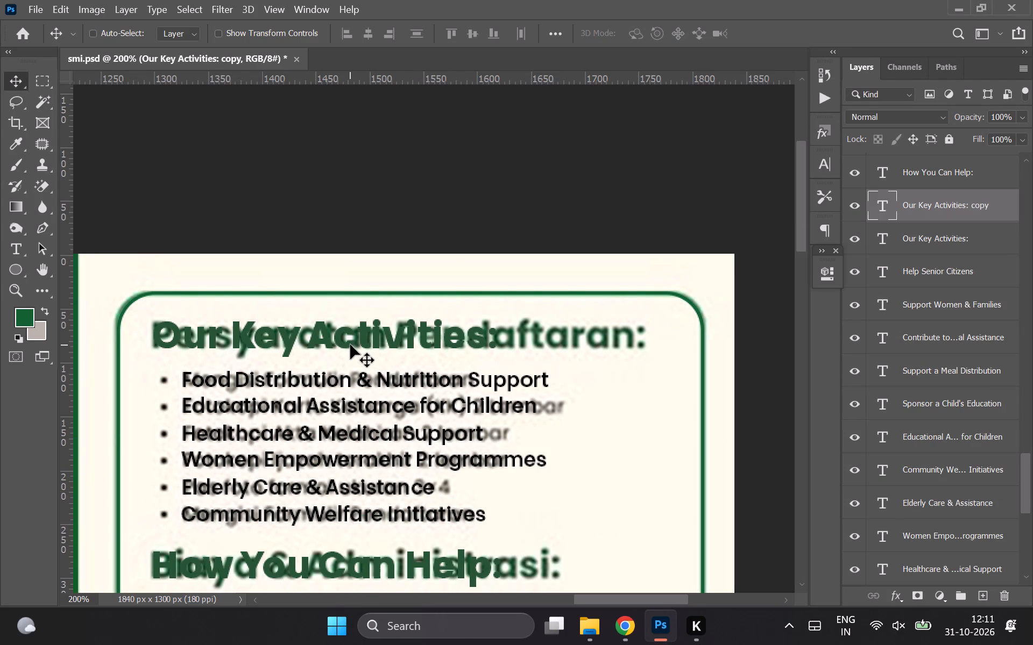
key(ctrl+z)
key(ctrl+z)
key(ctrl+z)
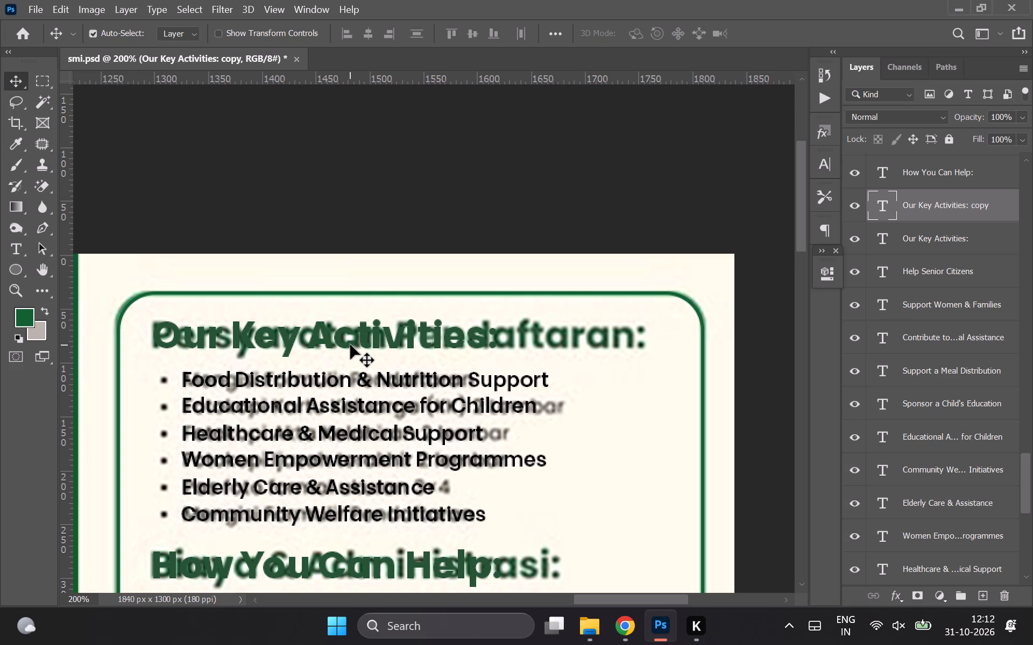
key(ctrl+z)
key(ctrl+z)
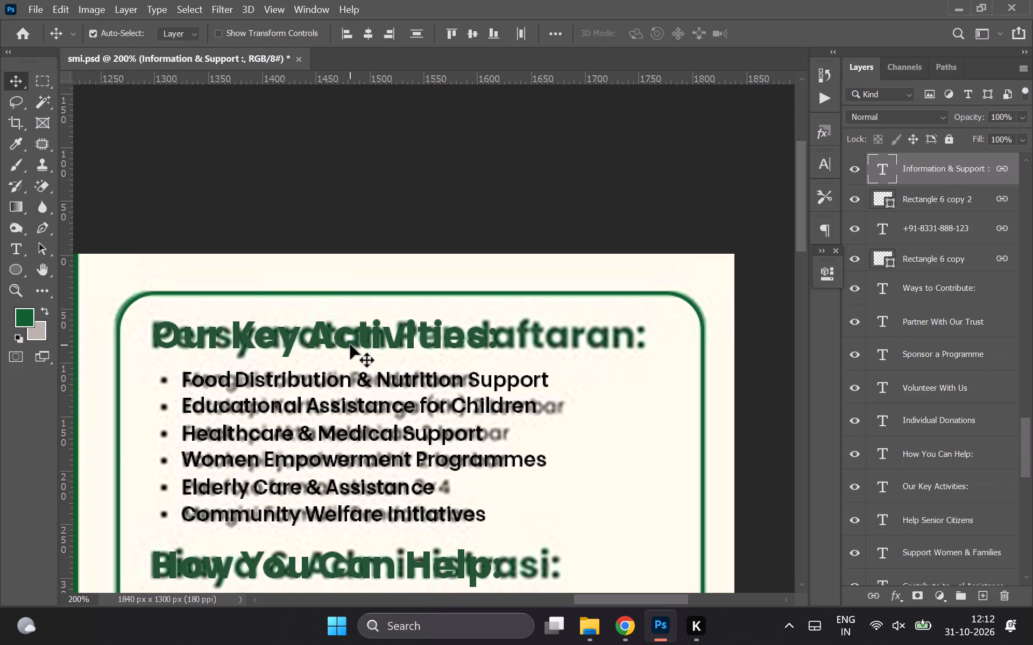
Duplicate the "Our Key Activities:" heading and move the copy straight down below the green phone box, over the old DARUSSALAM WATURINGKEL line.
click(350, 345)
key(ctrl+j)
key(shift+Down)
key(shift+Down)
key(shift+Down)
key(shift+Down)
key(shift+Down)
key(shift+Down)
key(shift+Down)
key(shift+Down)
key(shift+Down)
key(shift+Down)
key(shift+Down)
key(shift+Down)
key(shift+Down)
key(shift+Down)
key(shift+Down)
key(shift+Down)
key(shift+Down)
key(shift+Down)
key(shift+Down)
key(shift+Down)
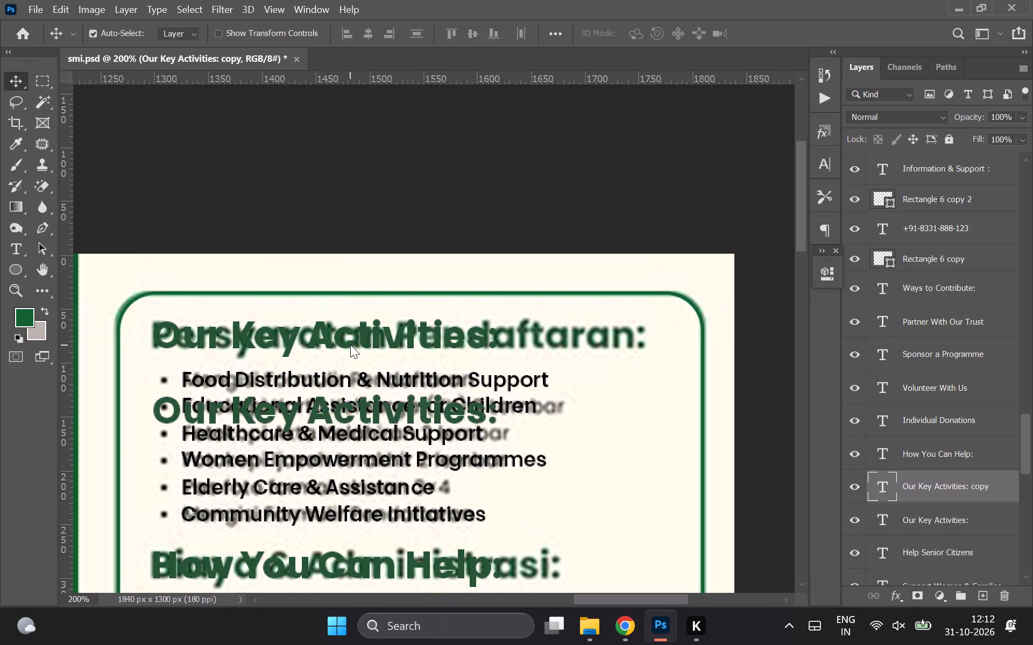
scroll(350, 345, down, 7)
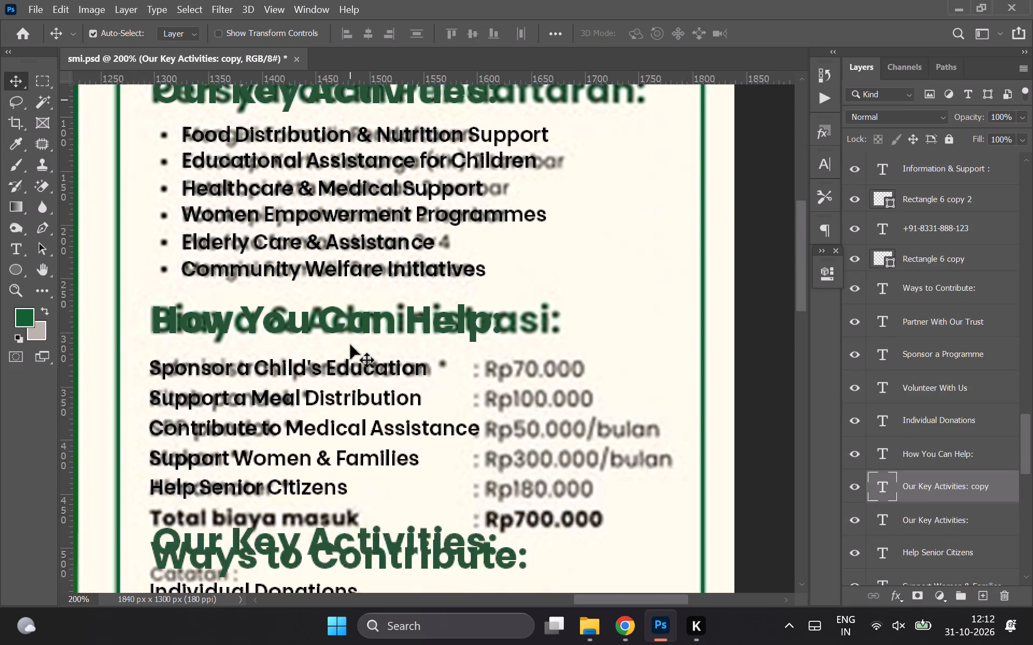
key(shift+Down)
key(shift+Down)
key(shift+Down)
key(shift+Down)
key(shift+Down)
key(shift+Down)
key(shift+Down)
key(shift+Down)
key(shift+Down)
key(shift+Down)
key(shift+Down)
key(shift+Down)
key(shift+Down)
key(shift+Down)
key(shift+Down)
key(shift+Down)
key(shift+Down)
key(shift+Down)
key(shift+Down)
key(shift+Down)
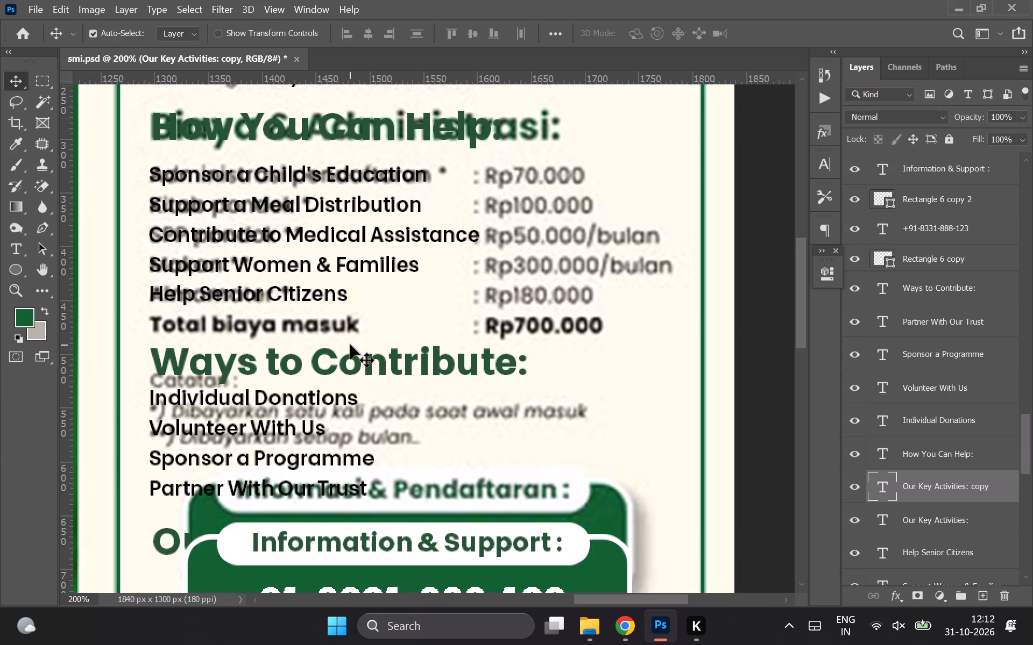
scroll(350, 345, down, 3)
key(shift+Down)
key(shift+Down)
key(shift+Down)
key(shift+Down)
key(shift+Down)
key(shift+Down)
key(shift+Down)
key(shift+Down)
key(shift+Down)
key(shift+Down)
key(shift+Down)
key(shift+Down)
key(shift+Down)
key(shift+Down)
key(shift+Down)
key(shift+Down)
key(shift+Down)
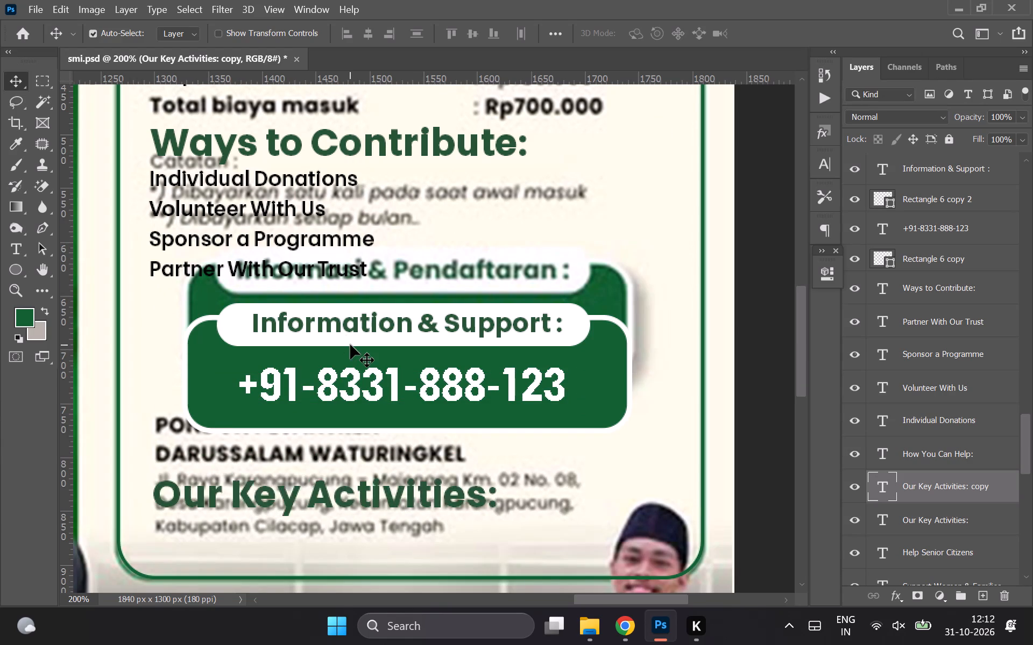
key(shift+Up)
key(shift+Up)
key(shift+Up)
Replace the copied heading's text with "DARUSALAM WATURINGKEL".
double_click(302, 450)
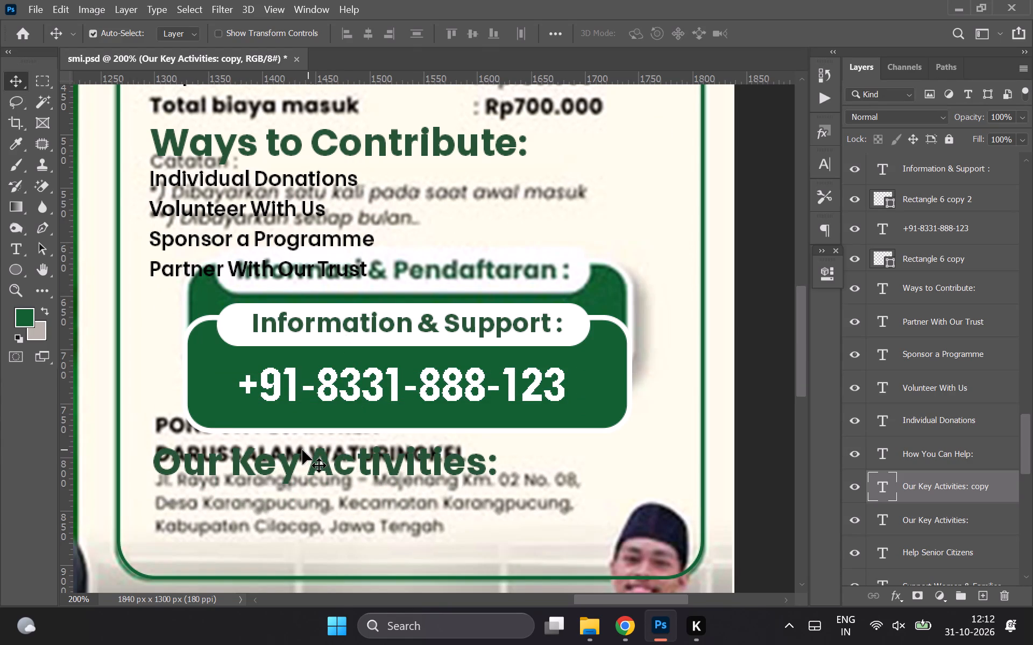
key(BackSpace)
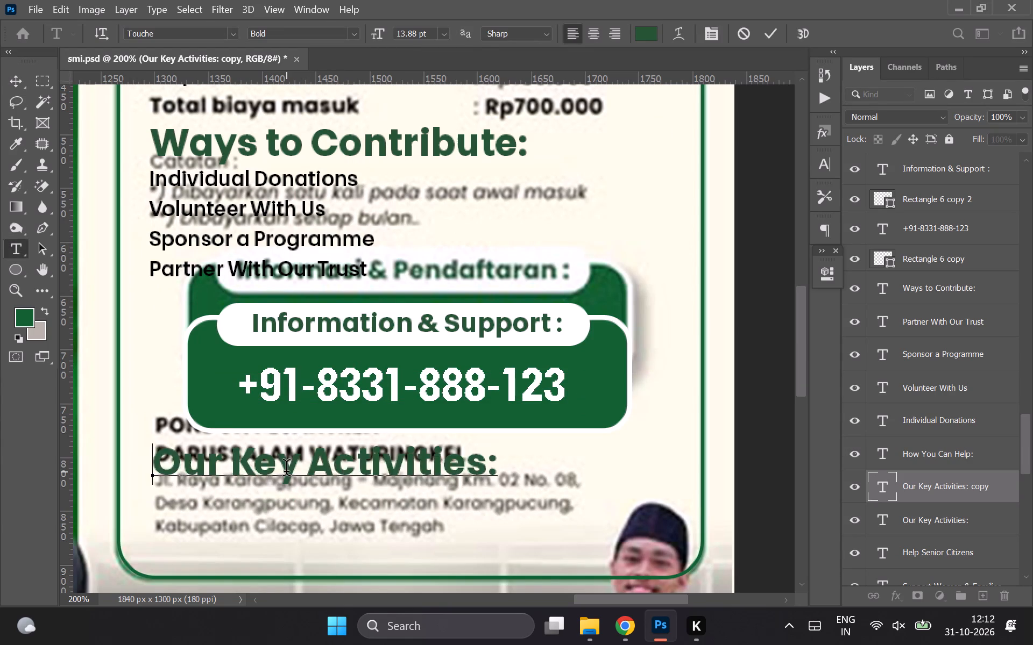
text(DARUSALAM)
key(space)
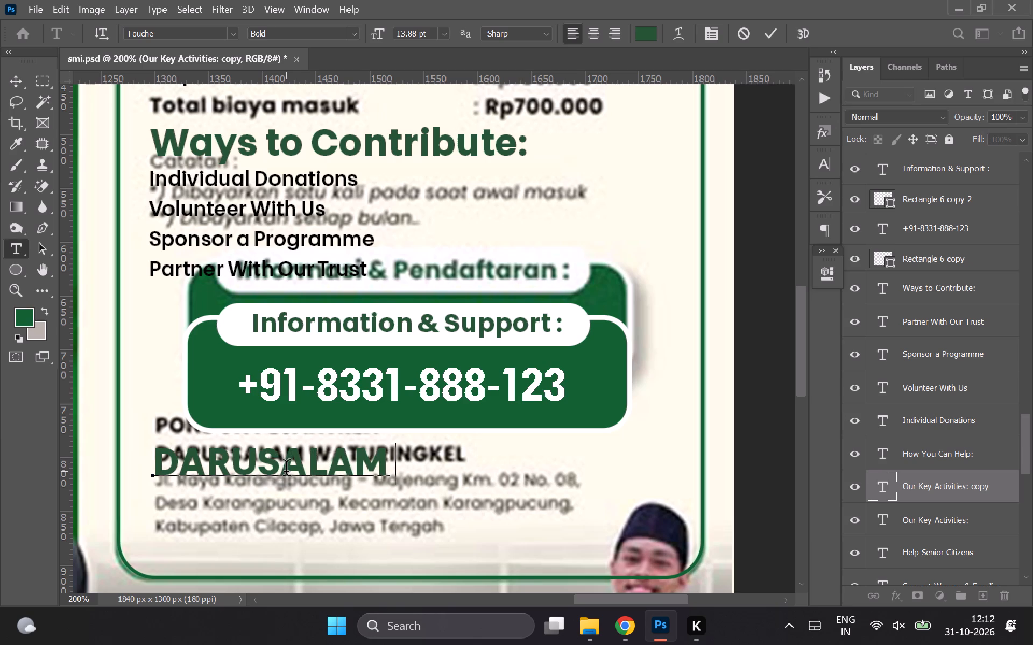
key(Right)
key(shift+Down)
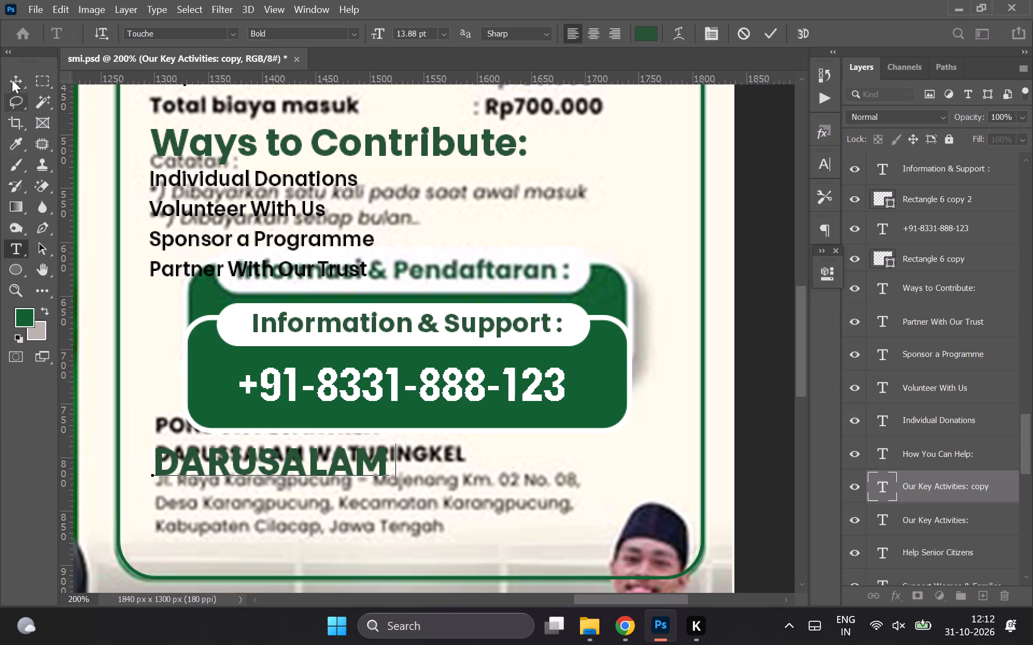
click(12, 80)
key(shift+Down)
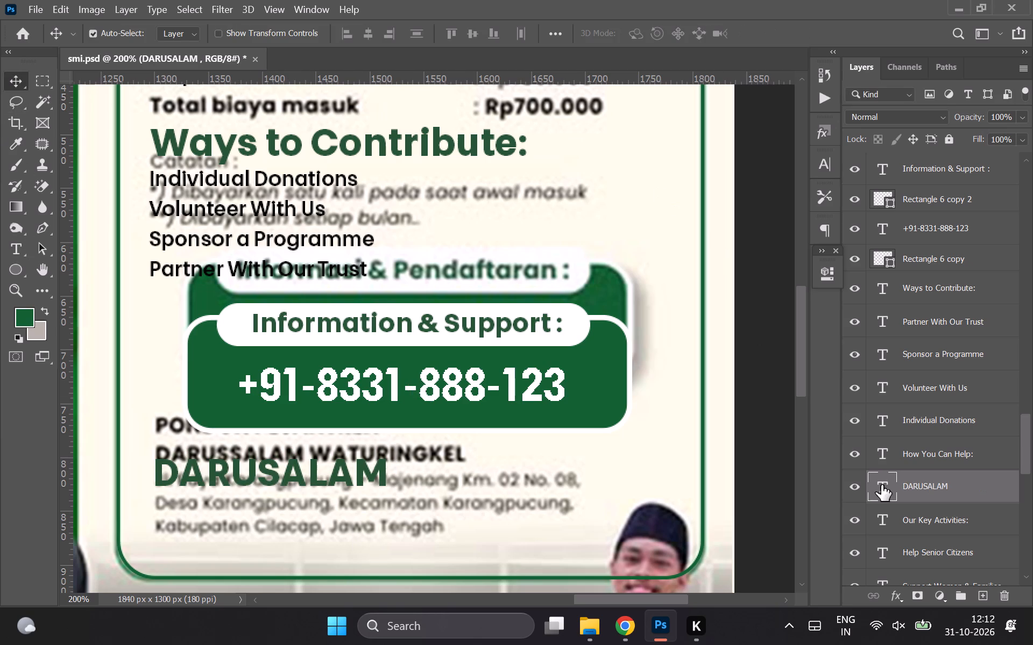
double_click(882, 485)
key(Right)
key(BackSpace)
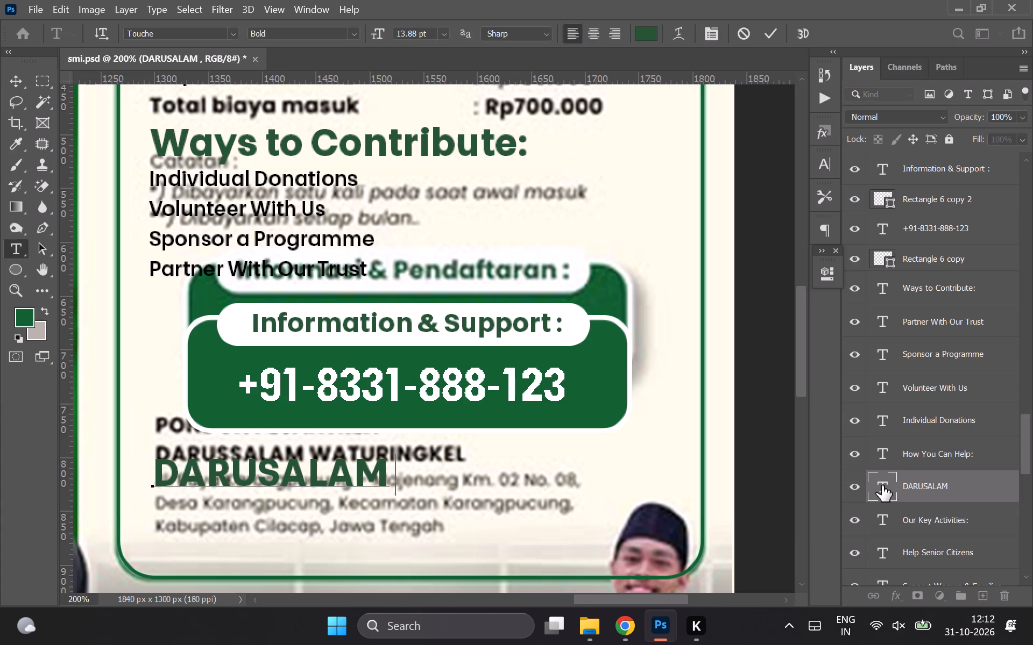
text(WATU)
text(RIN)
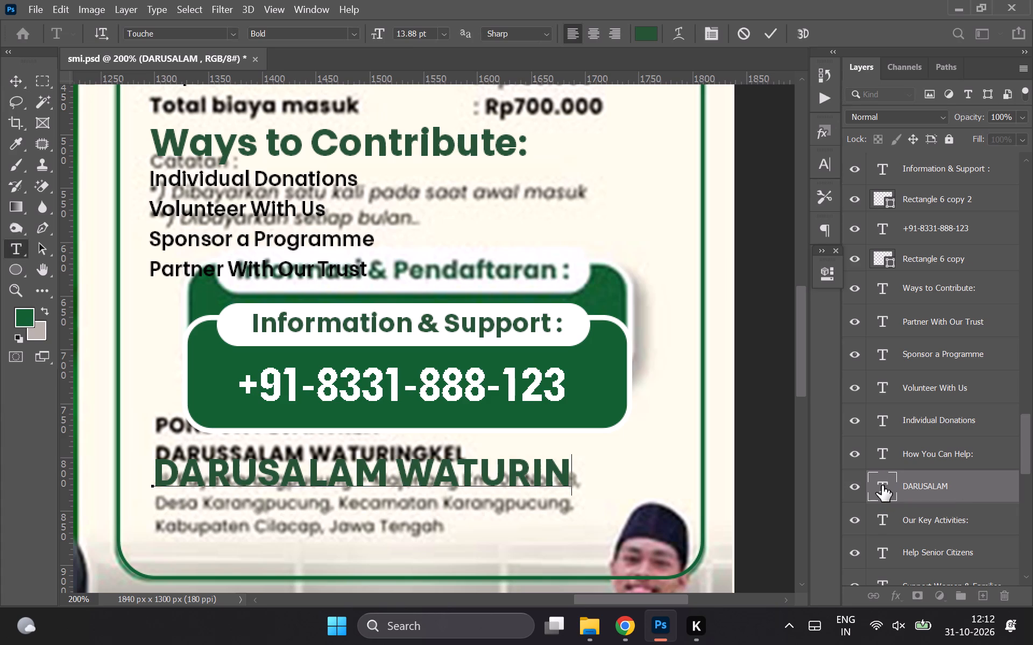
key(g)
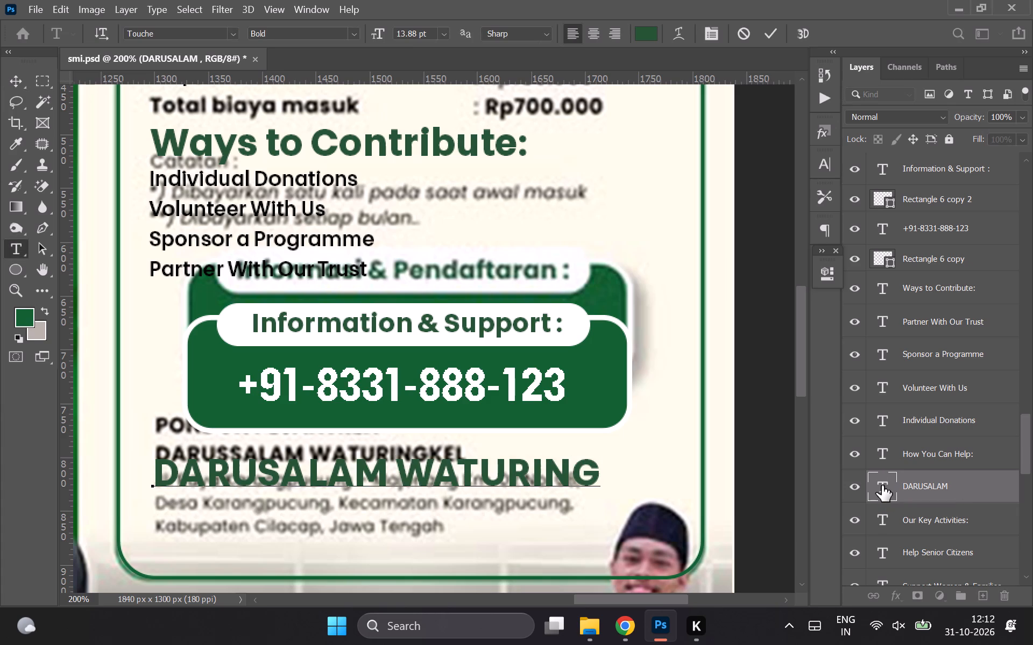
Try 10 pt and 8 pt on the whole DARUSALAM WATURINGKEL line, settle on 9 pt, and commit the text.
key(ctrl+a)
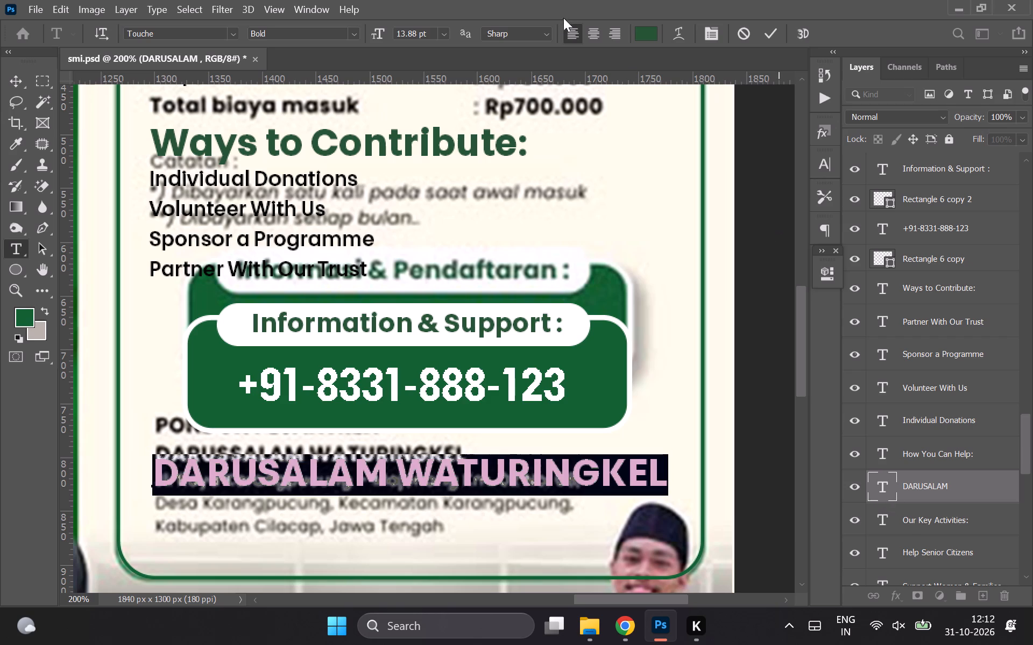
click(412, 35)
key(ctrl+a)
text(10)
key(Return)
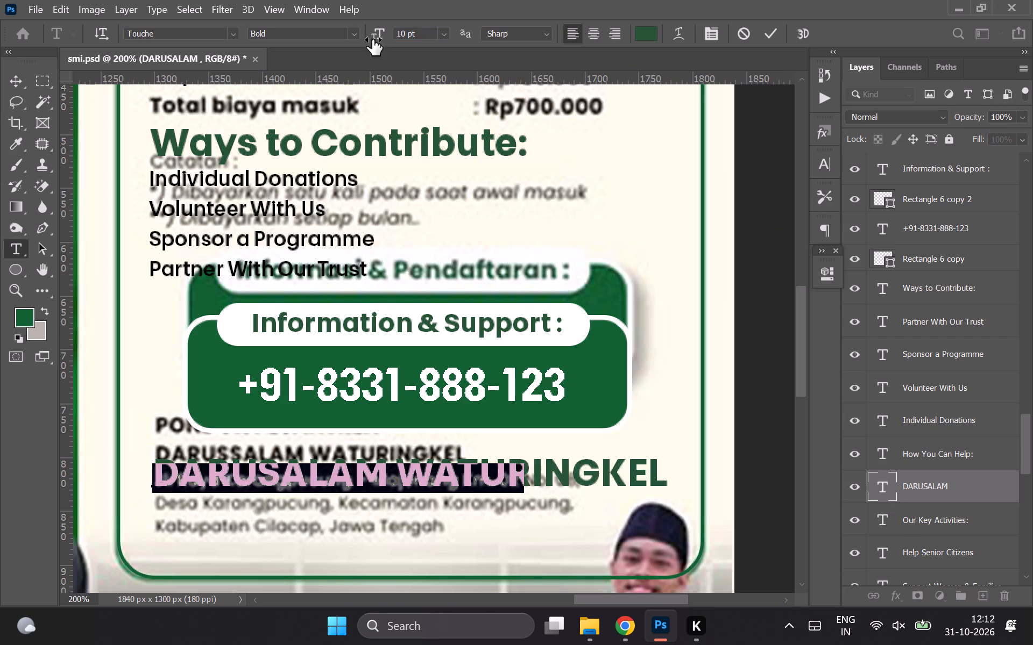
click(411, 30)
key(ctrl+a)
key(8)
key(Return)
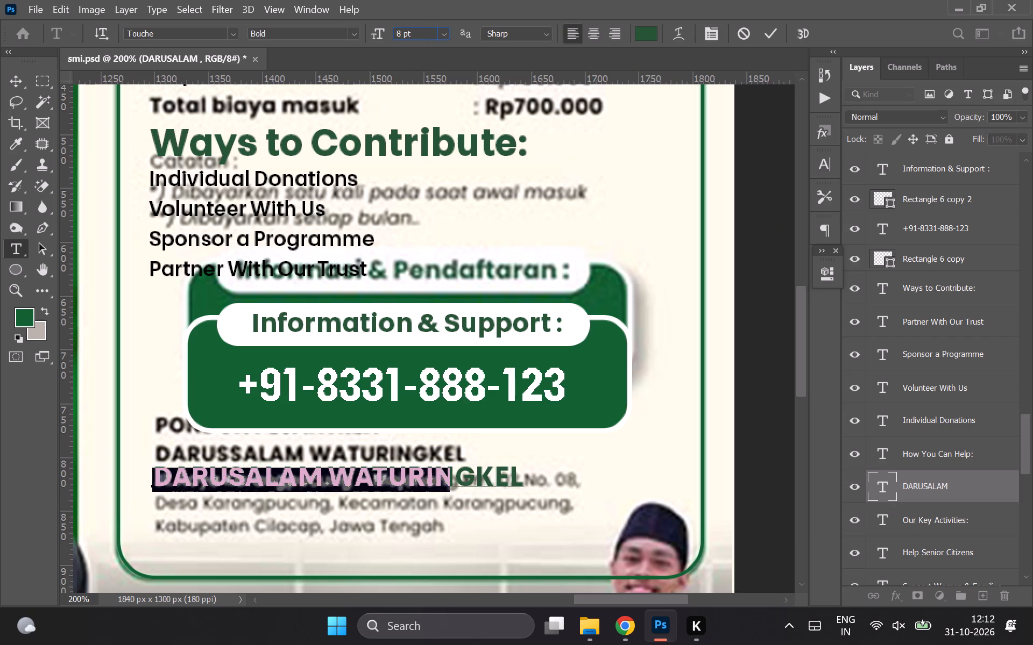
click(413, 28)
click(411, 29)
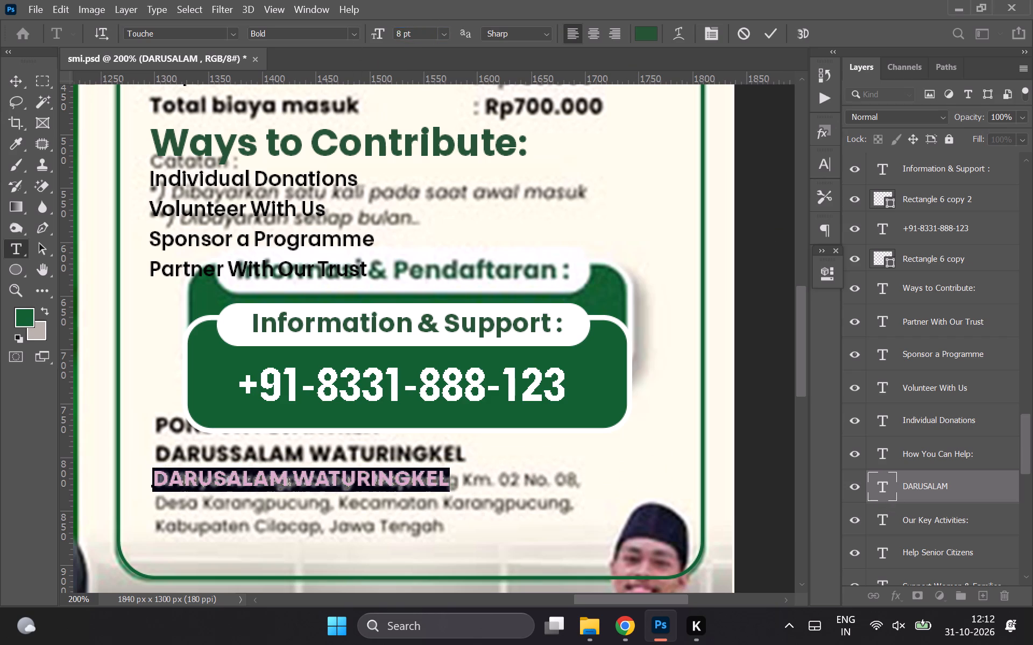
key(ctrl+a)
key(9)
key(Return)
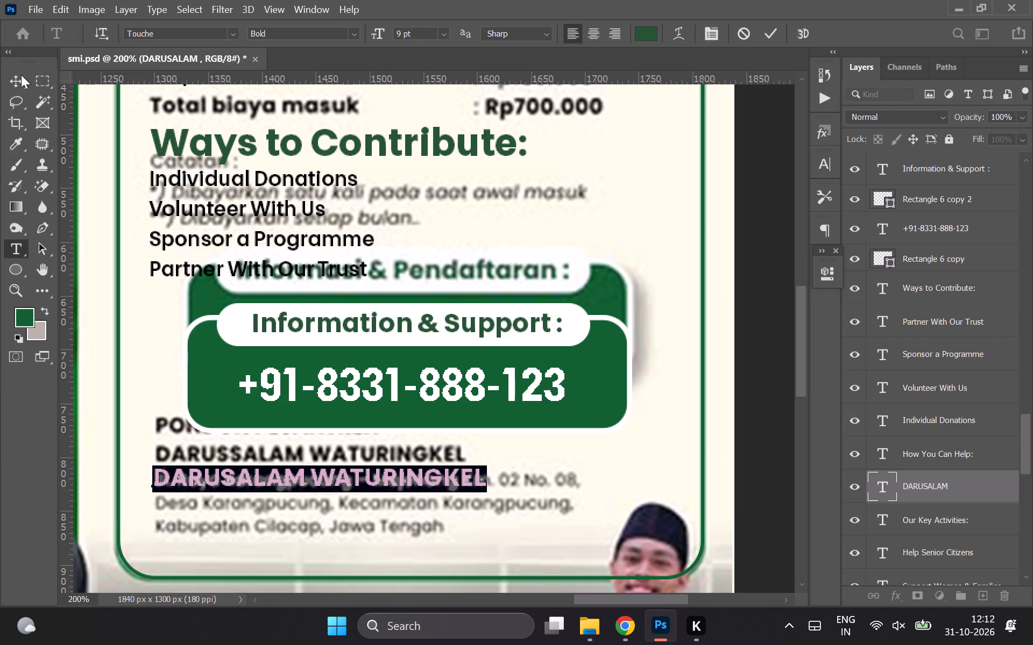
click(6, 77)
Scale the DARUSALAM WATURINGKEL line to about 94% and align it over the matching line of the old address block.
key(ctrl+t)
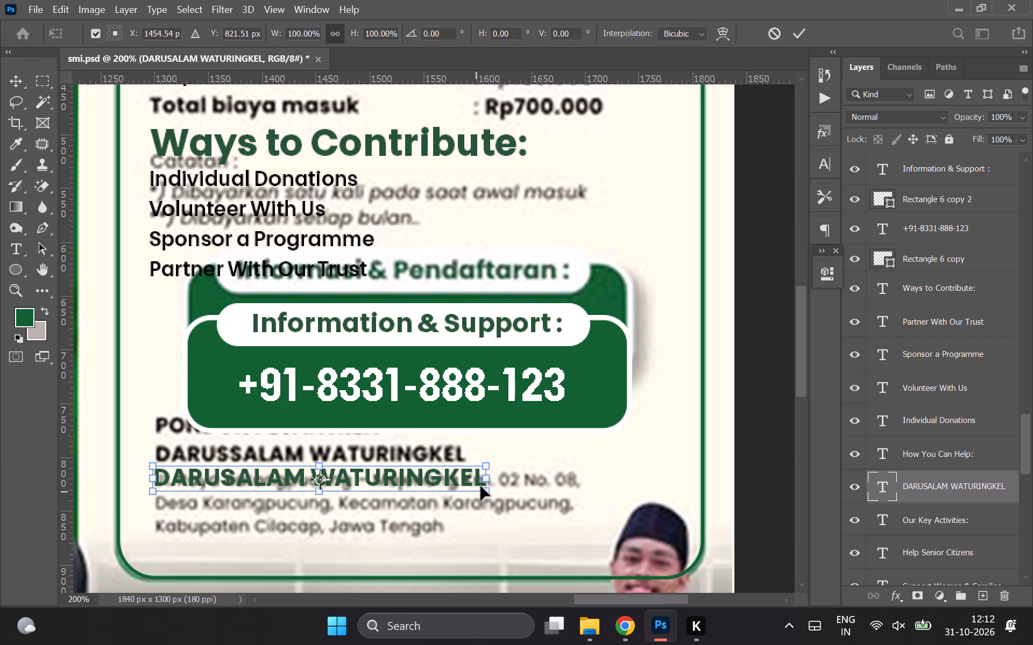
click(485, 479)
drag(488, 479, 478, 479)
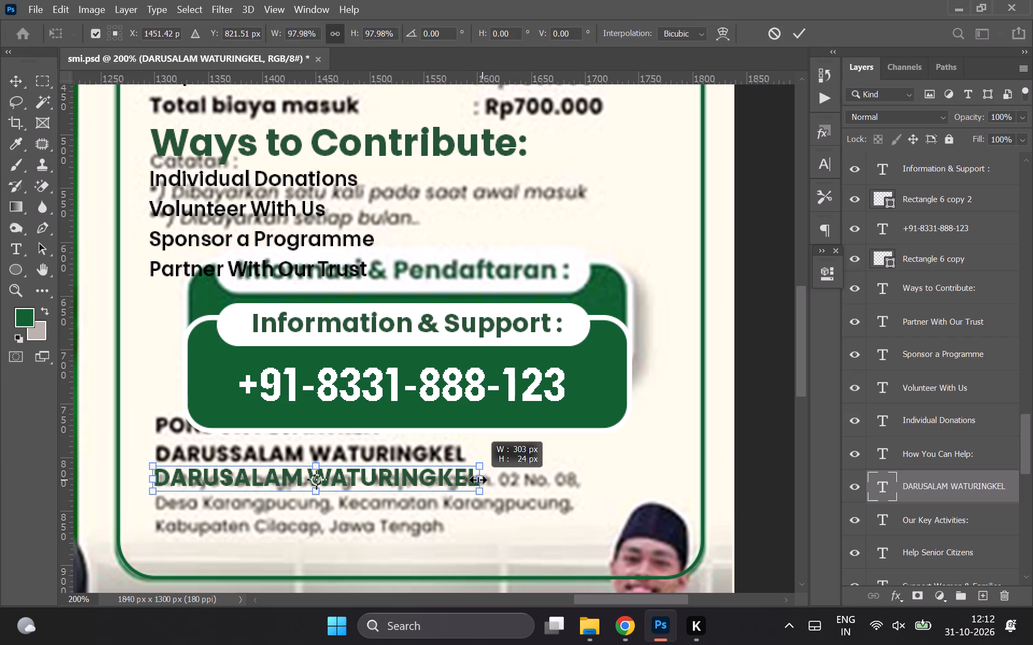
drag(478, 479, 468, 481)
drag(447, 484, 448, 465)
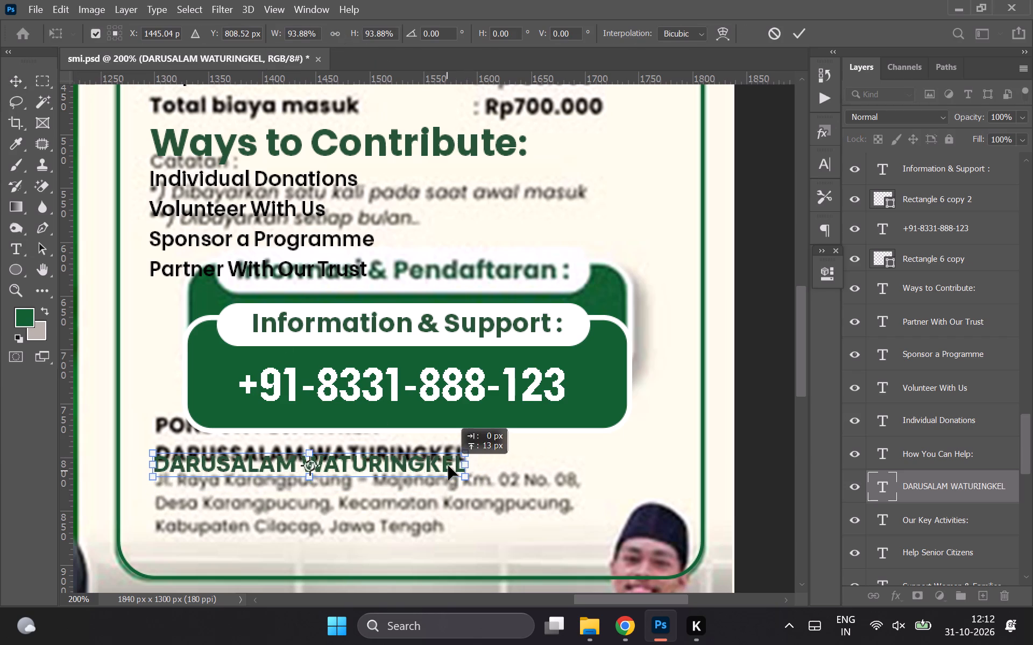
drag(448, 465, 448, 459)
double_click(448, 459)
key(Right)
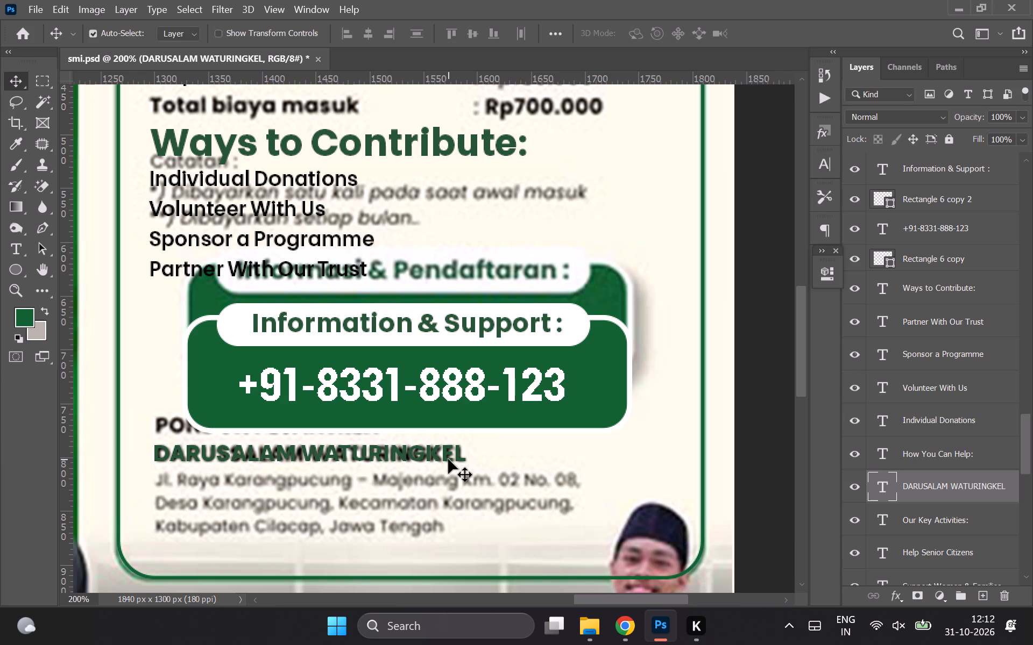
key(Right)
key(Right)
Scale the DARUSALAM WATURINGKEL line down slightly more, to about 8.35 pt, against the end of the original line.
key(ctrl+t)
key(ctrl+equal)
key(ctrl+equal)
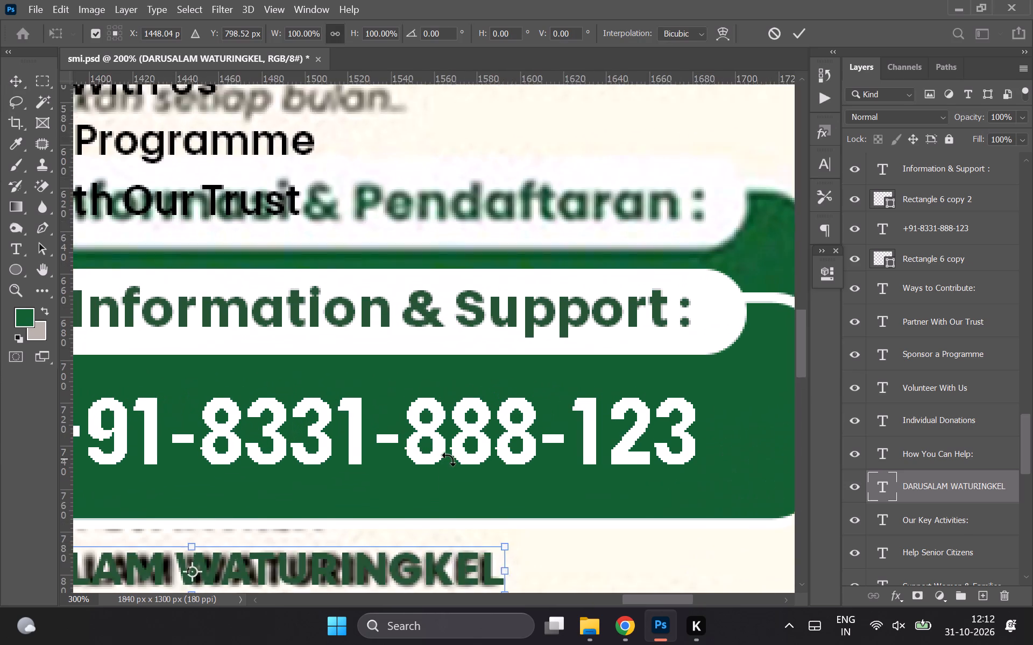
scroll(448, 459, down, 2)
click(504, 406)
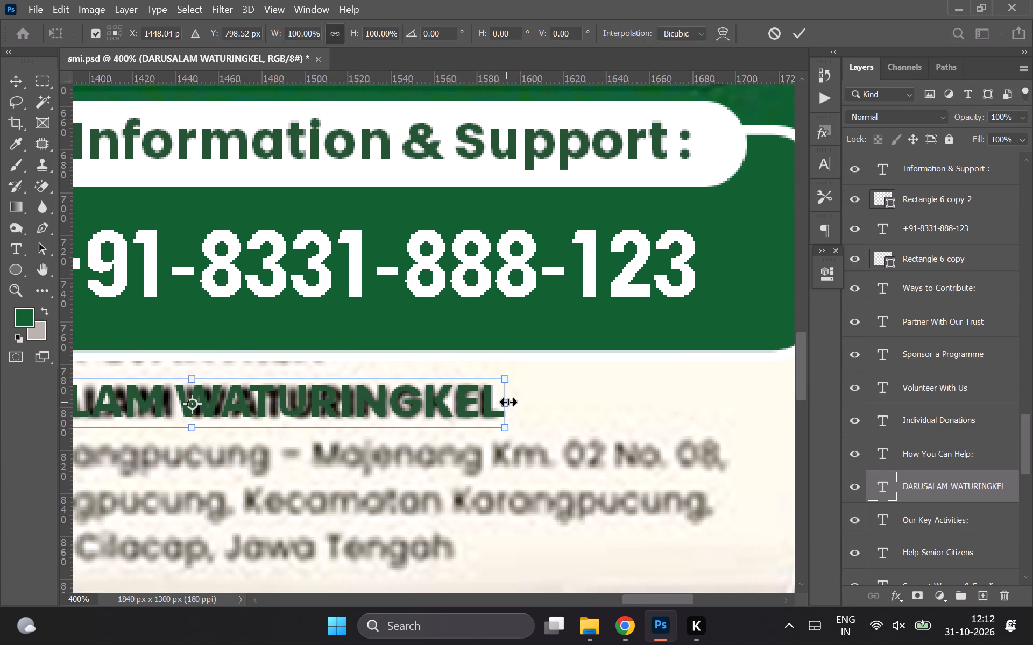
drag(508, 402, 501, 402)
double_click(470, 404)
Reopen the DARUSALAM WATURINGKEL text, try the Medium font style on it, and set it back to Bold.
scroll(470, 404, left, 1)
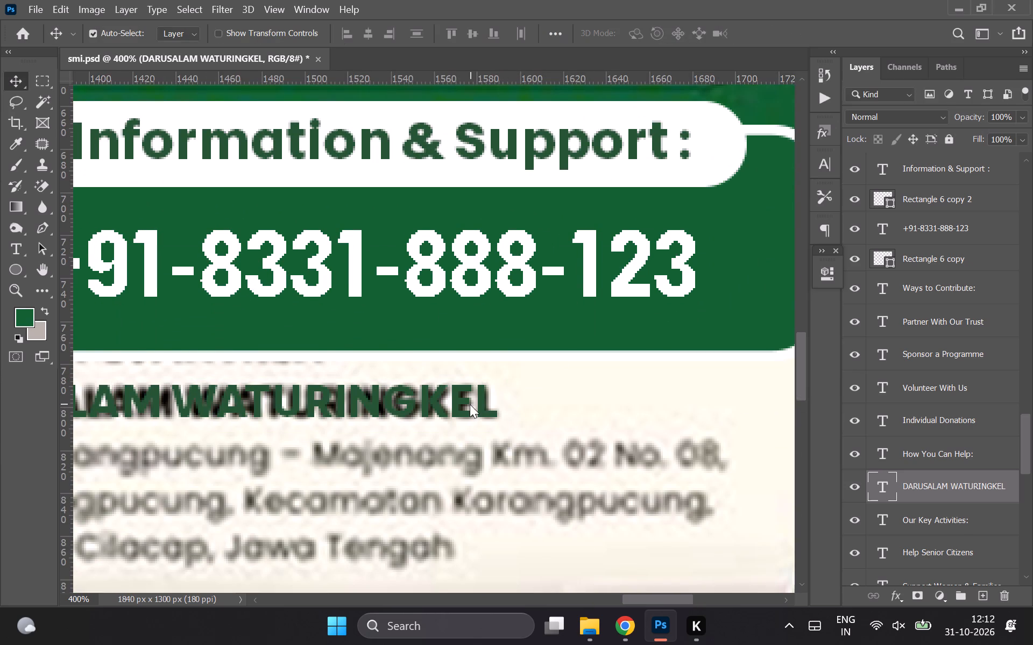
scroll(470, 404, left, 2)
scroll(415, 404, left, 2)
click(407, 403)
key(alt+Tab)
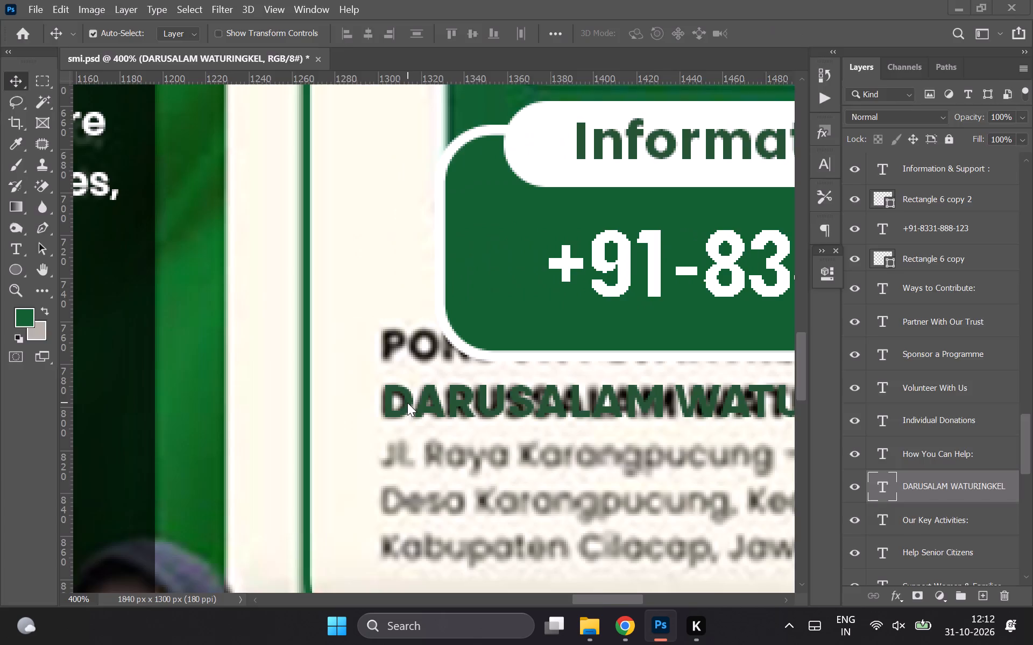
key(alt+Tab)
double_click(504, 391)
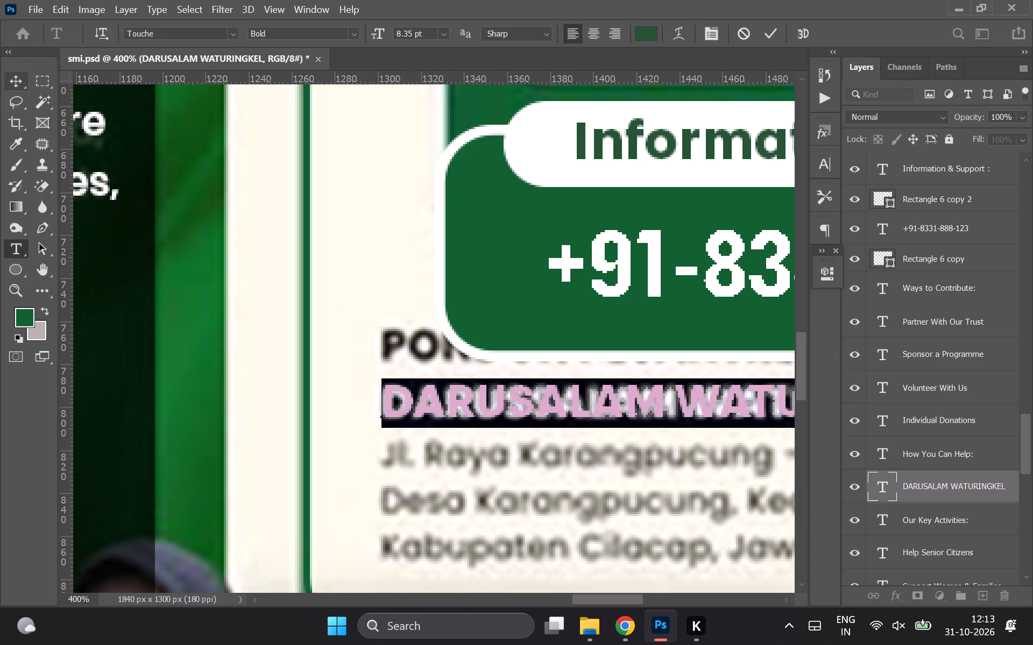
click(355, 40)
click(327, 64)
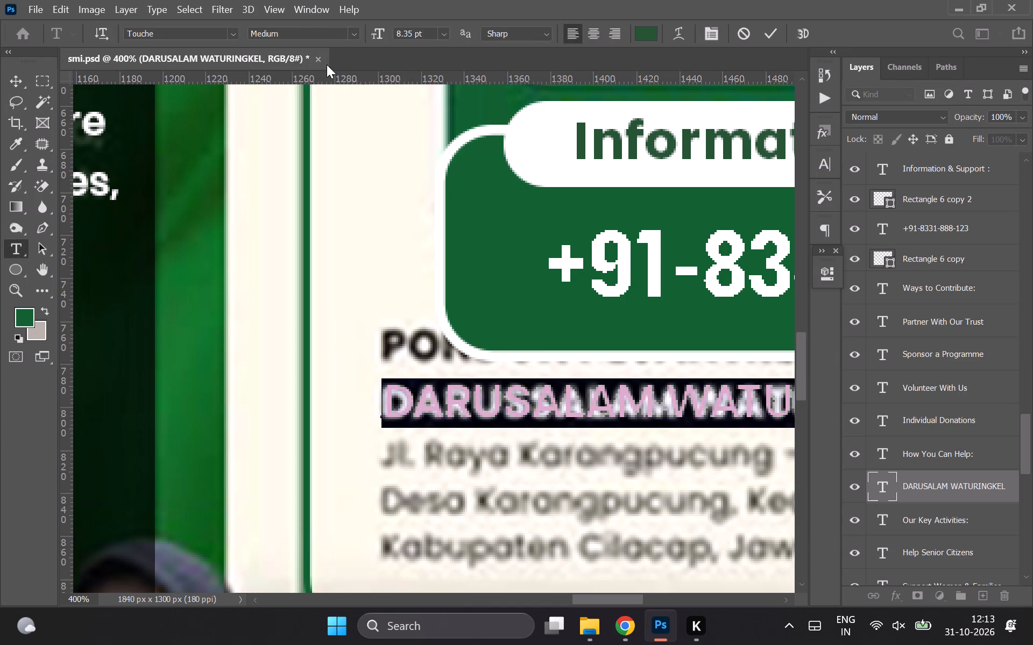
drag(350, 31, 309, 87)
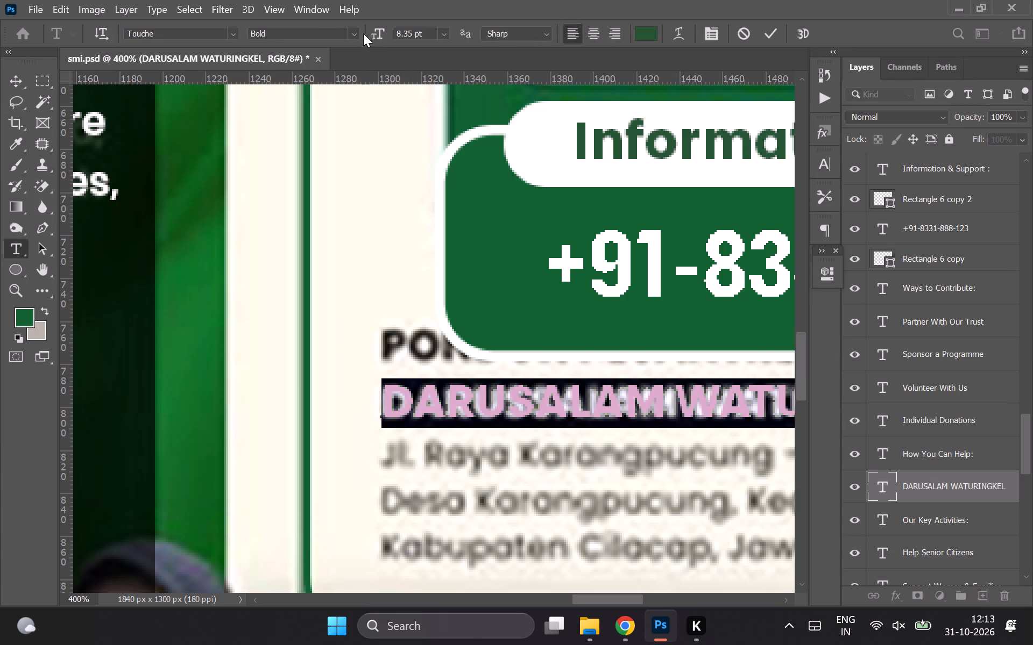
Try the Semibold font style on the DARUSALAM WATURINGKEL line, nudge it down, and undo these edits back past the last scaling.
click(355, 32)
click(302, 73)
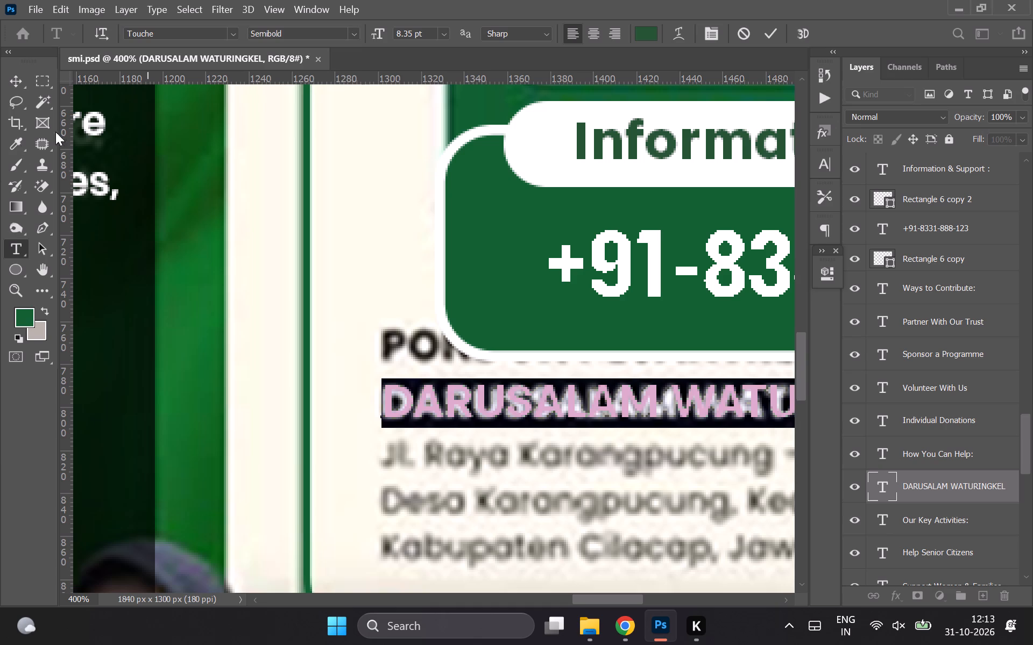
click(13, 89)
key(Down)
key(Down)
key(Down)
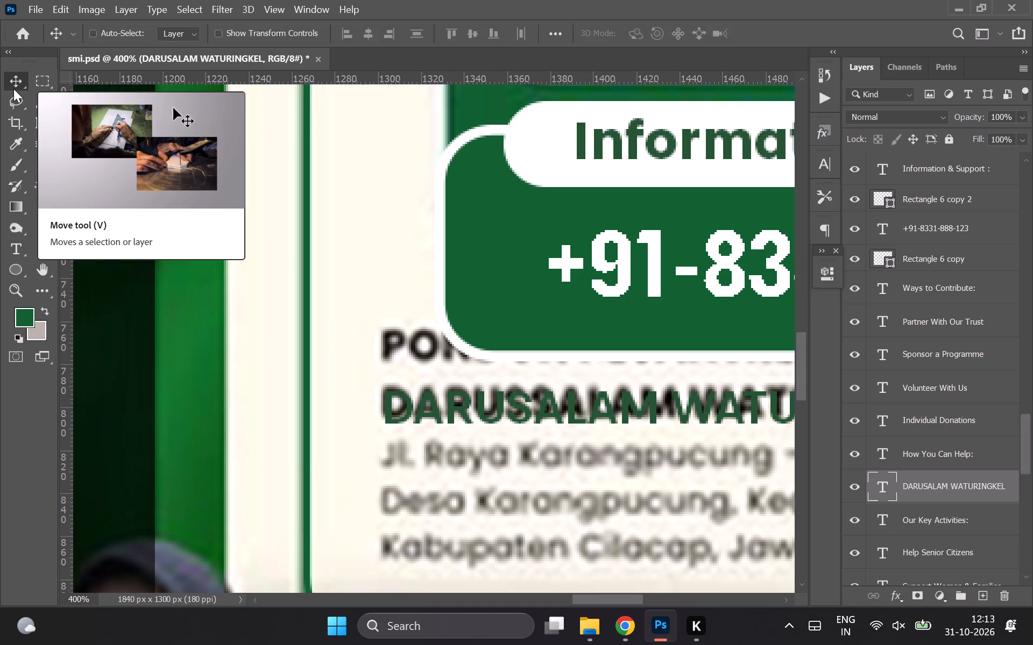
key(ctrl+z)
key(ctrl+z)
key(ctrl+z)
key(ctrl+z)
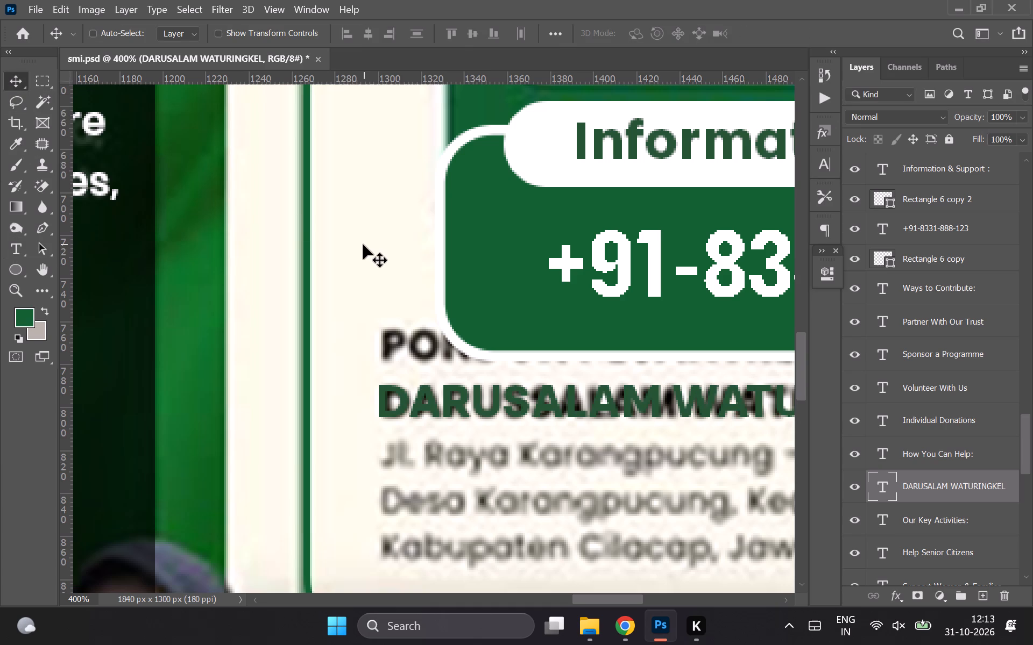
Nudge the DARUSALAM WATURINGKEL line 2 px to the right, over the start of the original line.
key(Right)
key(Right)
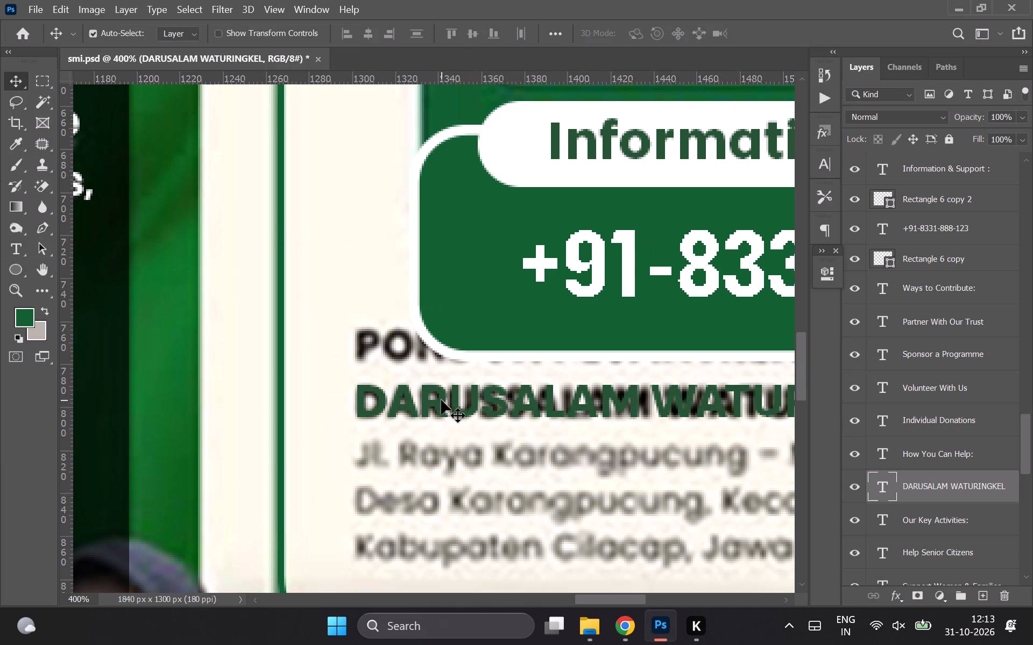
key(ctrl+t)
key(Return)
key(Return)
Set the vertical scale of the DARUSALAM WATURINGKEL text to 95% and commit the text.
double_click(880, 483)
key(ctrl+t)
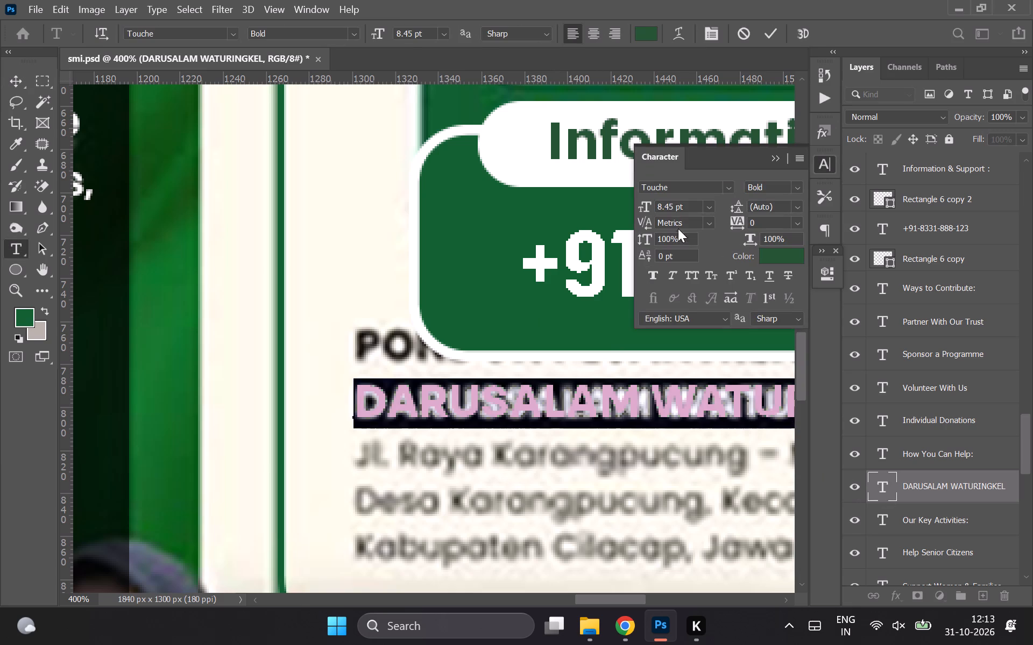
click(687, 240)
key(ctrl+a)
text(95)
key(Return)
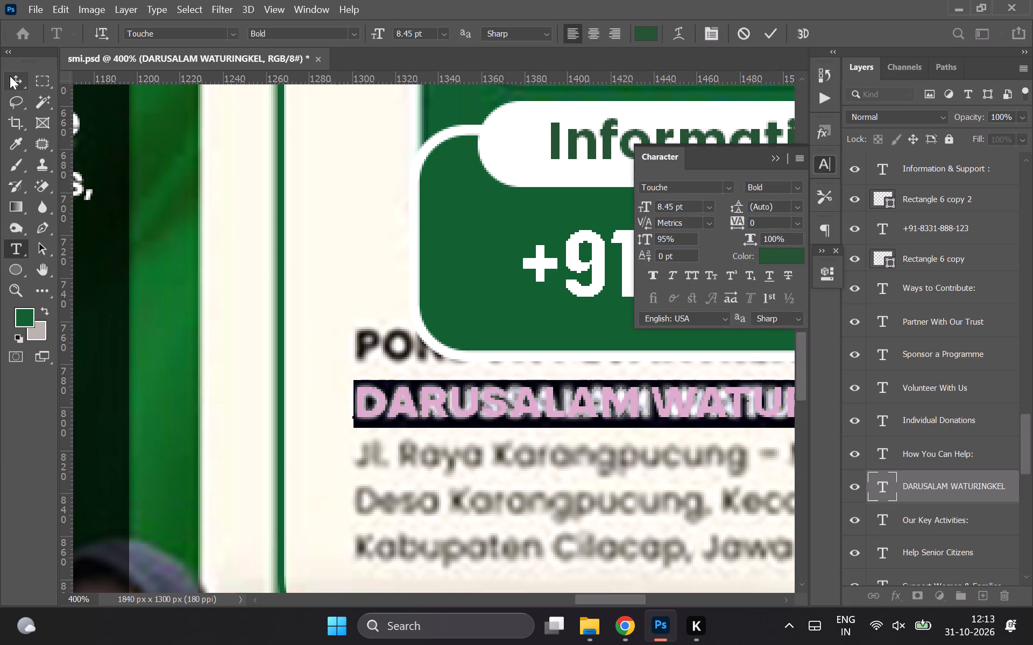
click(10, 76)
scroll(471, 395, left, 2)
scroll(534, 406, right, 5)
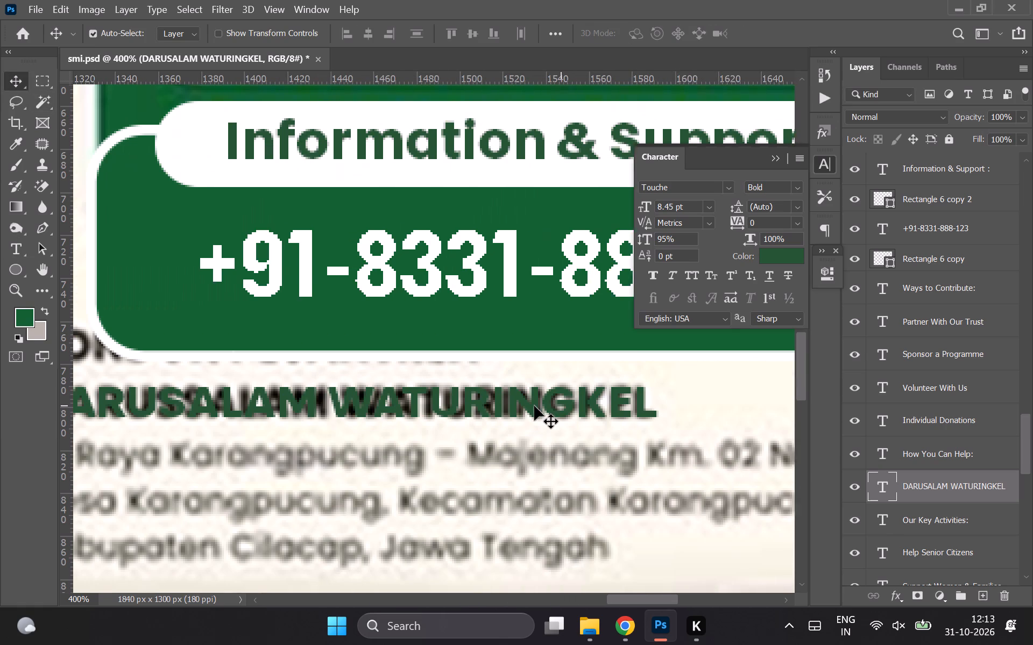
click(525, 405)
key(ctrl+t)
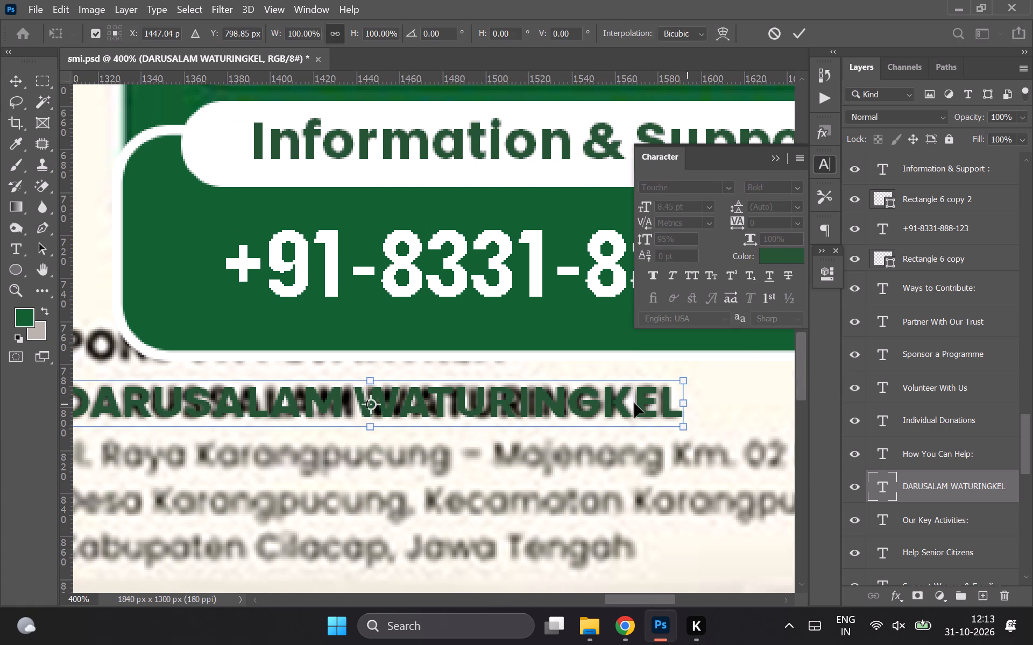
double_click(634, 403)
double_click(565, 395)
key(super+v)
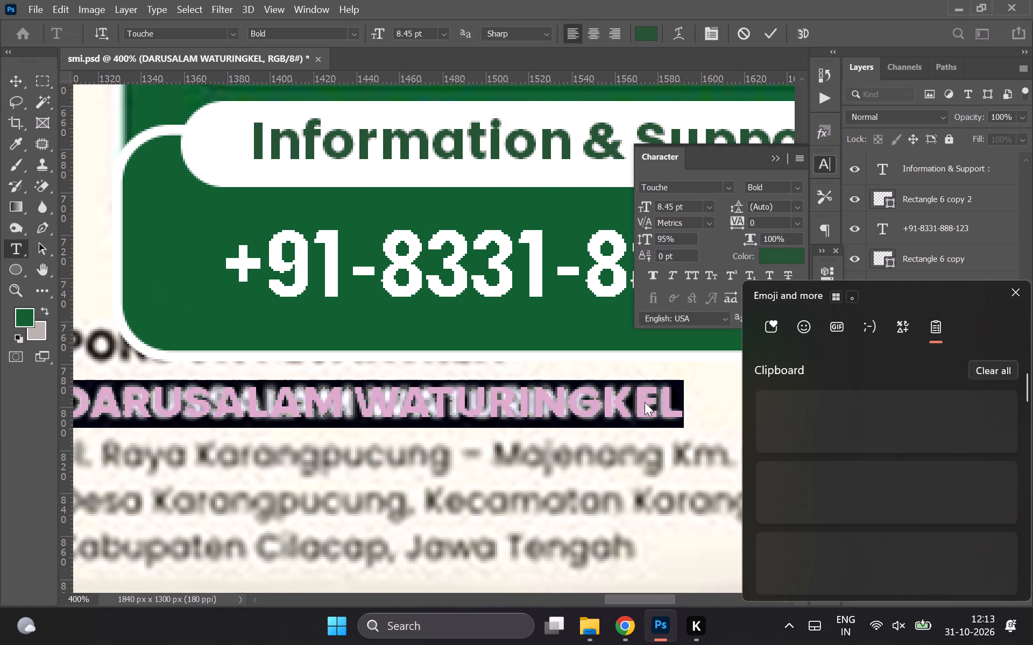
click(855, 425)
key(ctrl+v)
key(ctrl+z)
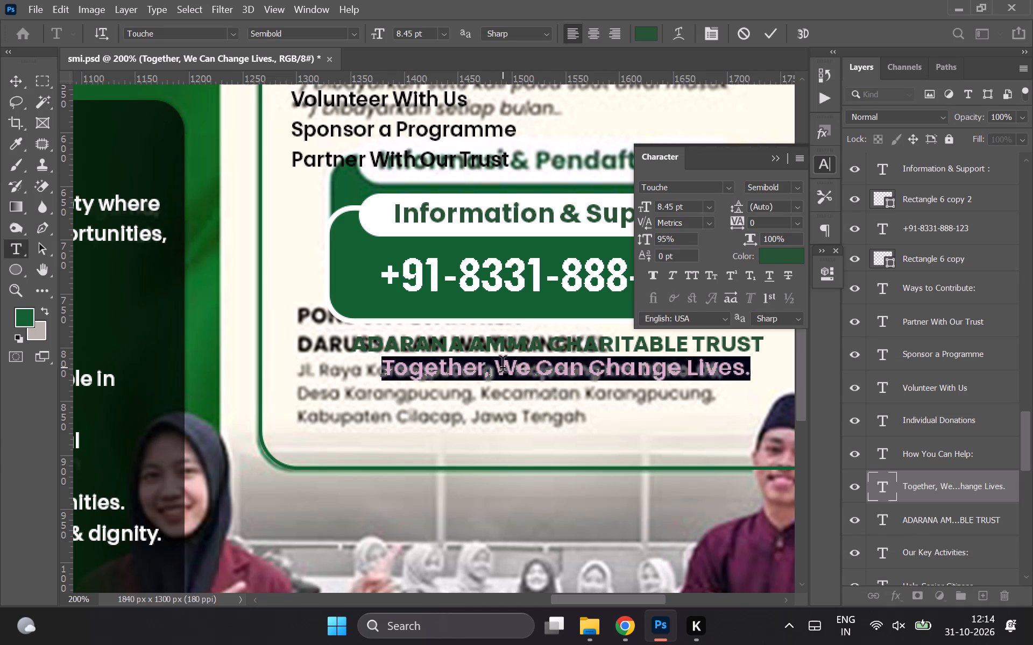
click(15, 74)
key(ctrl+j)
key(shift+Down)
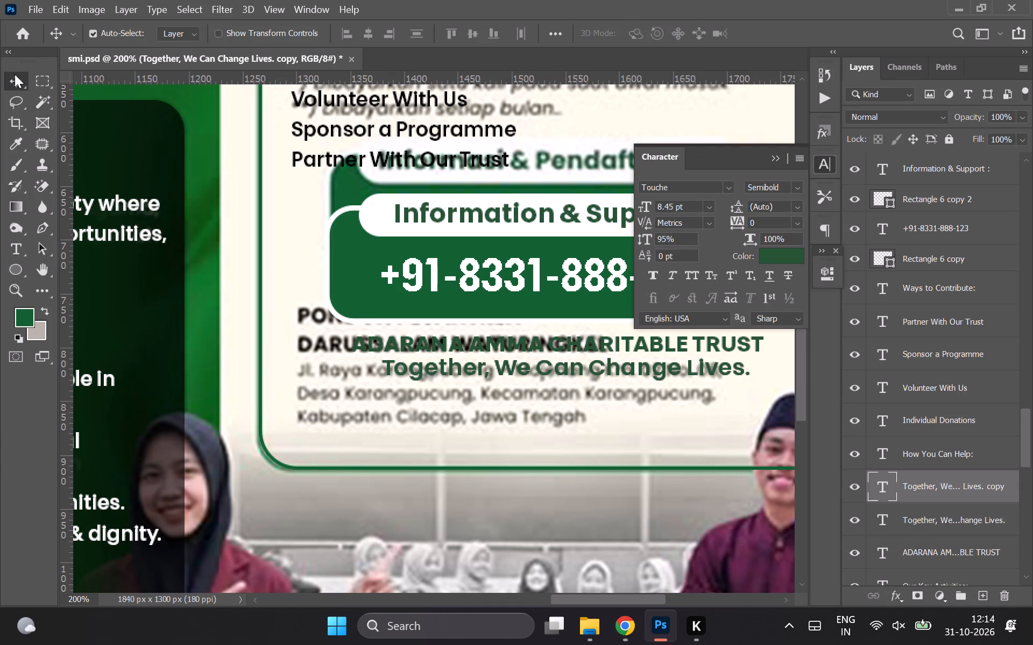
key(shift+Down)
key(shift+Down)
key(Up)
key(Up)
key(Up)
key(Up)
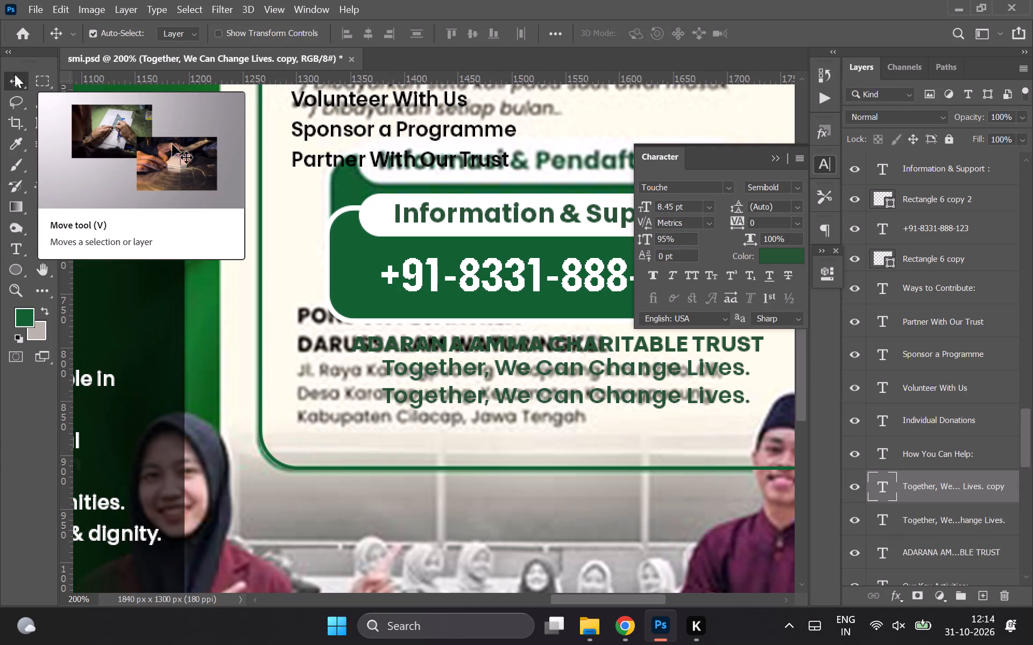
key(Up)
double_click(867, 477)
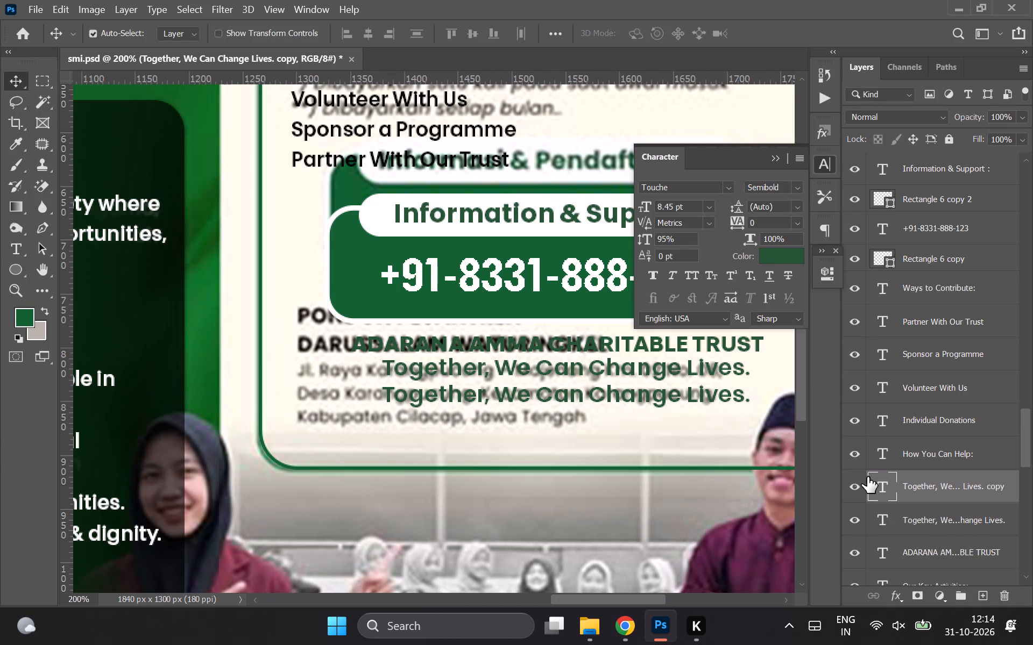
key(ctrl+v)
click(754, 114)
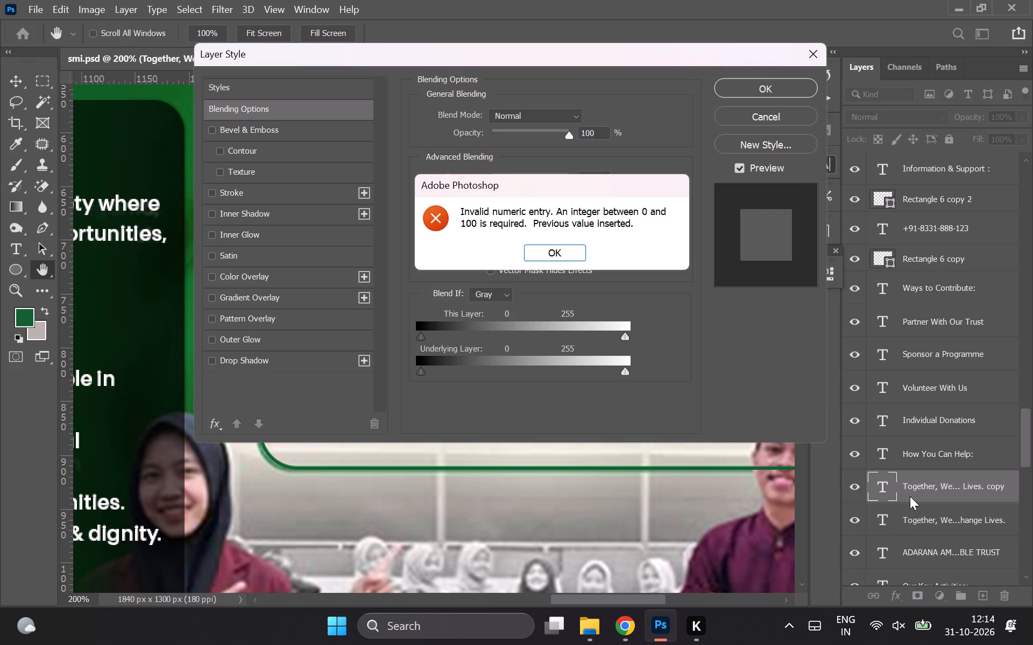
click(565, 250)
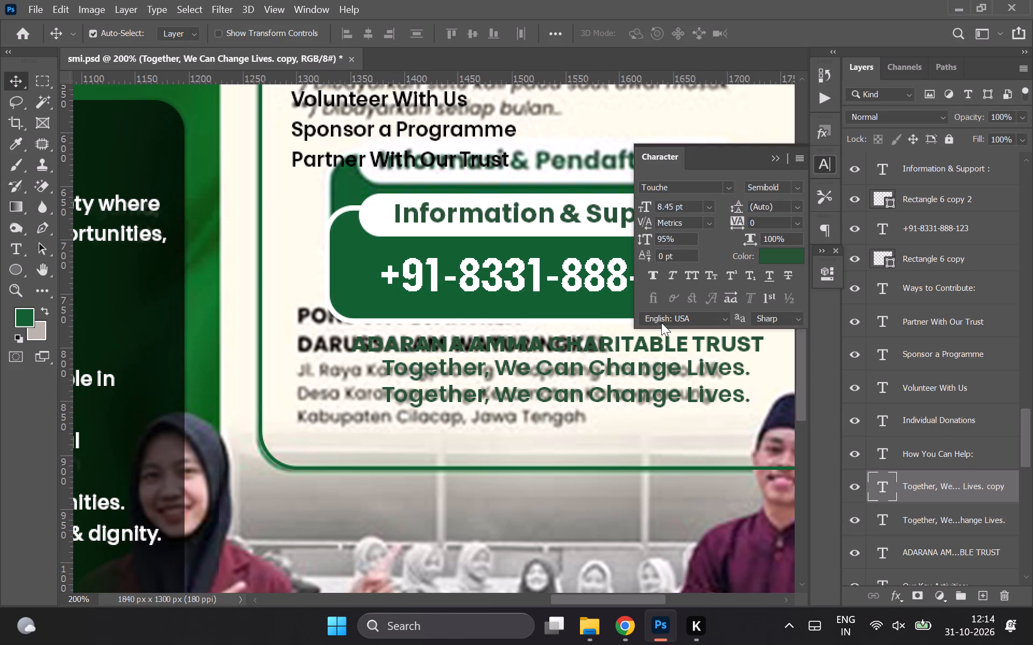
Replace the duplicated line's text with the copied web address aactrust.wixsite.com/aactrust and commit it.
double_click(873, 491)
key(ctrl+v)
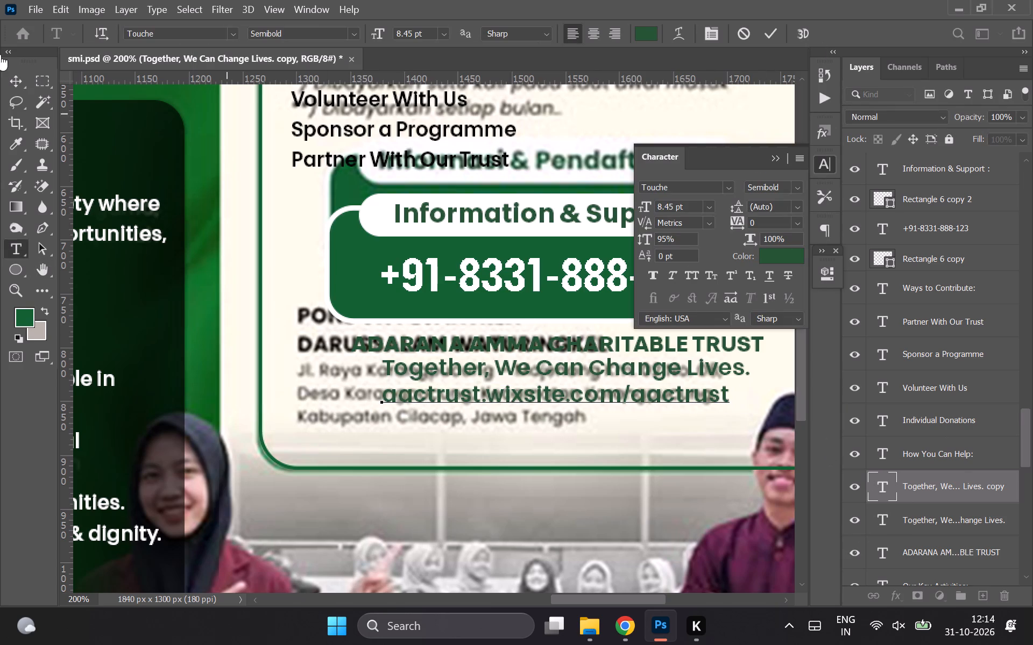
click(16, 86)
key(shift+Right)
key(shift+Left)
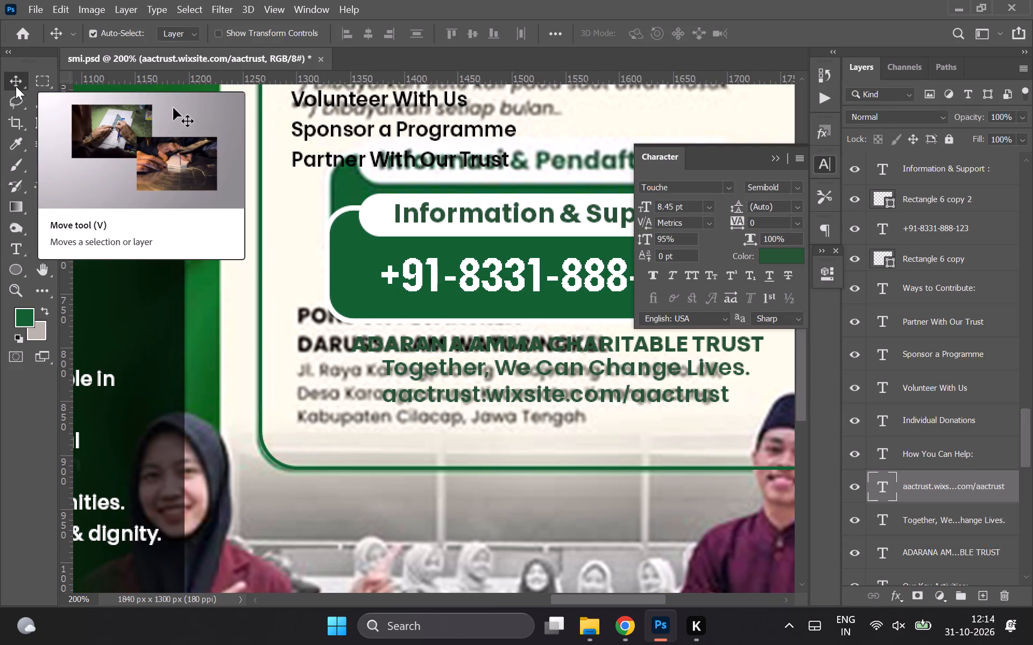
Edit the web address line to read aactrust.org.in and commit it.
double_click(526, 397)
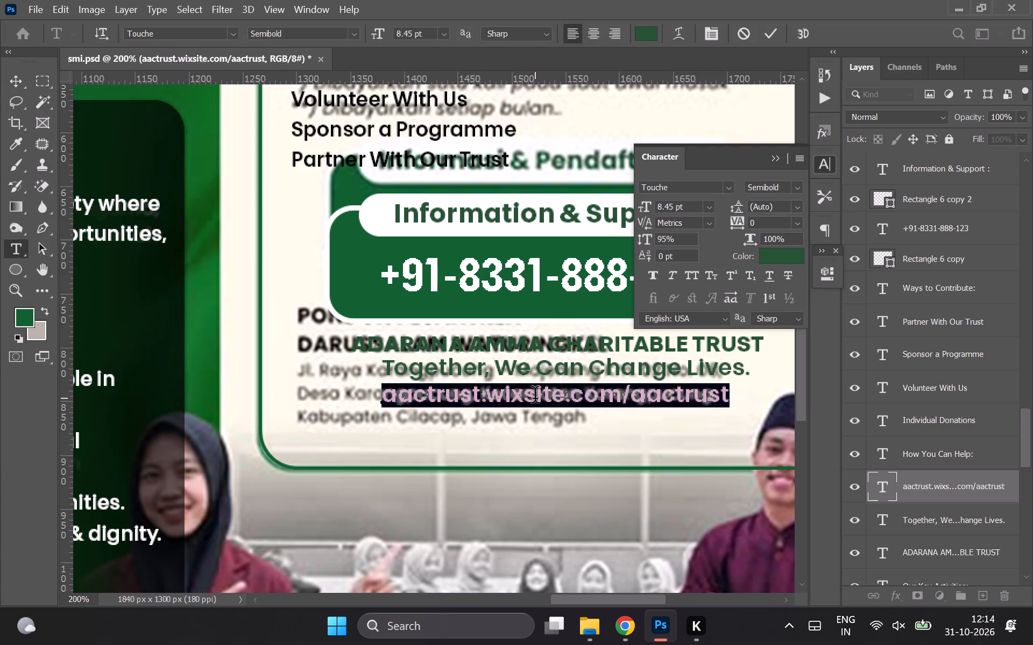
double_click(535, 398)
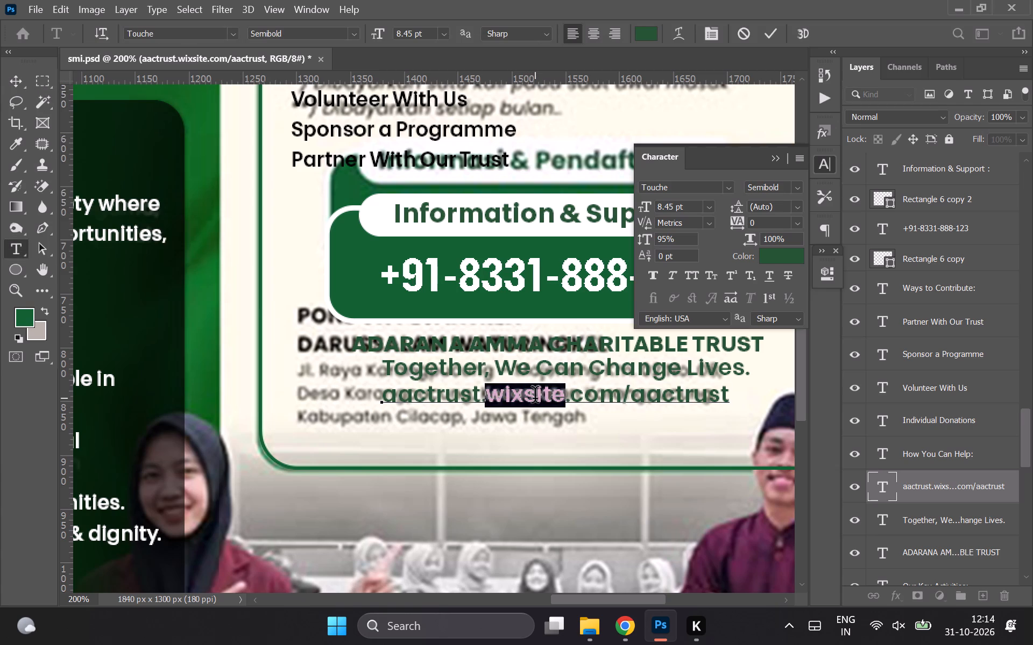
text(org.in)
key(ctrl+Delete)
key(ctrl+Delete)
key(ctrl+Delete)
key(ctrl+Delete)
key(ctrl+Delete)
key(ctrl+Delete)
key(ctrl+Delete)
key(ctrl+Delete)
key(ctrl+Delete)
key(ctrl+Delete)
key(ctrl+Delete)
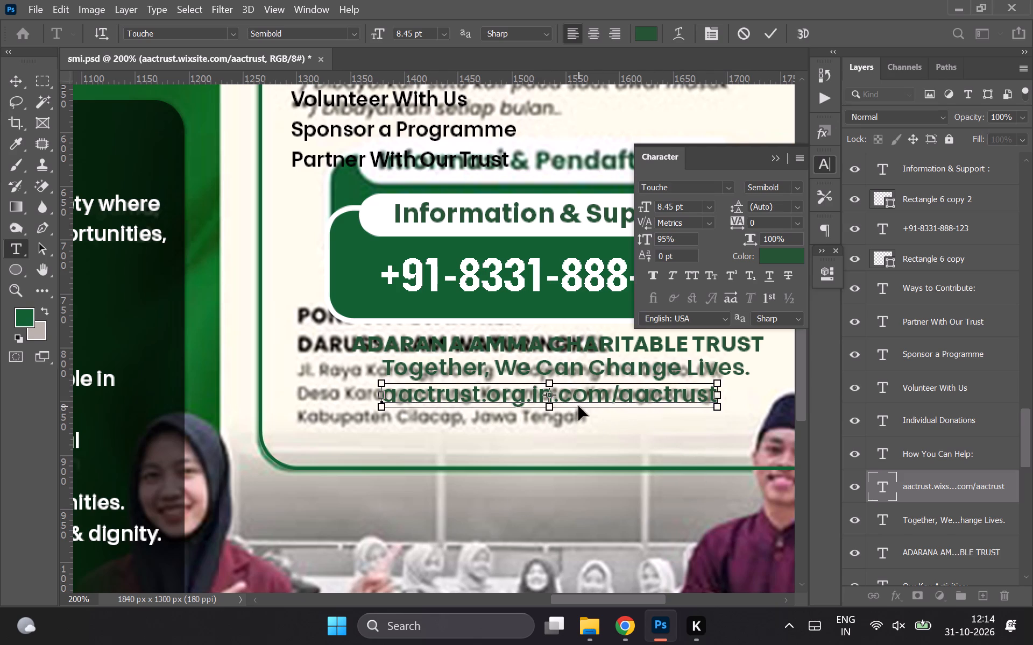
key(ctrl+Delete)
key(Delete)
key(Delete)
key(Delete)
key(Delete)
key(Delete)
key(Delete)
key(Delete)
key(Delete)
key(alt+Delete)
key(alt+Delete)
key(alt+Delete)
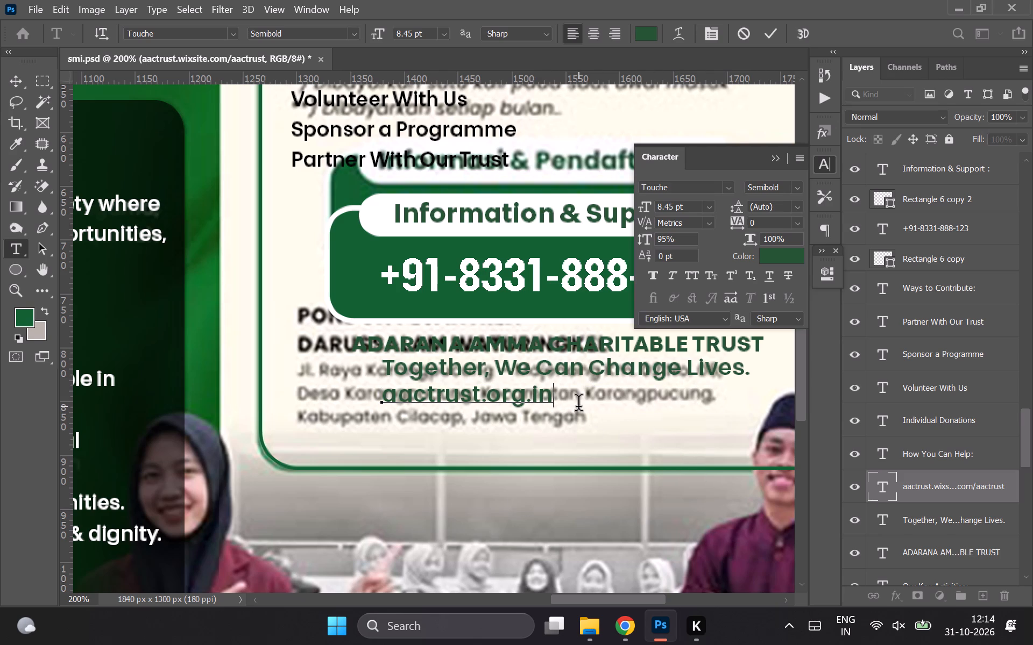
click(17, 81)
Shift the aactrust.org.in line 80 px right to centre it under the tagline.
key(shift+Right)
key(shift+Right)
key(shift+Right)
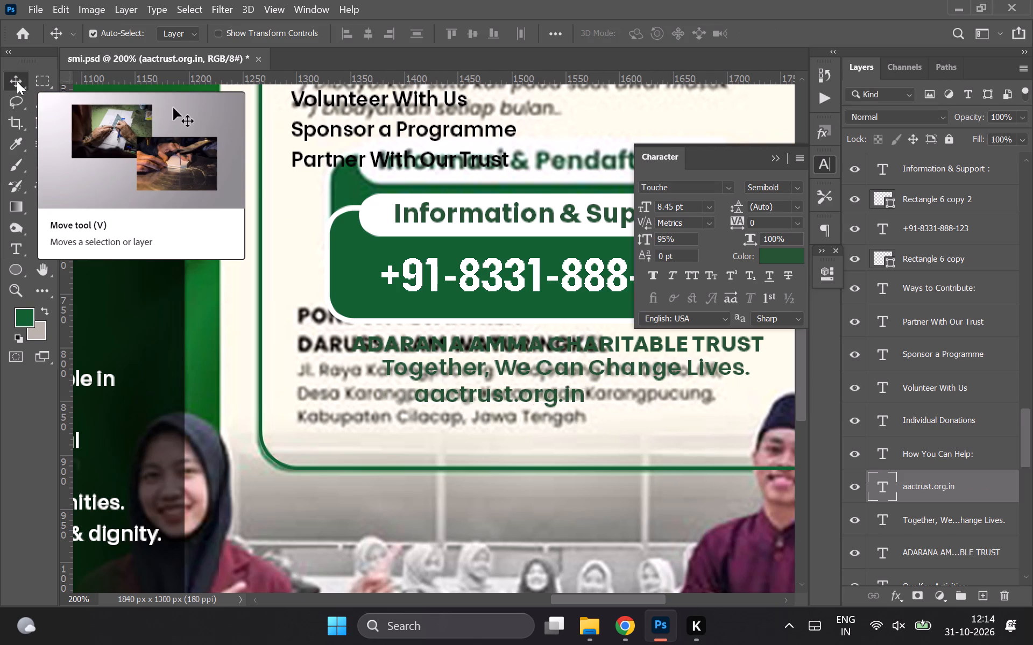
key(shift+Right)
key(shift+Right)
key(shift+Right)
key(shift+Right)
key(shift+Right)
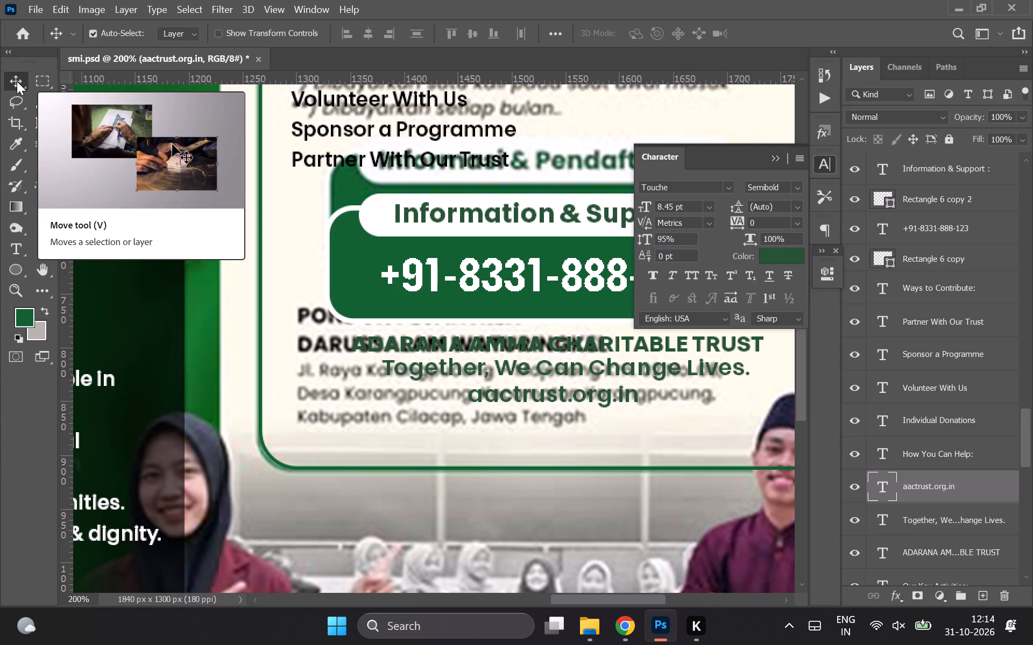
Select the third panel's old artwork layer "front", toggle its visibility to compare, and add a layer mask to it.
click(770, 155)
key(ctrl+minus)
key(ctrl+minus)
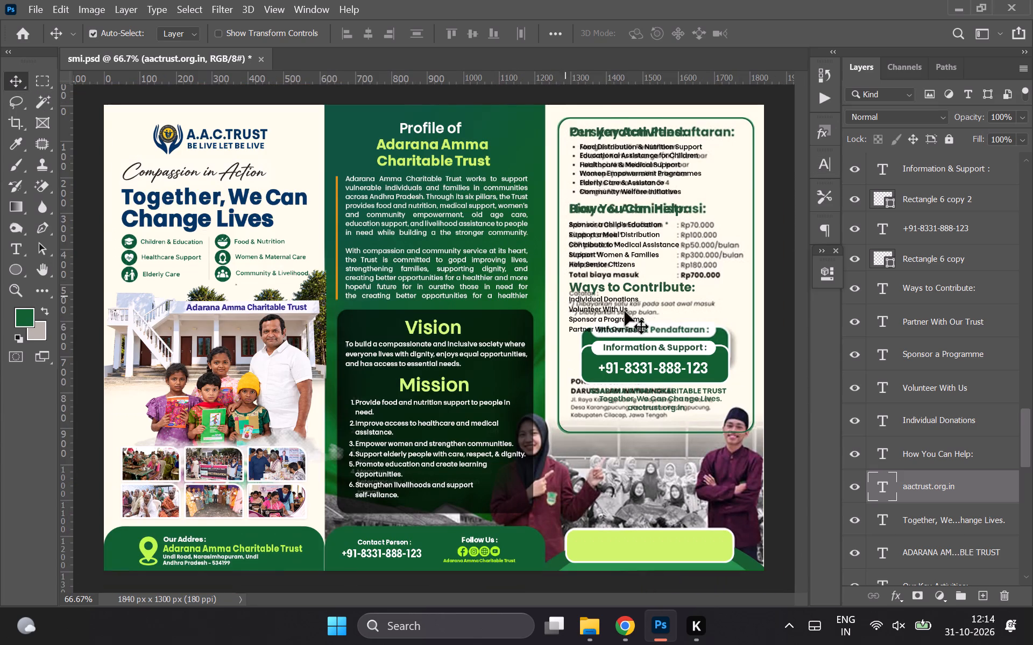
click(731, 299)
scroll(919, 429, down, 9)
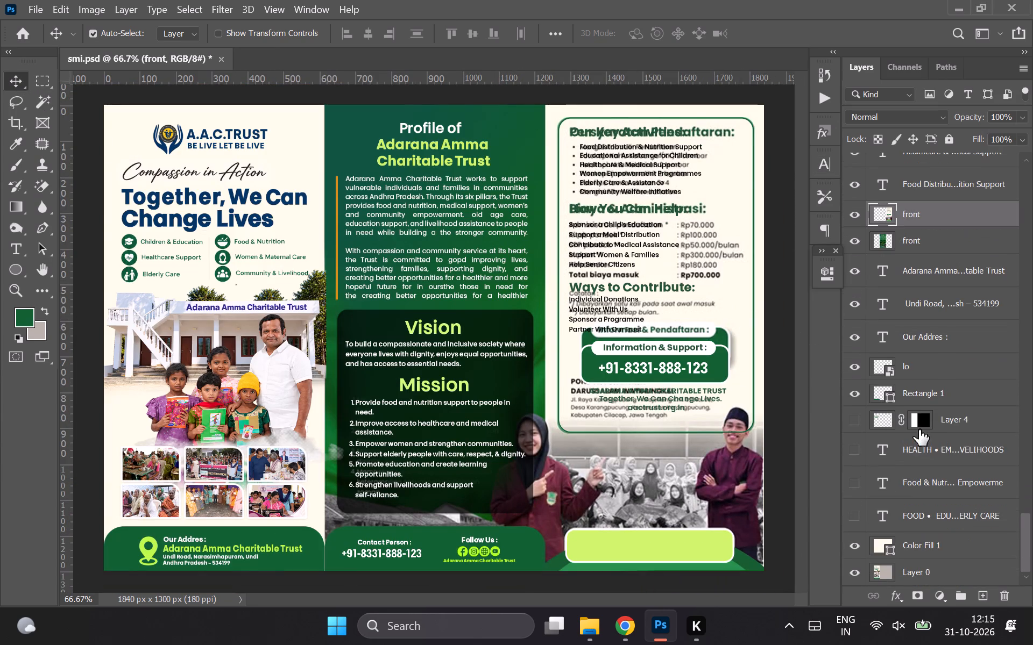
scroll(919, 429, down, 4)
click(851, 217)
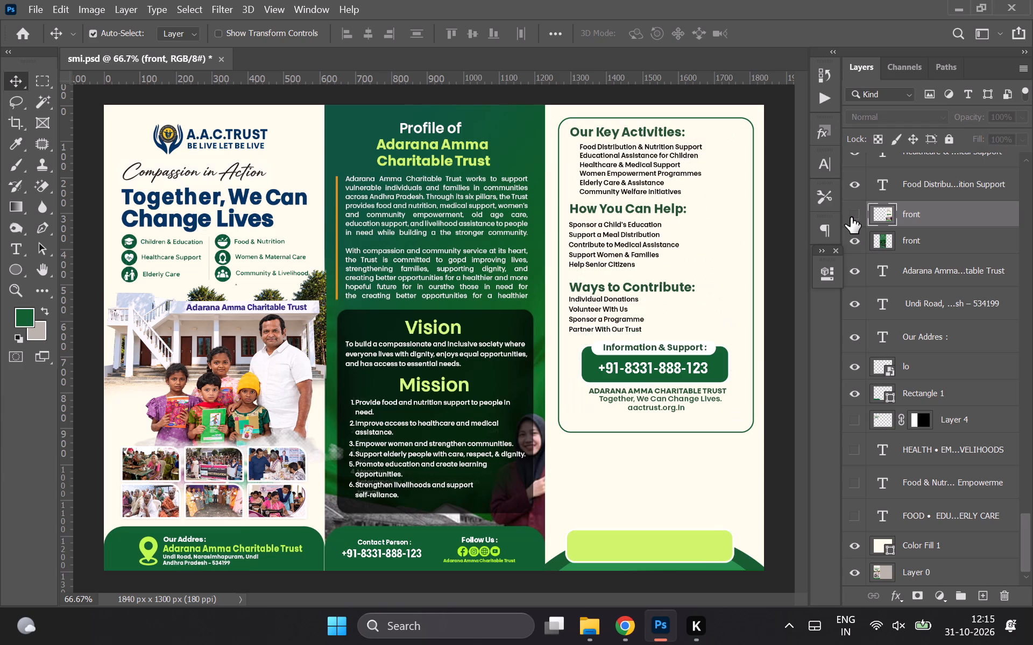
click(854, 214)
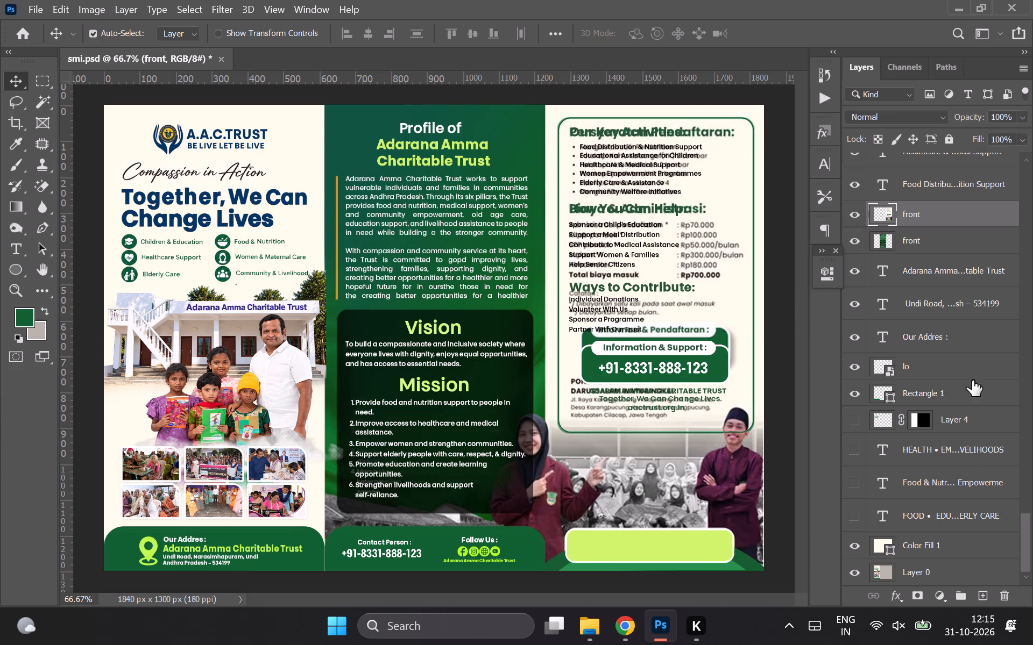
click(910, 597)
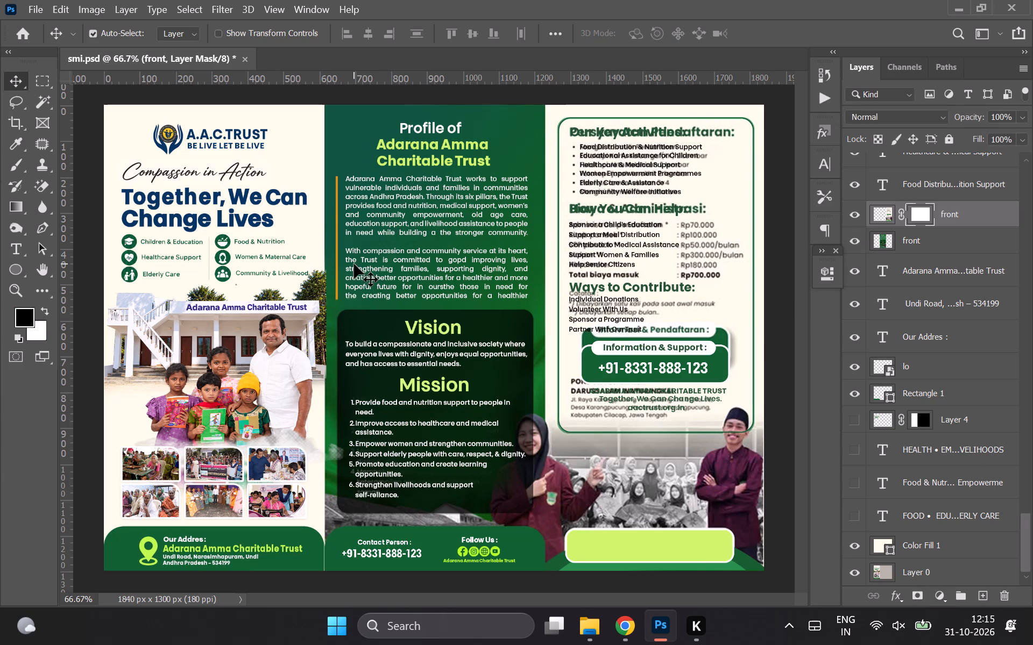
With a soft 448 px black brush, mask out the old text behind the Key Activities and How You Can Help sections.
click(6, 164)
drag(726, 505, 720, 515)
key(ctrl+z)
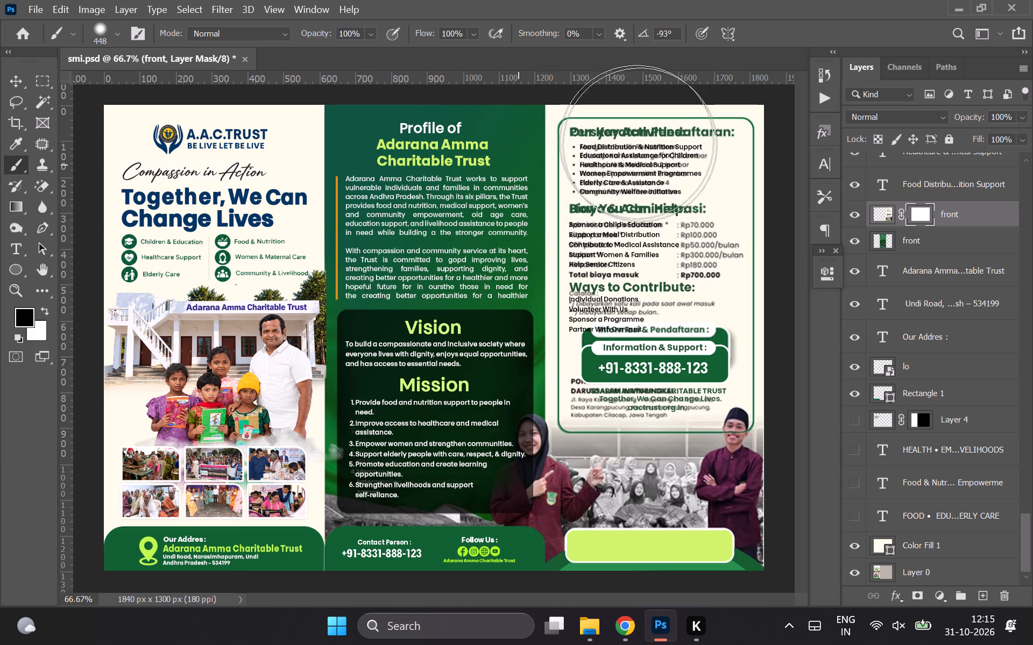
drag(640, 145, 662, 227)
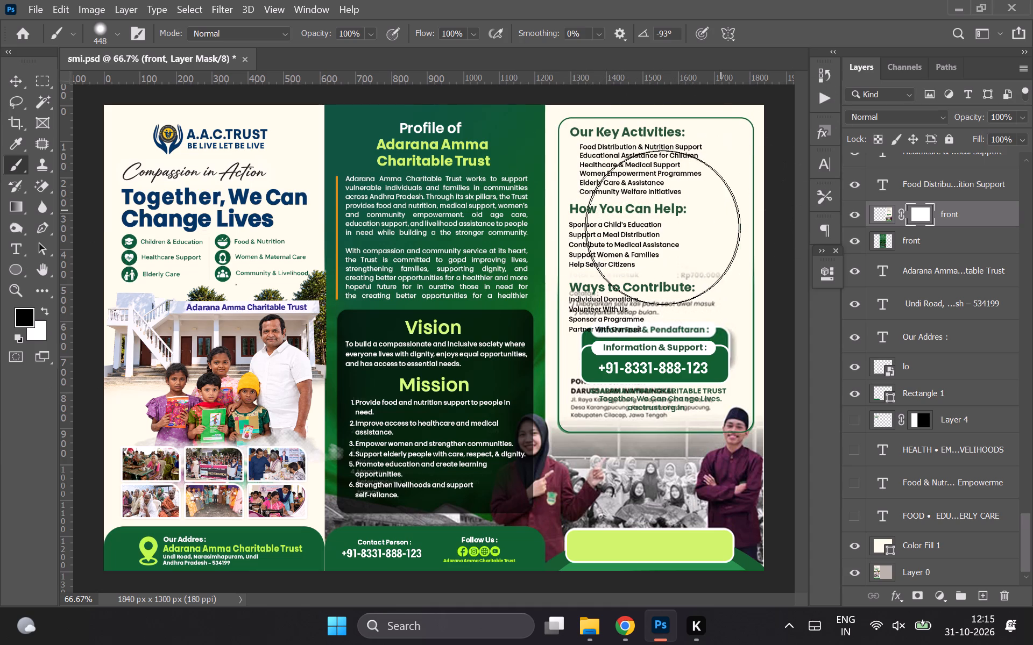
drag(662, 227, 644, 200)
Set the brush hardness to 100% and mask out the old text and box behind Ways to Contribute and Information & Support.
right_click(644, 200)
drag(795, 273, 875, 266)
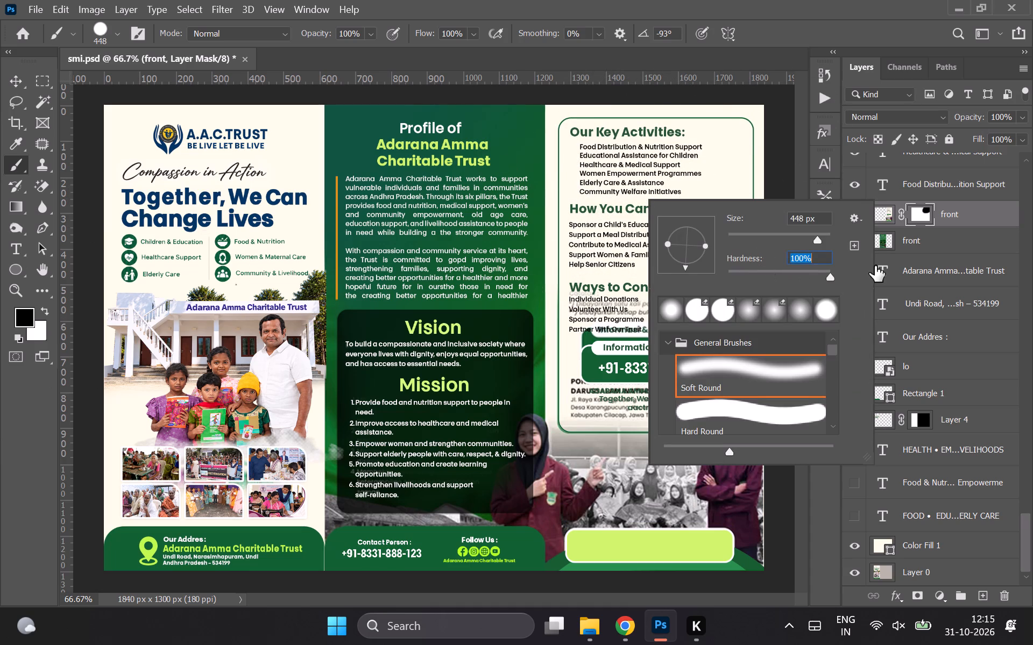
drag(578, 246, 618, 300)
click(618, 300)
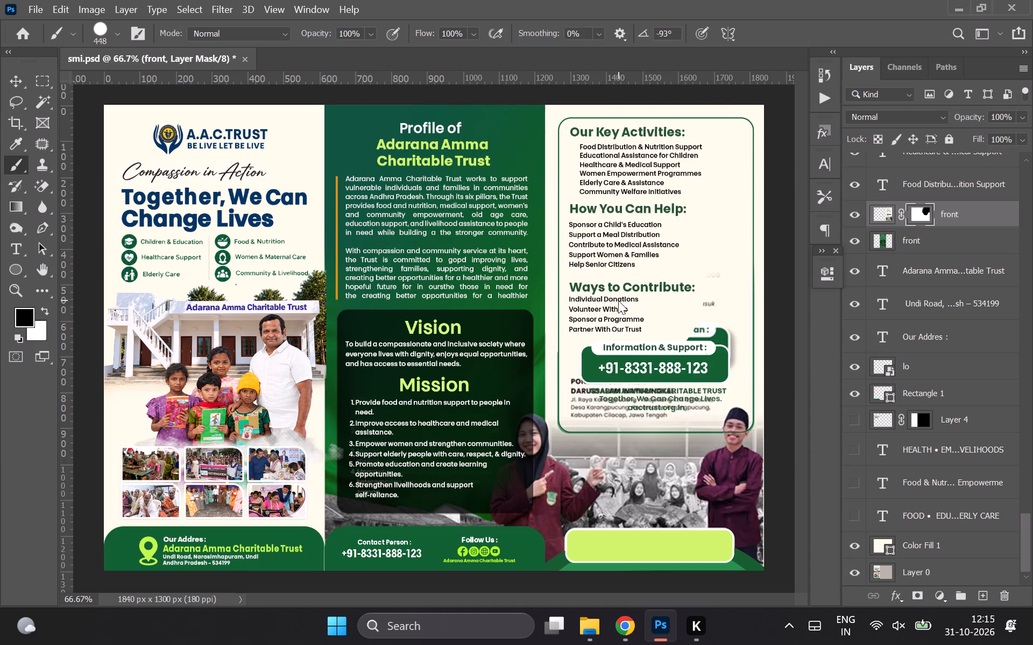
drag(695, 333, 612, 338)
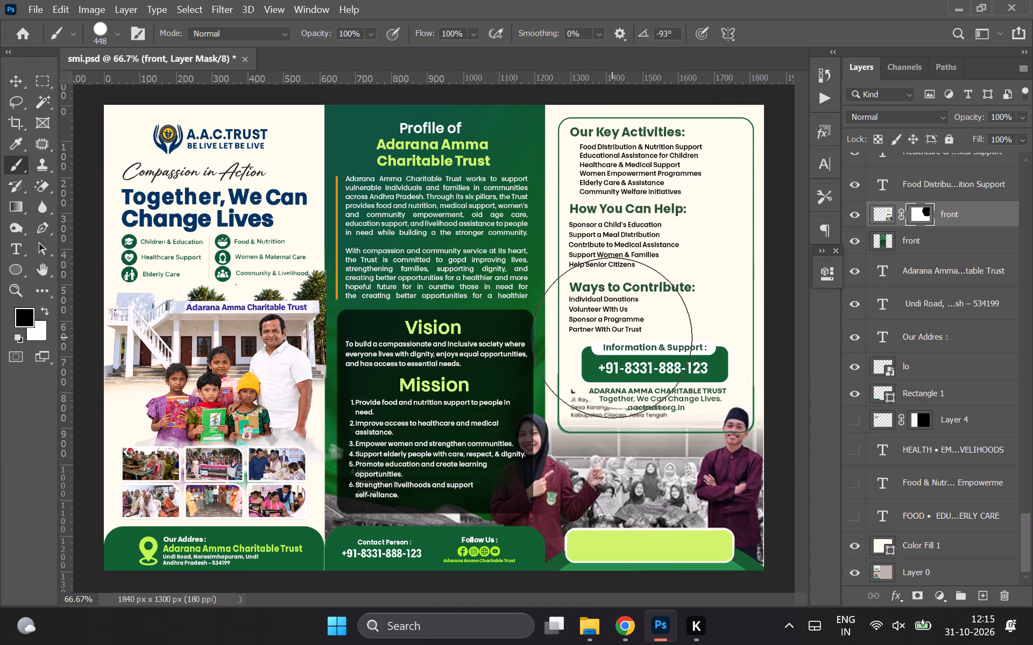
click(619, 342)
key(ctrl+z)
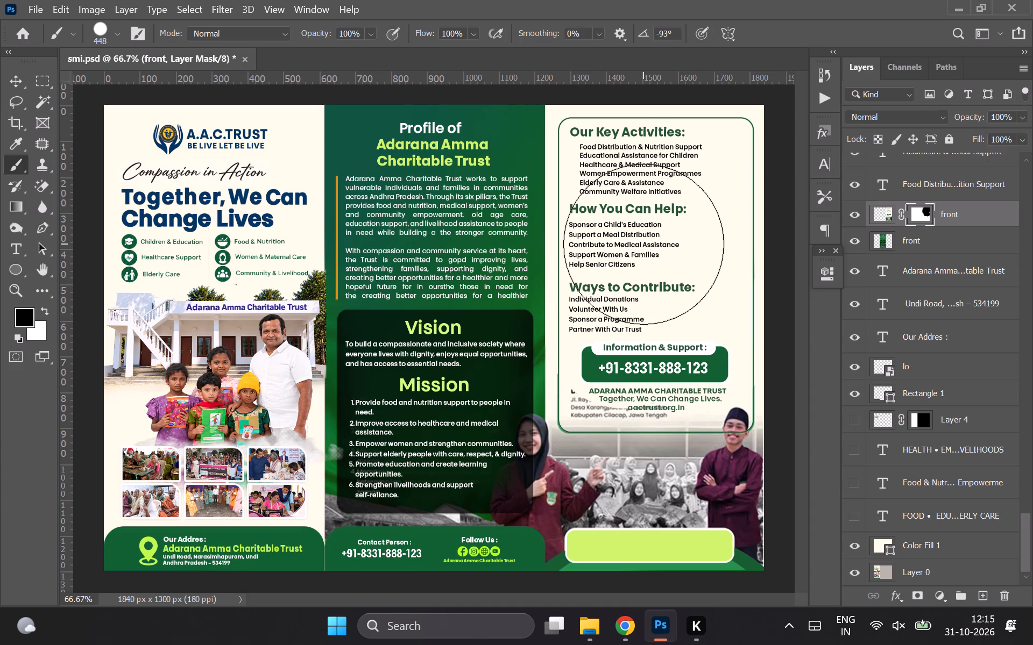
Set the brush hardness to 0% and softly mask out the old address lines behind the trust name, tagline and web address.
right_click(643, 244)
drag(749, 322, 707, 321)
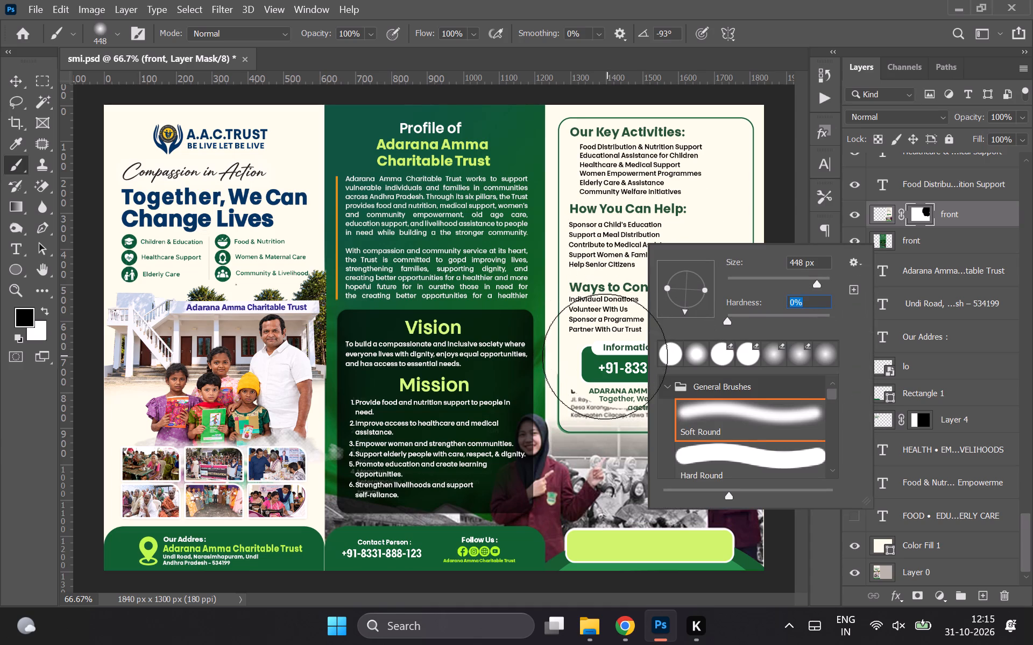
drag(605, 356, 599, 359)
triple_click(599, 359)
double_click(599, 359)
drag(599, 359, 578, 357)
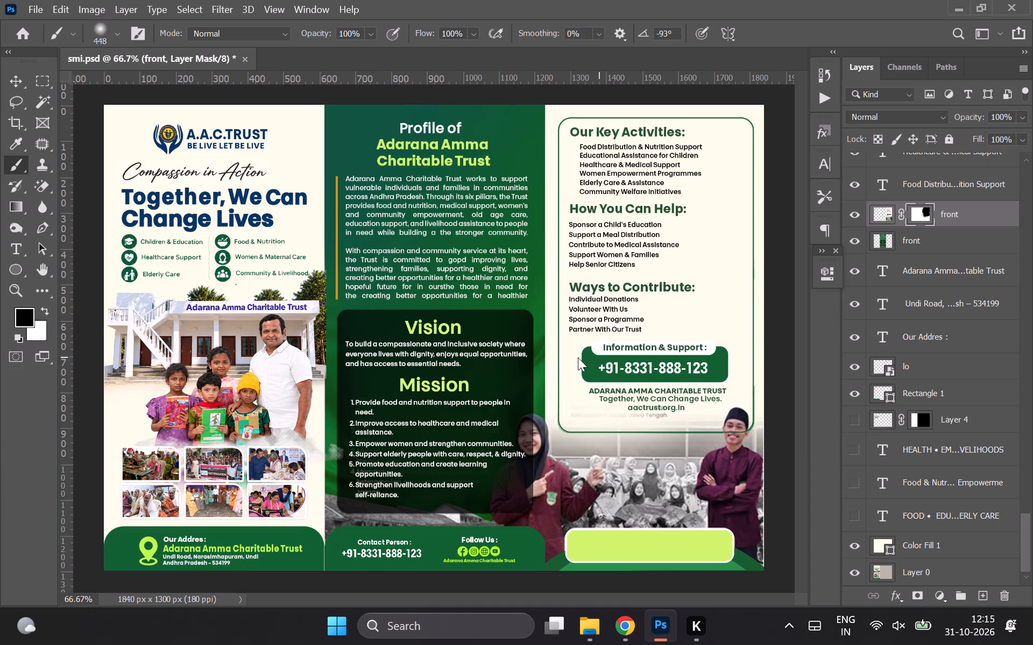
double_click(578, 357)
double_click(626, 349)
drag(626, 349, 641, 355)
double_click(641, 355)
drag(641, 355, 655, 355)
triple_click(655, 355)
triple_click(655, 355)
double_click(644, 363)
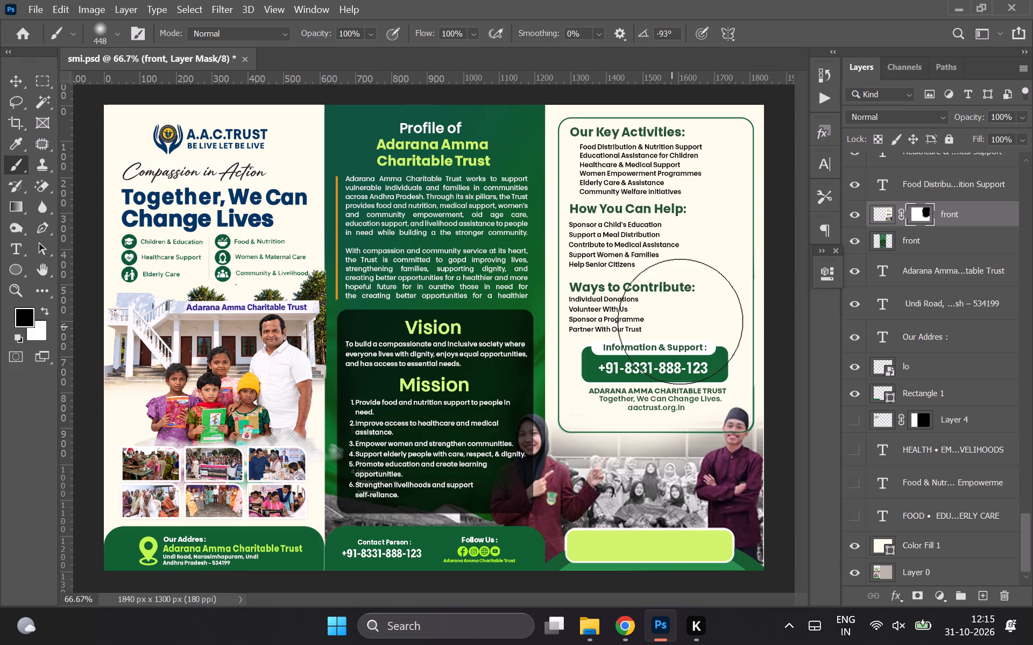
drag(647, 329, 635, 268)
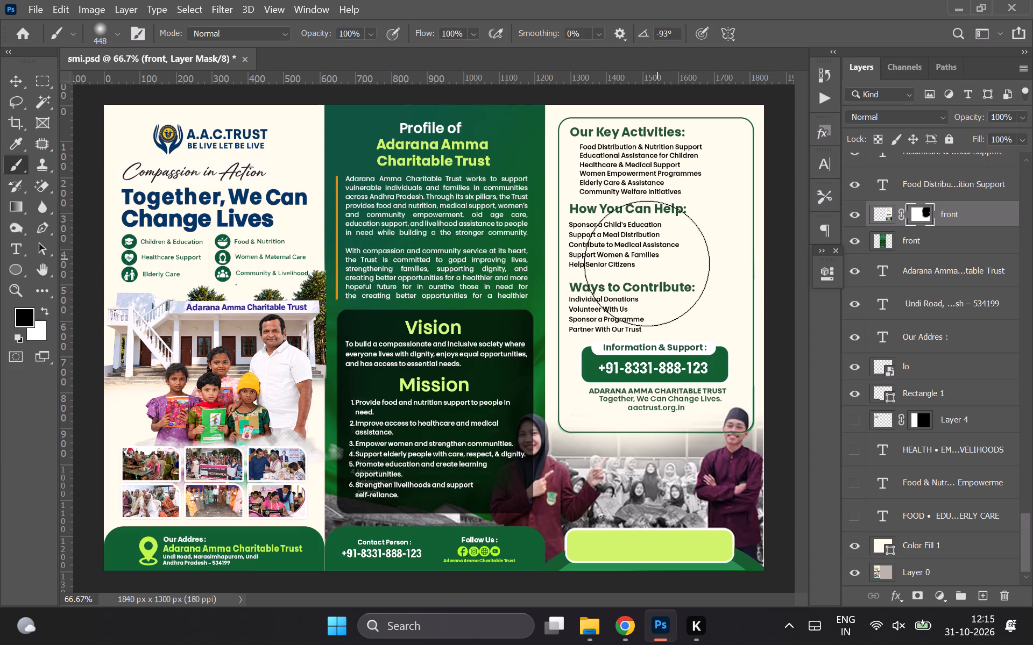
Set the brush hardness to 100%, switch to white, and paint the mask over the group photo's right edge.
right_click(647, 263)
drag(776, 334, 899, 329)
click(768, 197)
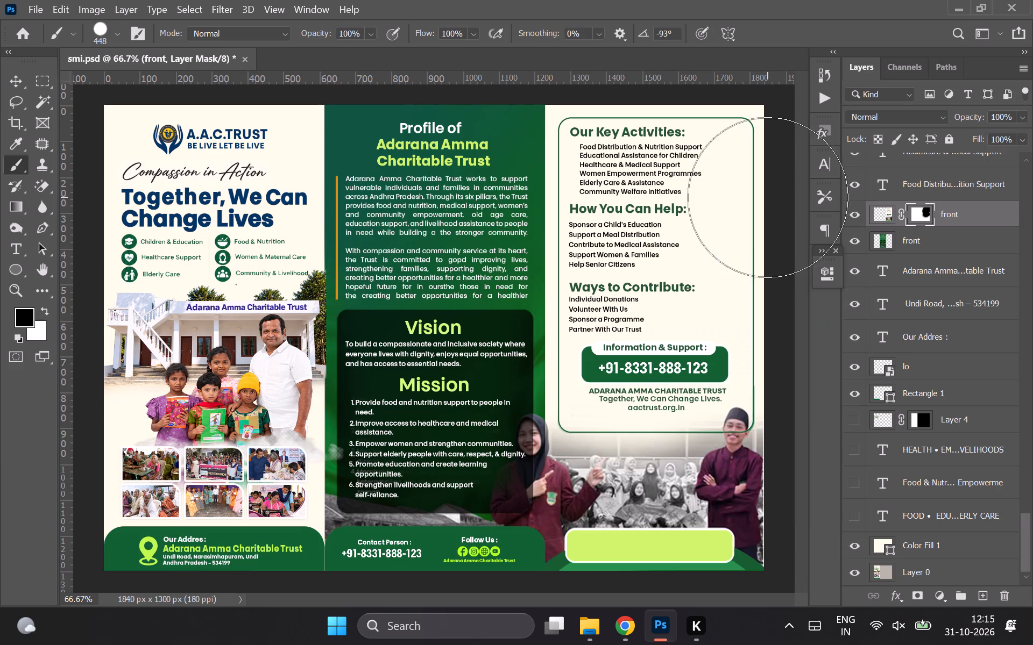
click(789, 460)
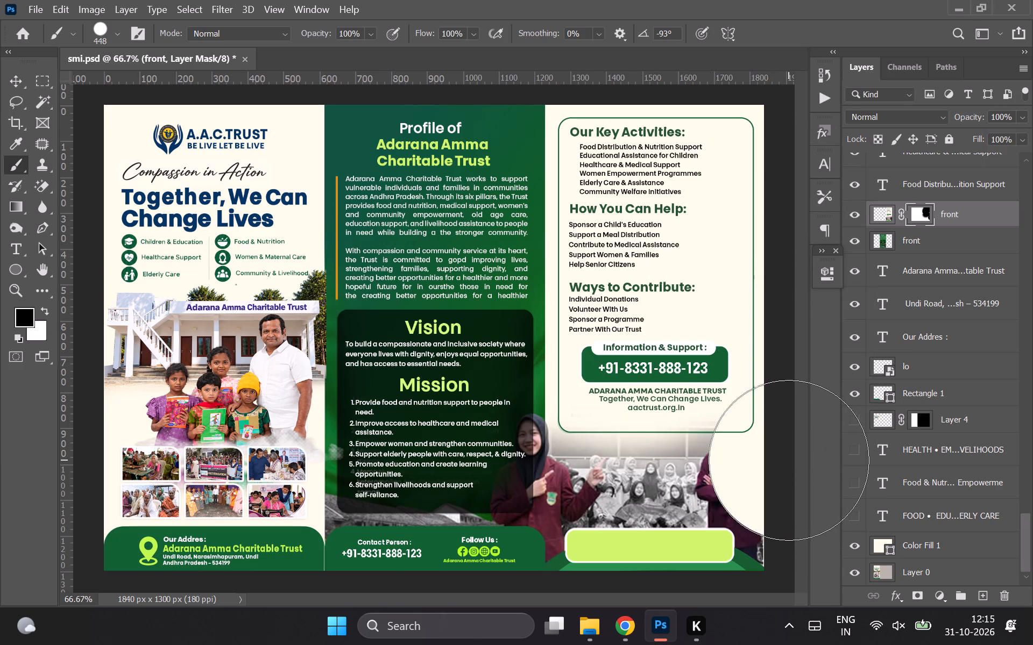
key(ctrl+z)
click(49, 314)
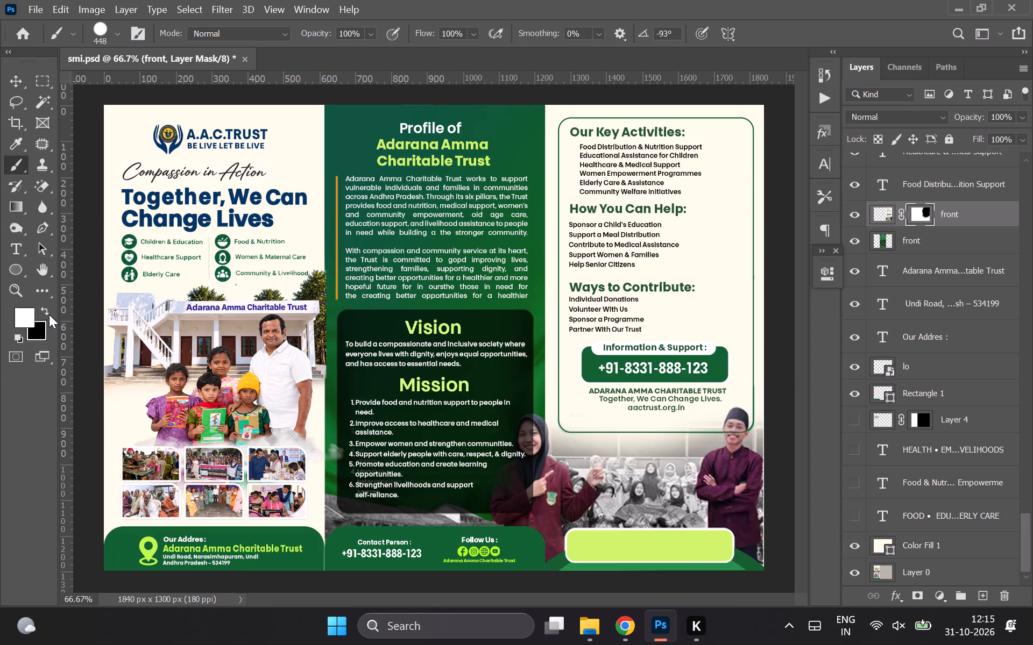
click(781, 472)
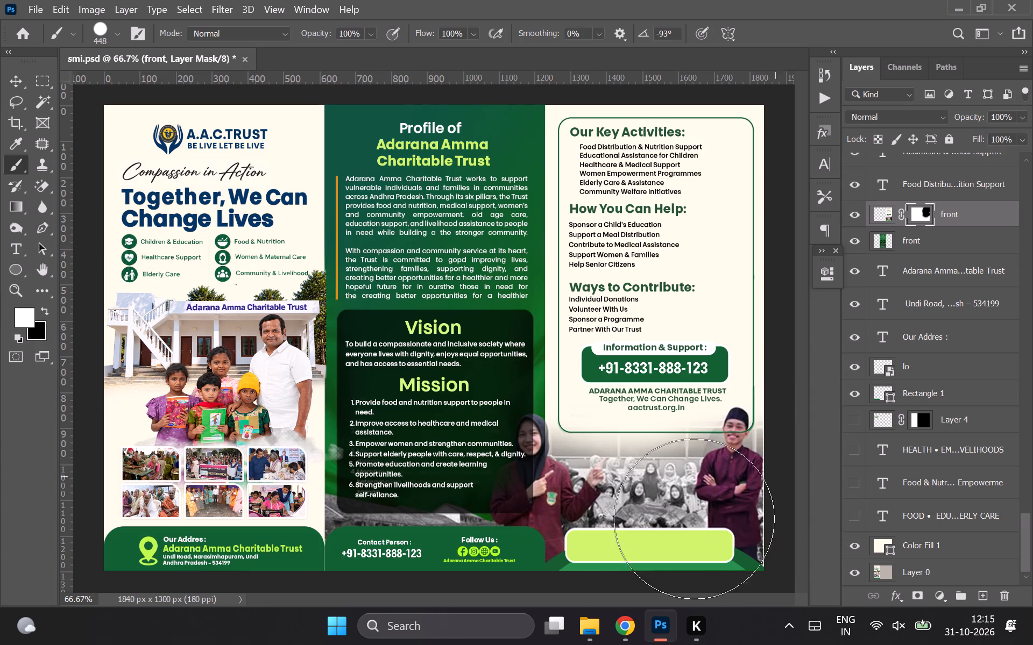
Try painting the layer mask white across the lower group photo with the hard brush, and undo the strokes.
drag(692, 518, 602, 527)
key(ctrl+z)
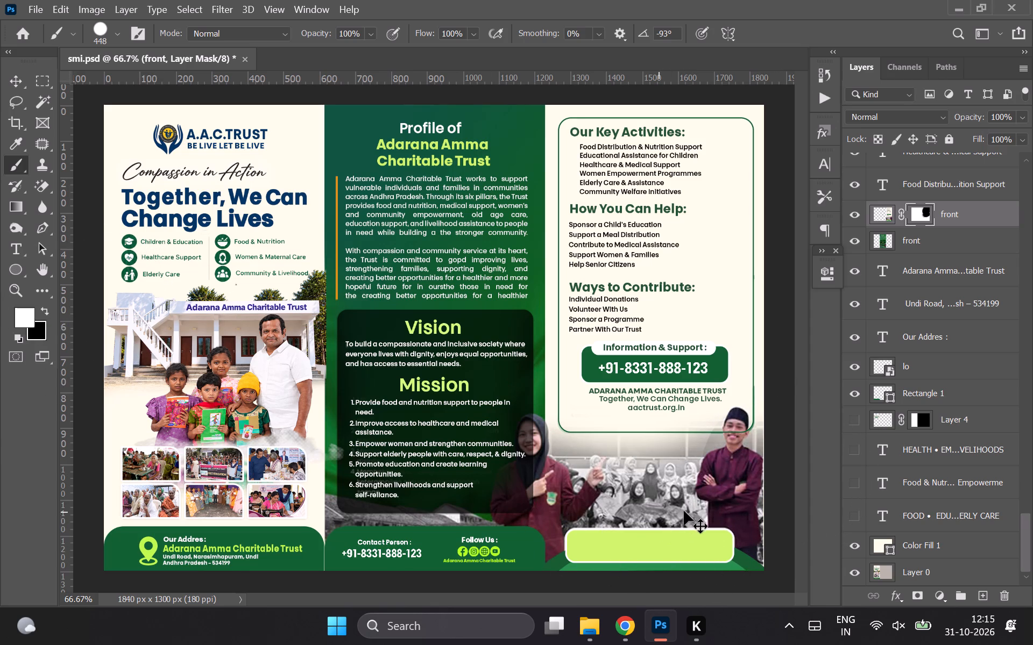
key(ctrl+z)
Set the brush hardness to 20%, paint the mask white along the lower and right parts of the group photo, and save the document.
right_click(657, 419)
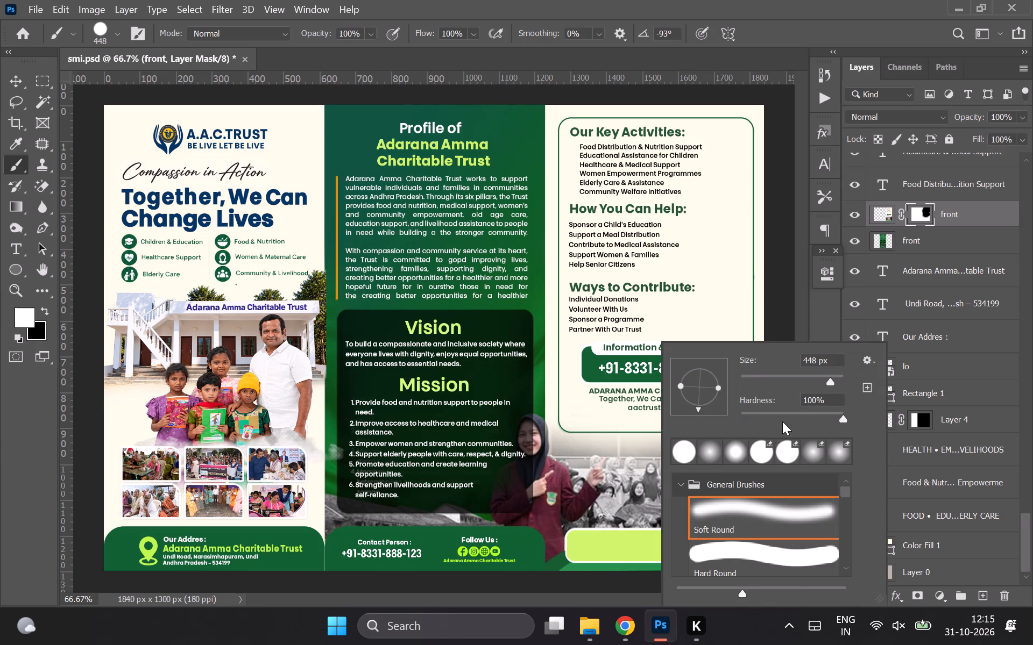
drag(753, 420, 761, 420)
drag(598, 504, 737, 508)
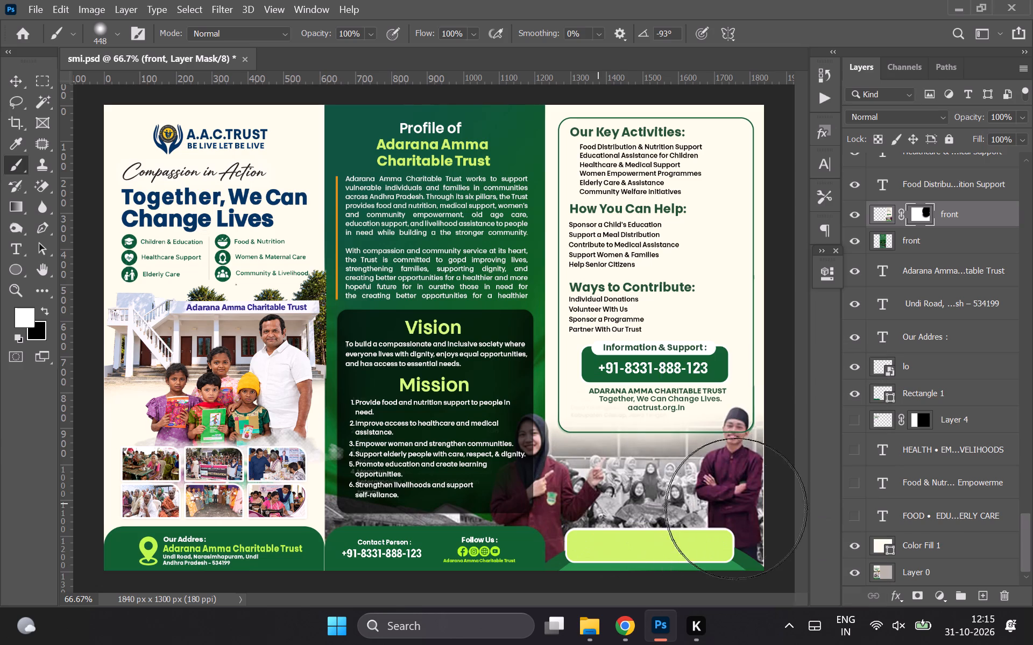
drag(737, 508, 742, 507)
key(ctrl+z)
drag(677, 547, 746, 533)
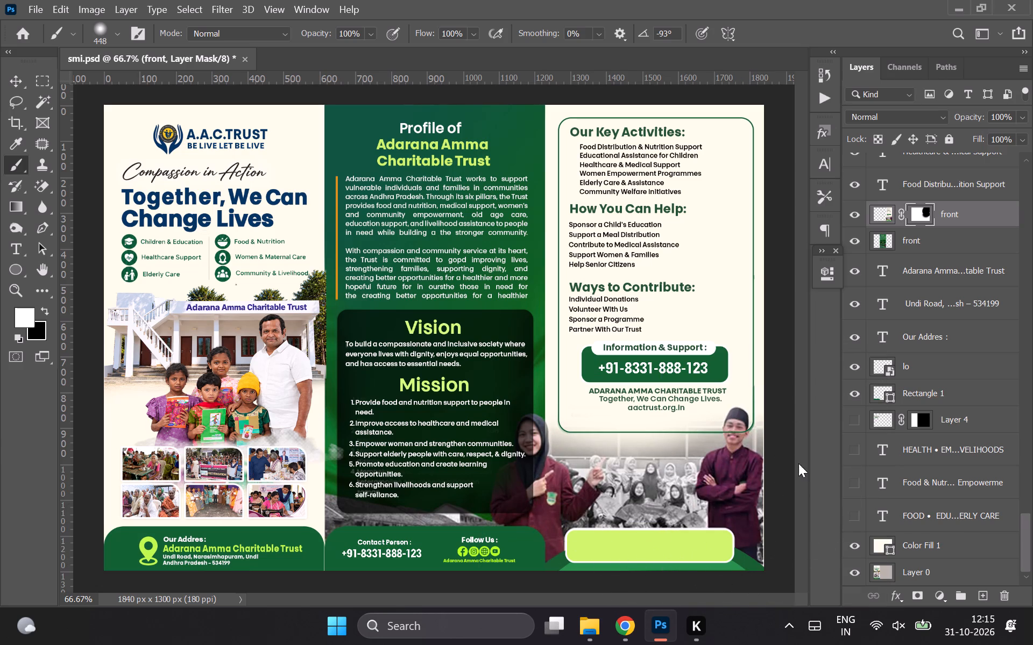
drag(798, 463, 783, 482)
drag(783, 482, 794, 441)
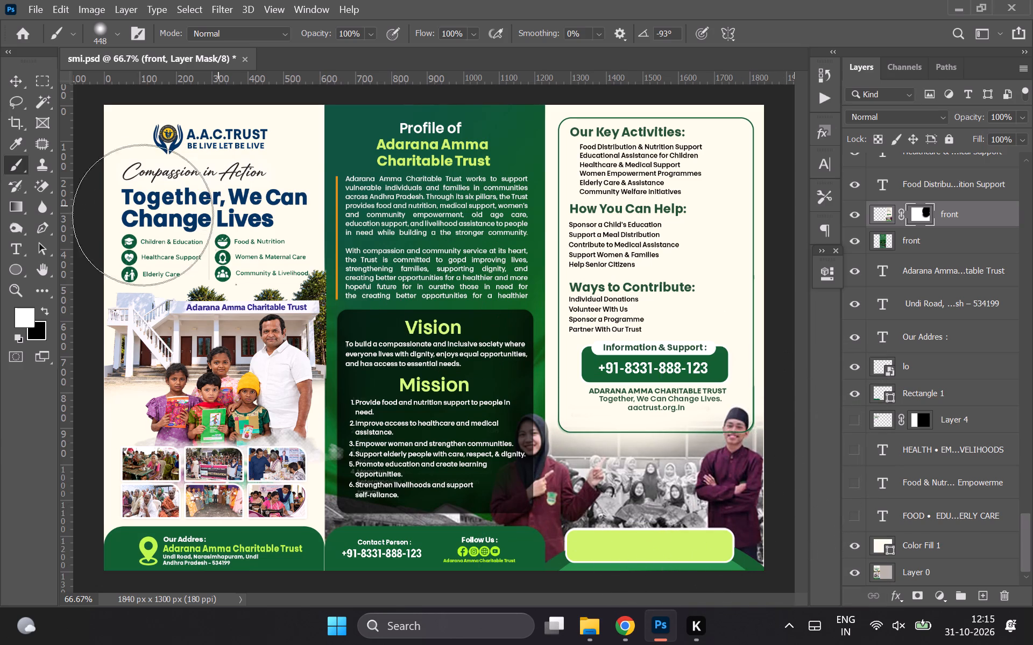
key(ctrl+z)
key(ctrl+s)
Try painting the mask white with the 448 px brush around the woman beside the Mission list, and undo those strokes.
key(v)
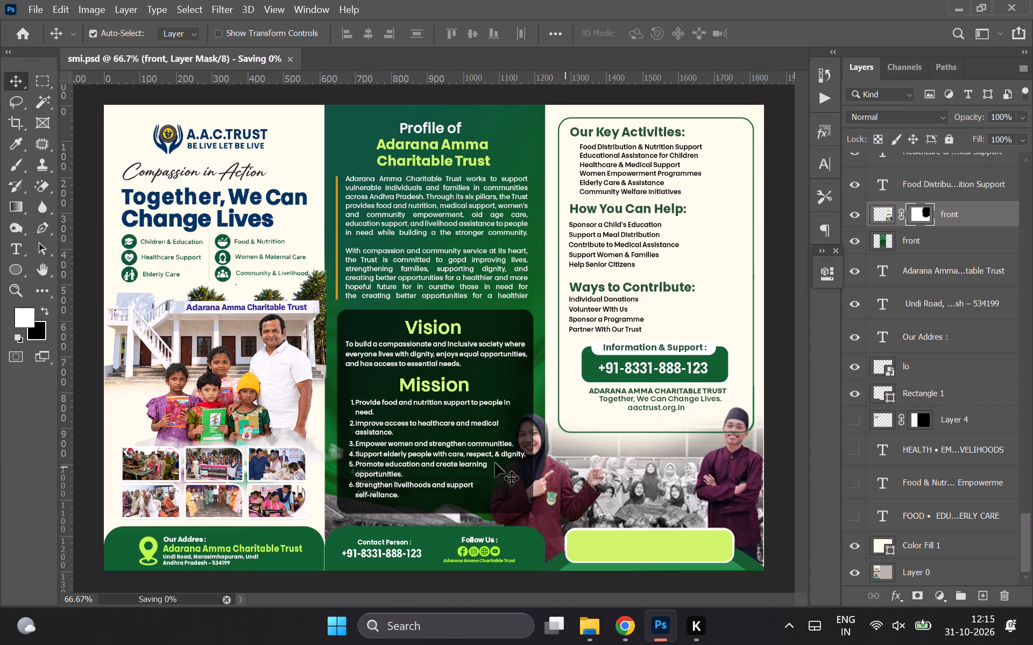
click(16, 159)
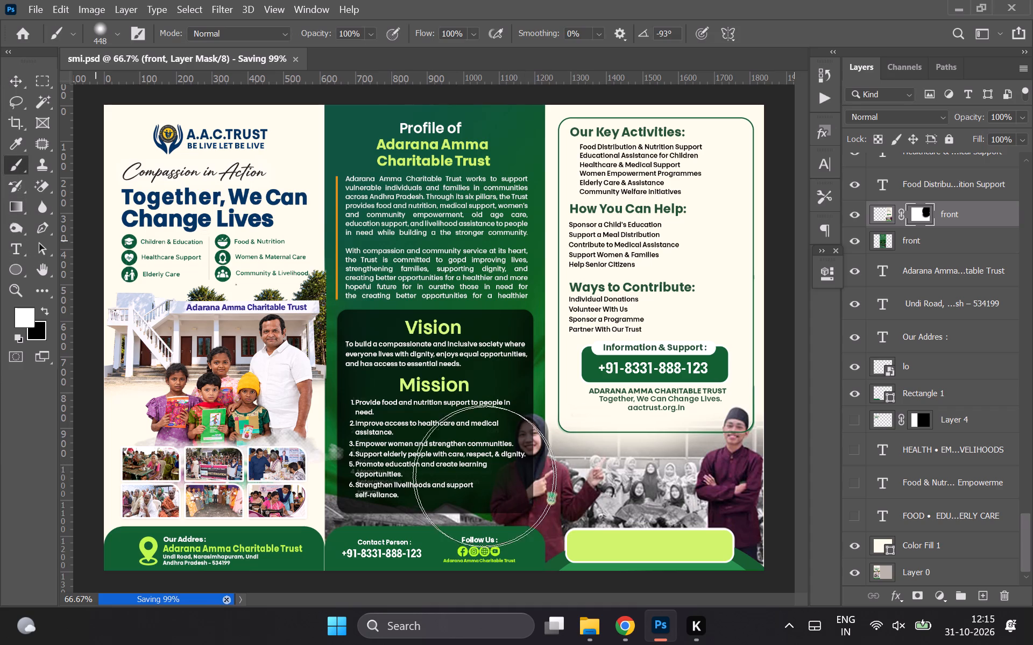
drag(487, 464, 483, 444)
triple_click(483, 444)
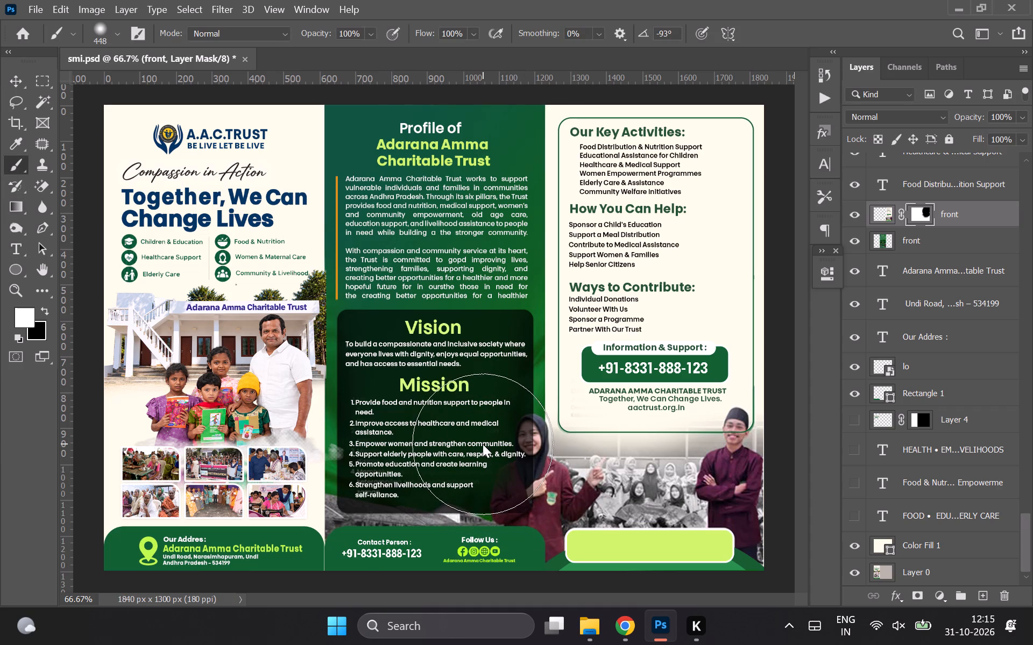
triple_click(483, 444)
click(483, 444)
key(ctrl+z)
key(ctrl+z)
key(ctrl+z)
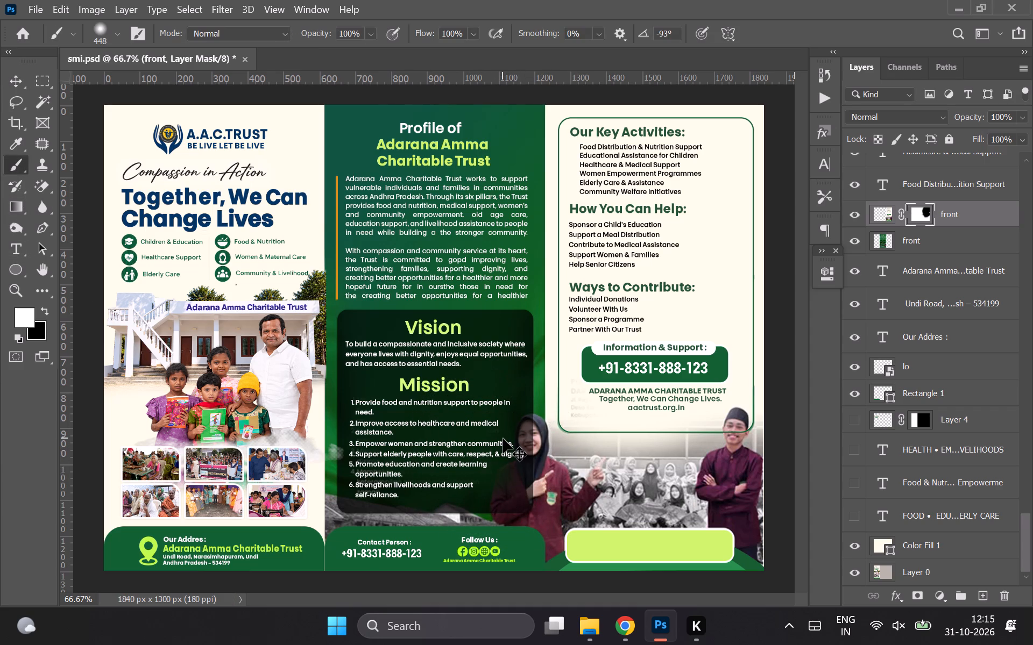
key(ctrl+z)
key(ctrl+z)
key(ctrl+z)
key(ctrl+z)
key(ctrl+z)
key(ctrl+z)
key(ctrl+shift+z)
Set the brush to 78 px with 78% hardness and paint the mask white over the woman in the headscarf.
right_click(545, 359)
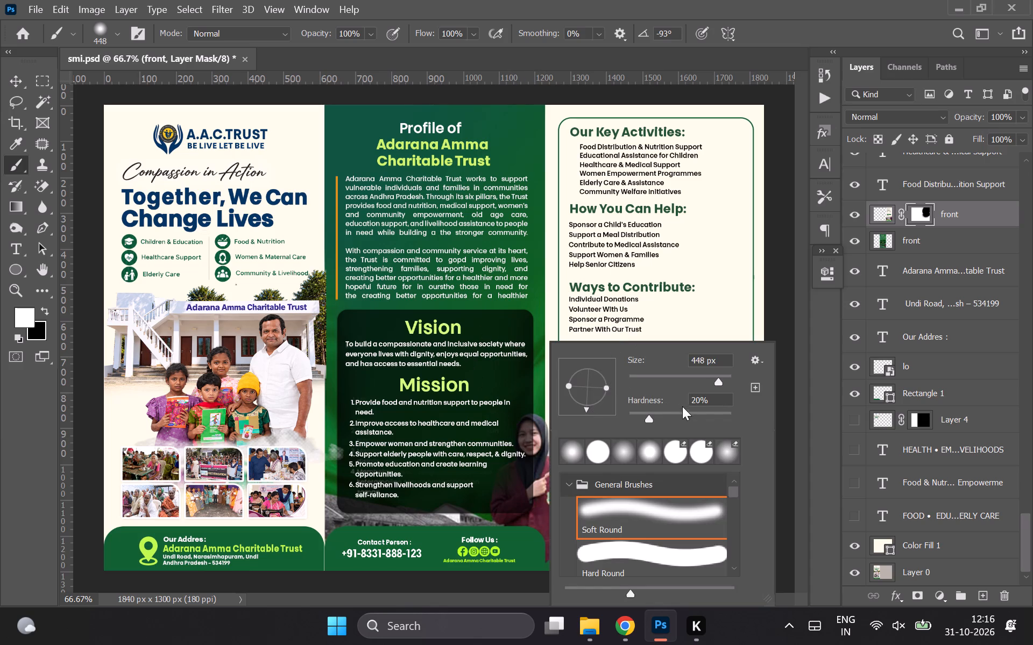
double_click(709, 414)
drag(726, 376, 669, 376)
click(669, 376)
drag(669, 376, 532, 427)
click(532, 427)
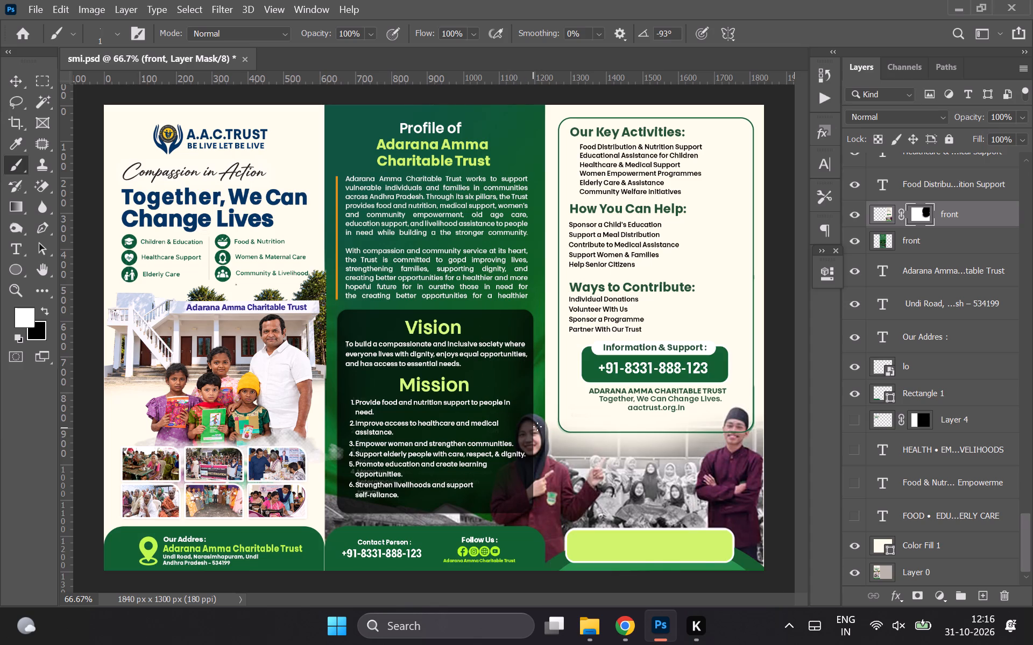
right_click(538, 427)
click(663, 372)
click(662, 375)
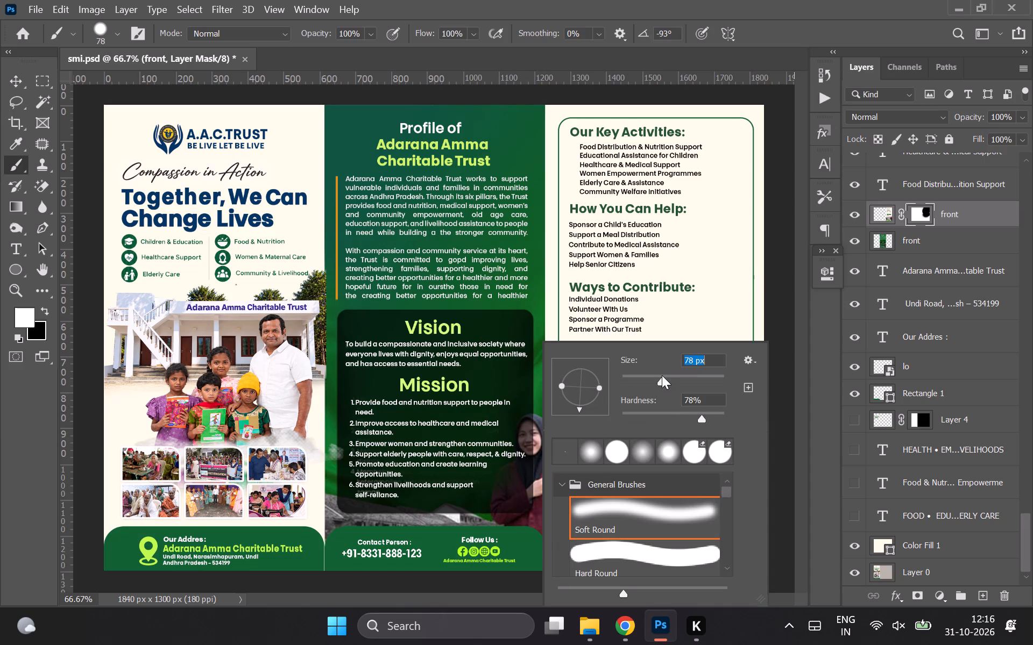
click(534, 419)
click(534, 421)
drag(534, 421, 551, 467)
key(ctrl+z)
drag(536, 442, 543, 480)
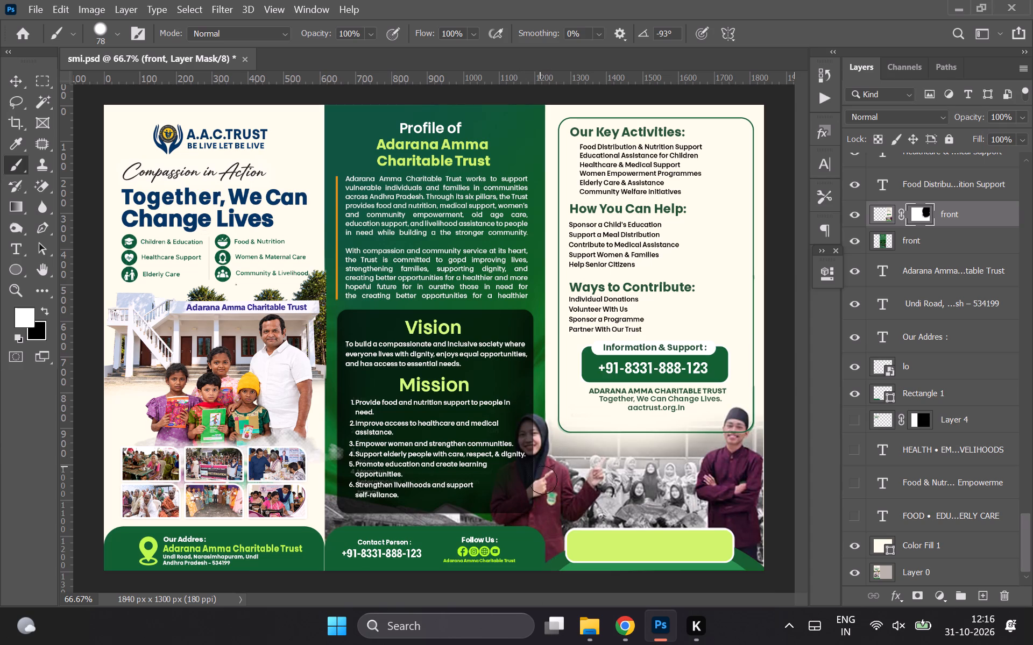
drag(543, 480, 539, 474)
Paint the mask white over the face and chest of the man in the cap, and save the document.
click(741, 422)
drag(741, 422, 744, 446)
drag(739, 451, 716, 479)
key(ctrl+d)
key(v)
key(ctrl+s)
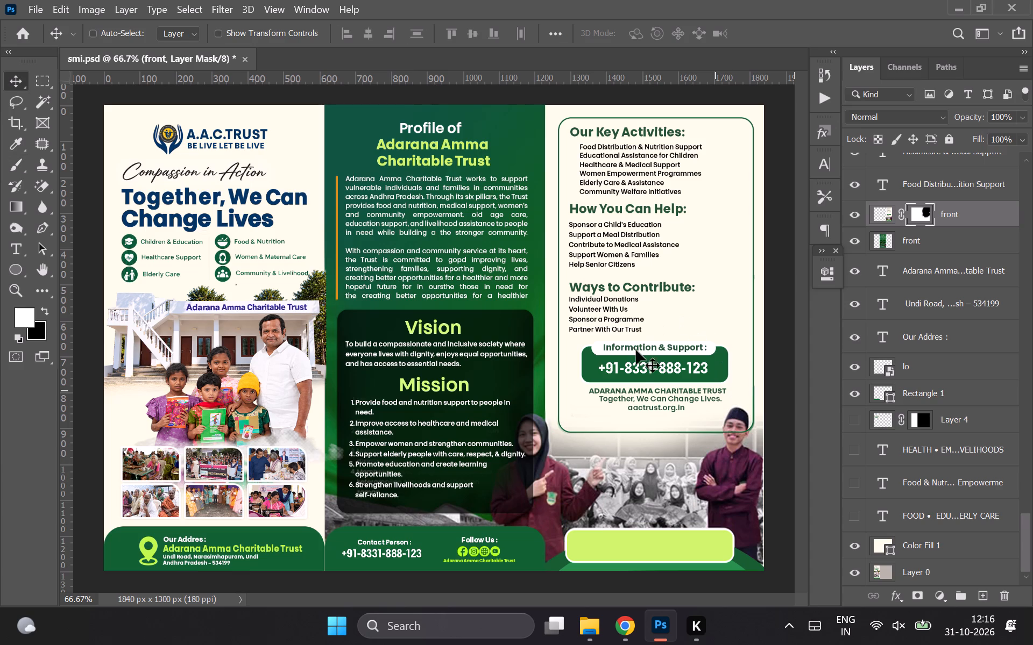
Nudge the tagline "Together, We Can Change Lives." down about 3 px beneath the trust name.
right_click(621, 372)
click(577, 328)
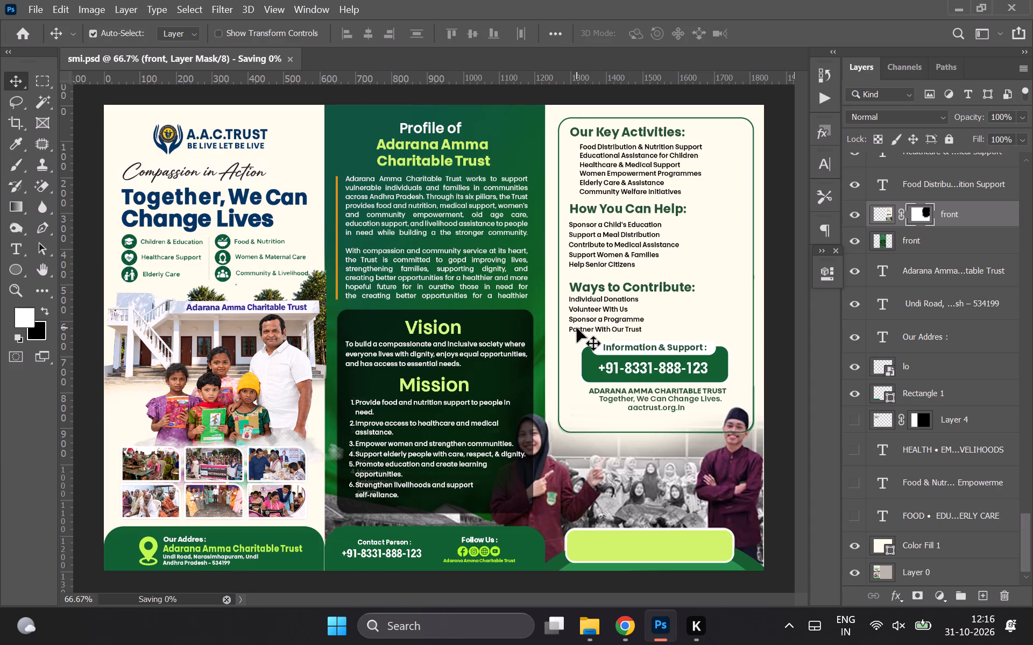
click(656, 399)
key(Down)
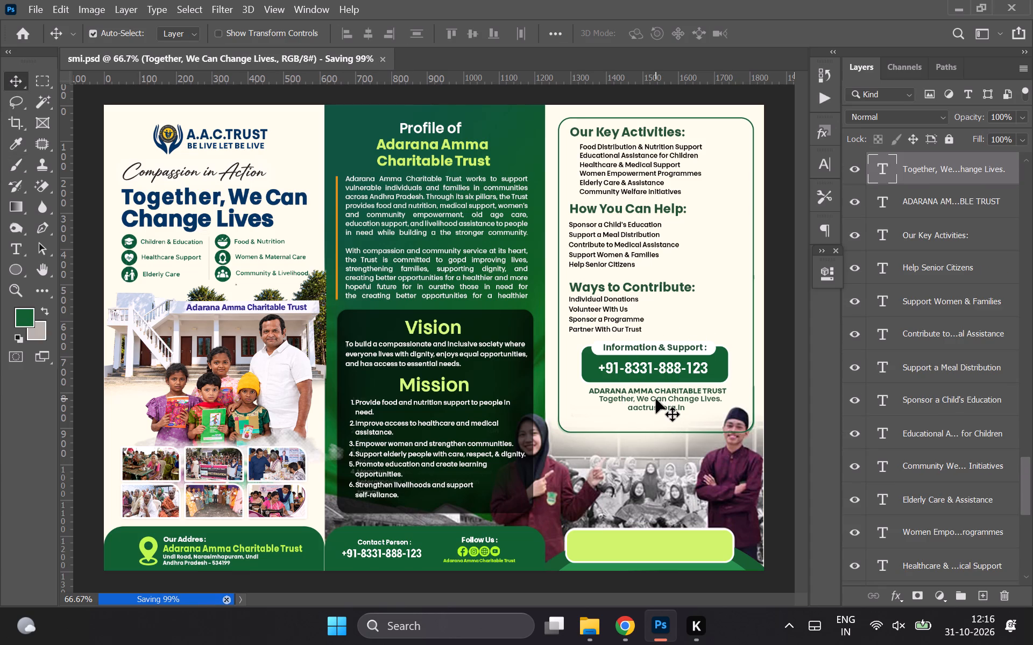
key(Down)
key(Down)
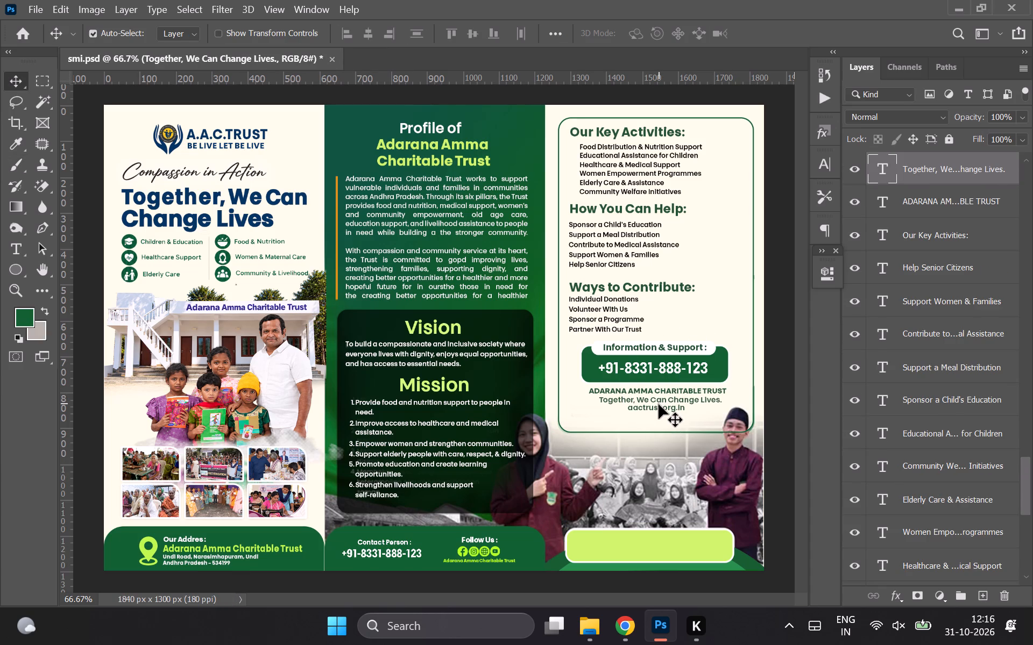
Nudge the web address aactrust.org.in about 4 px down and 4 px to the right beneath the tagline.
click(659, 405)
click(662, 408)
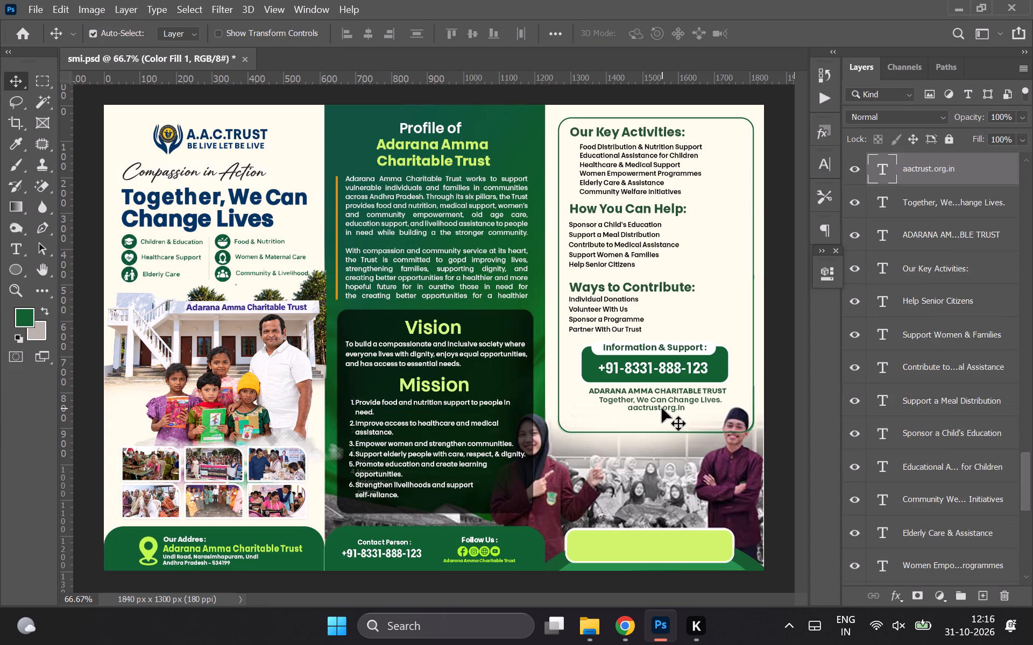
key(Down)
key(Down)
key(Down)
key(Down)
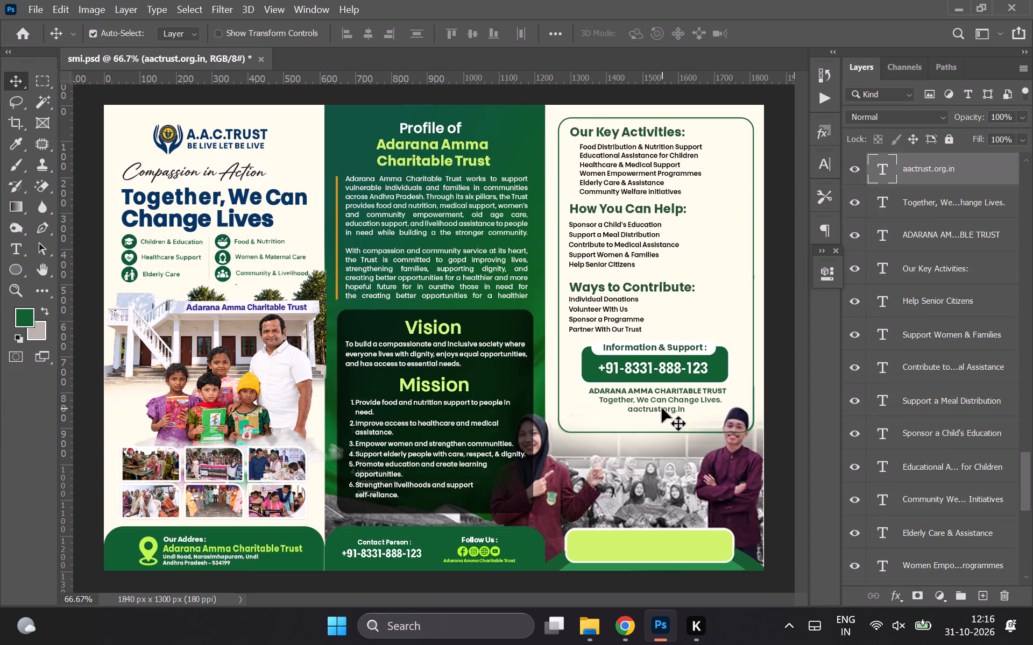
key(Right)
key(Right)
key(Right)
key(Right)
Adjust the tagline's horizontal position with small nudges to centre it under the trust name.
click(656, 403)
key(Left)
key(Left)
key(Right)
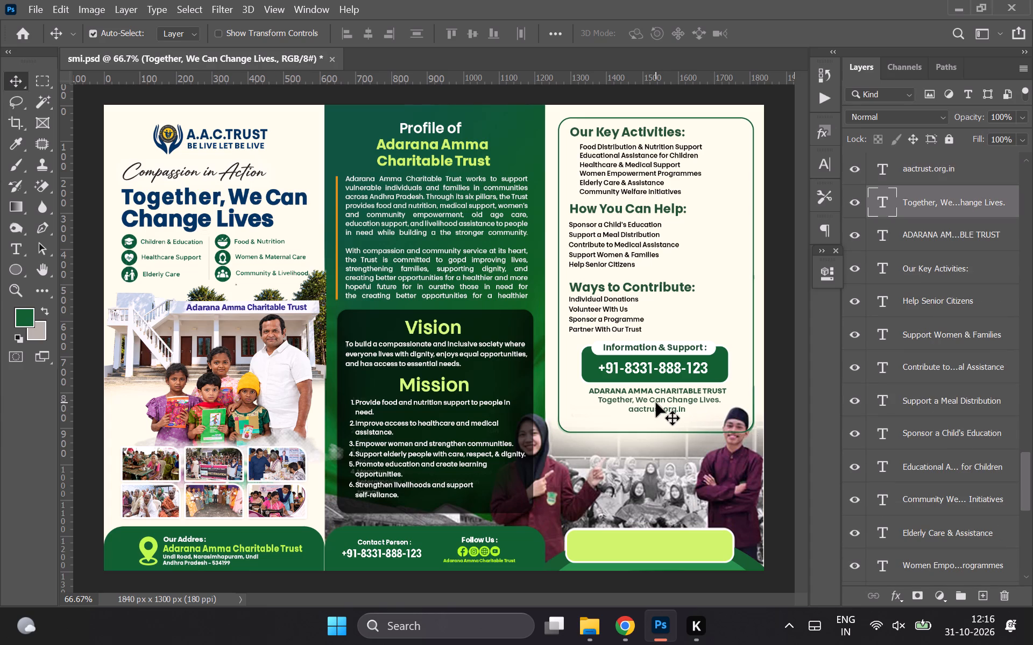
key(Right)
Show the grid and guides and move the web address slightly lower, keeping it centred beneath the tagline.
click(662, 412)
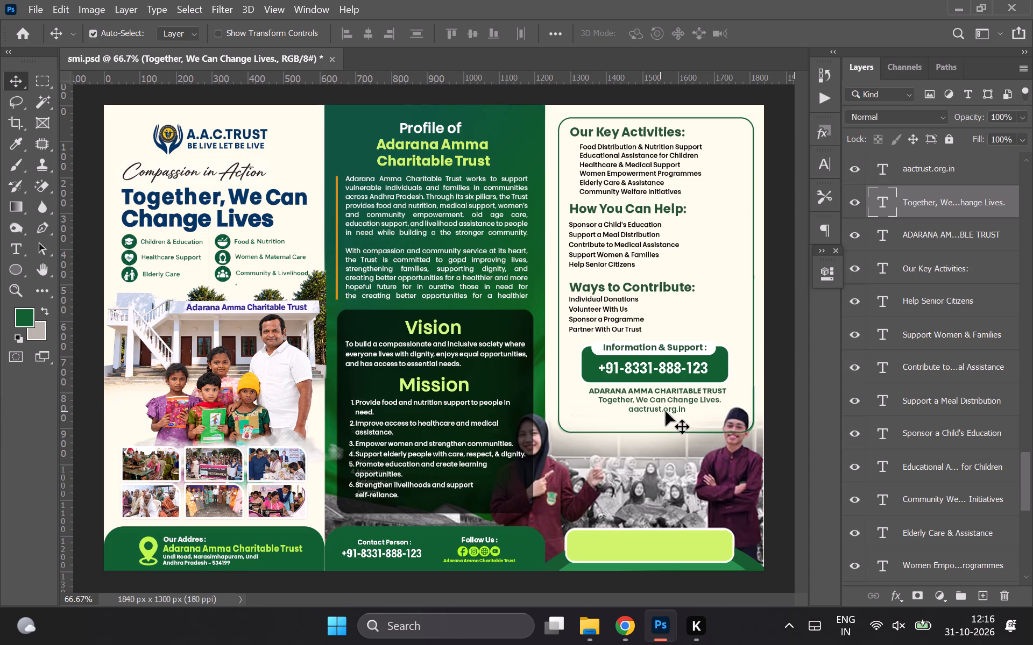
key(ctrl+h)
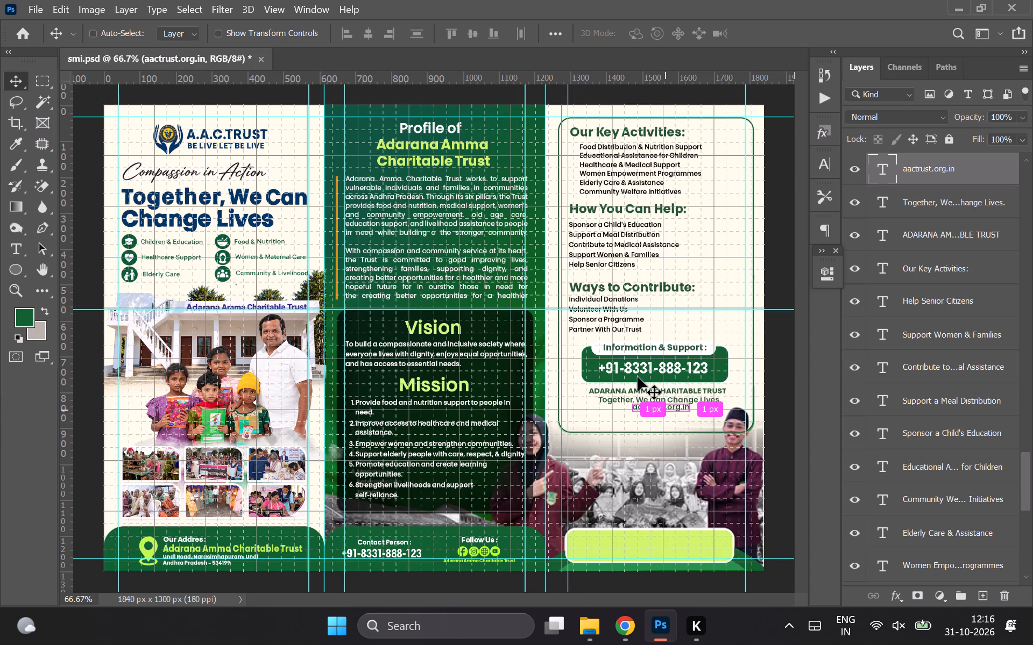
drag(673, 405, 668, 409)
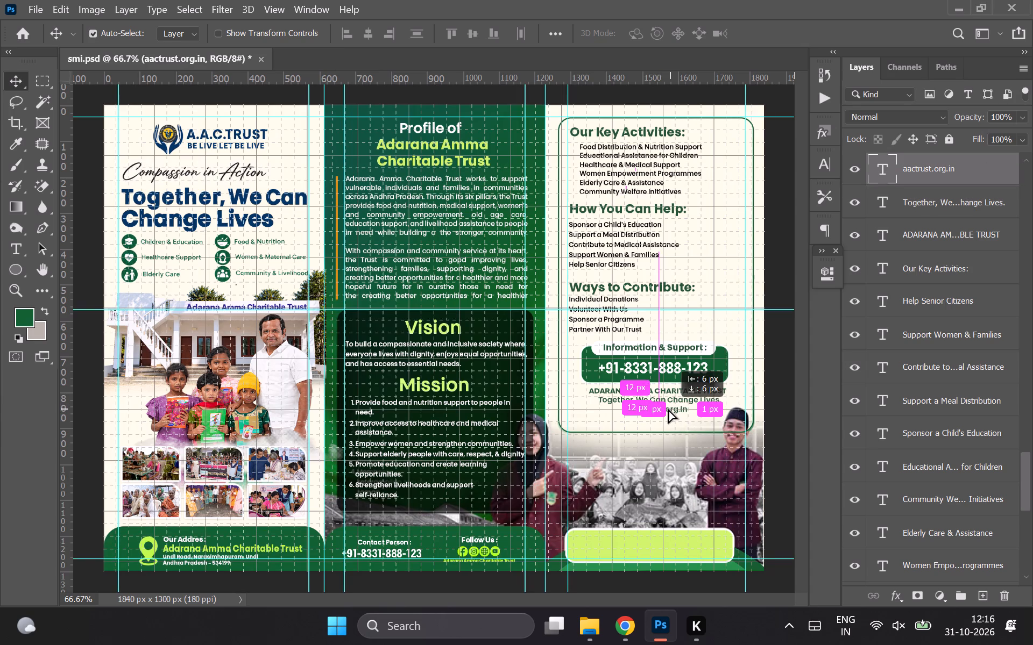
drag(668, 409, 669, 410)
click(669, 419)
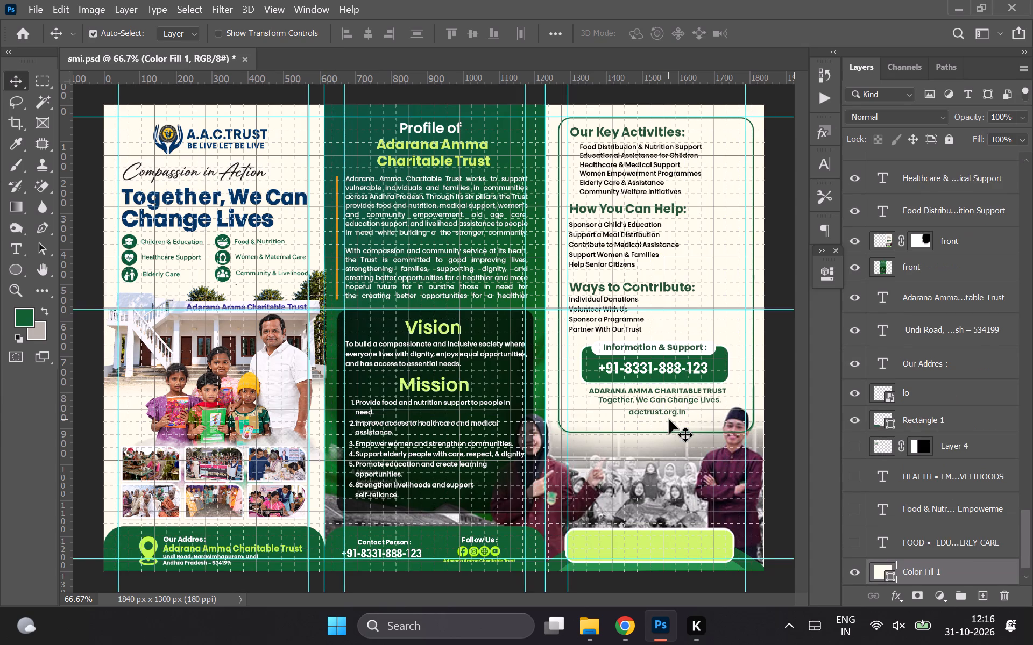
Nudge the tagline down about 4 px to space the three closing lines evenly, and hide the grid and guides.
click(660, 402)
key(Down)
key(Down)
key(Down)
key(Down)
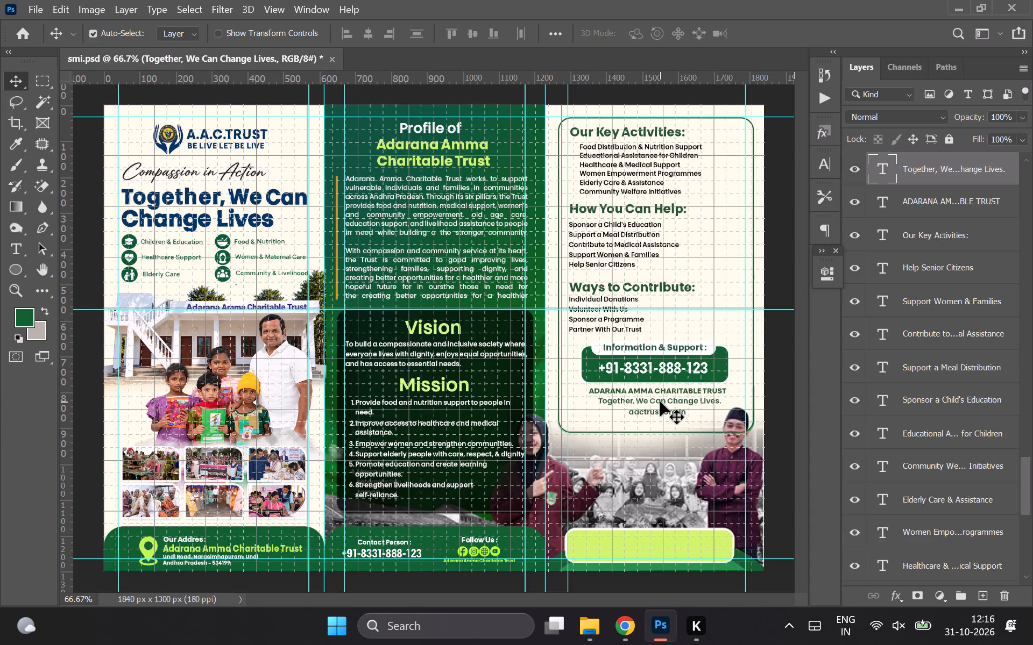
key(ctrl+h)
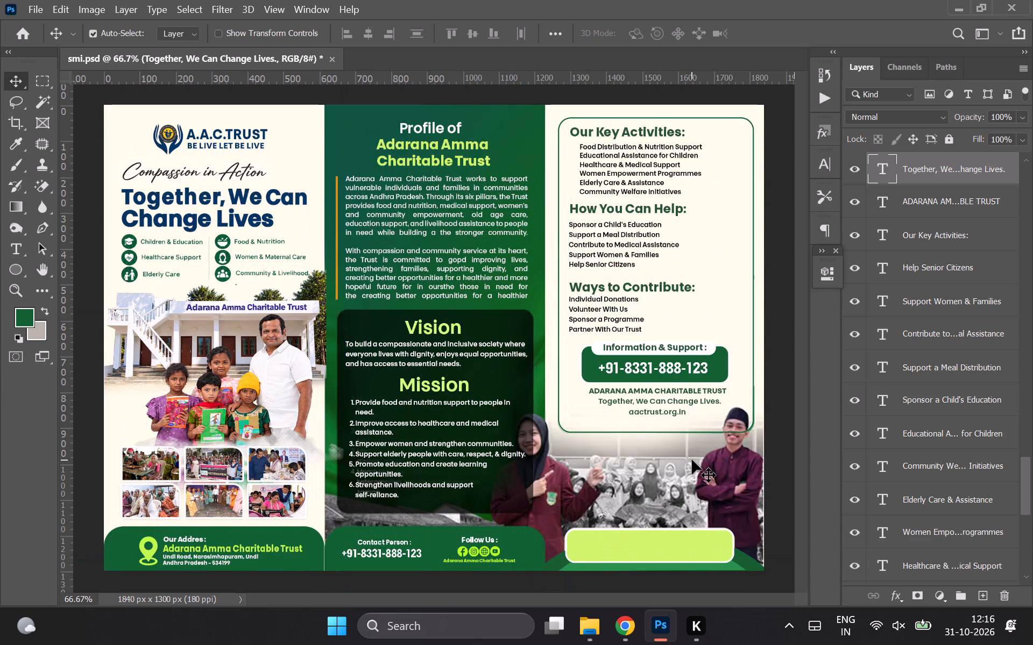
Move the Information & Support text, phone number and their two rectangle layers to directly above the masked front photo layer.
click(667, 346)
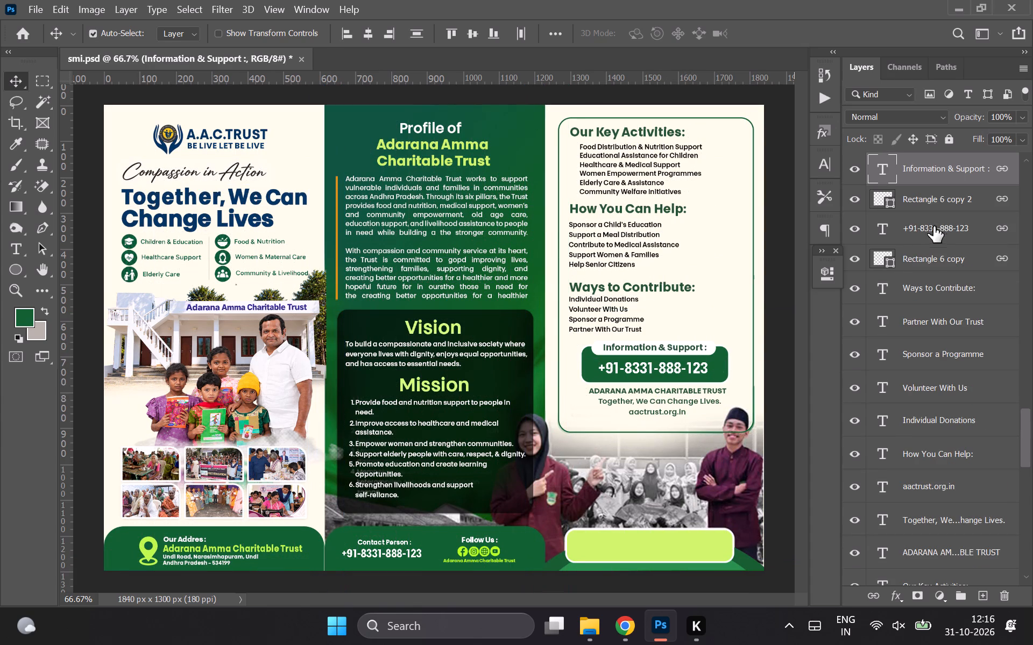
scroll(909, 405, up, 1)
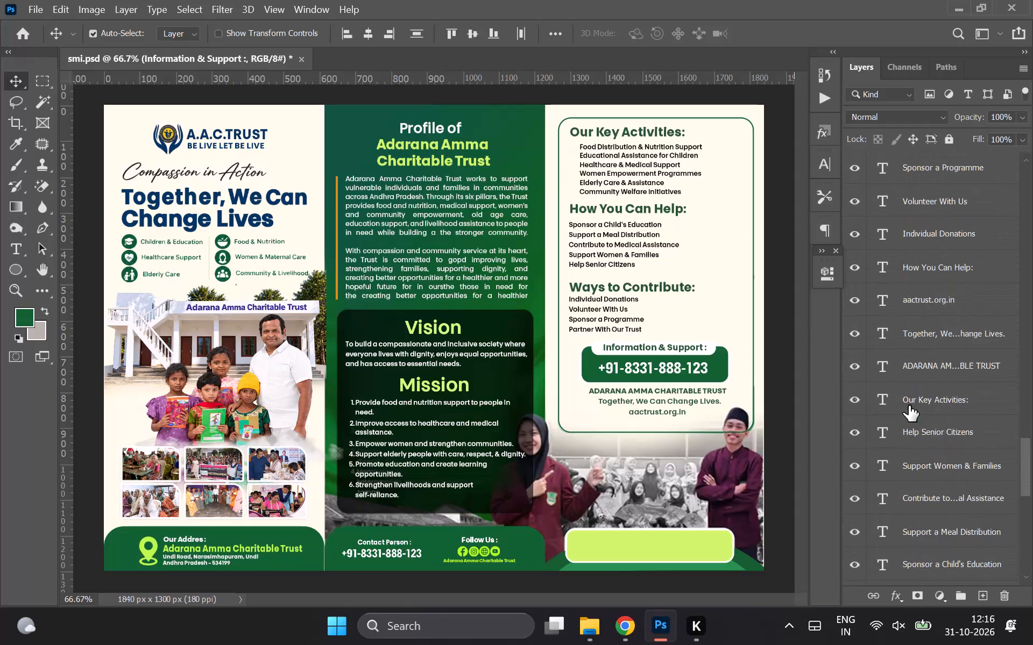
scroll(909, 405, up, 1)
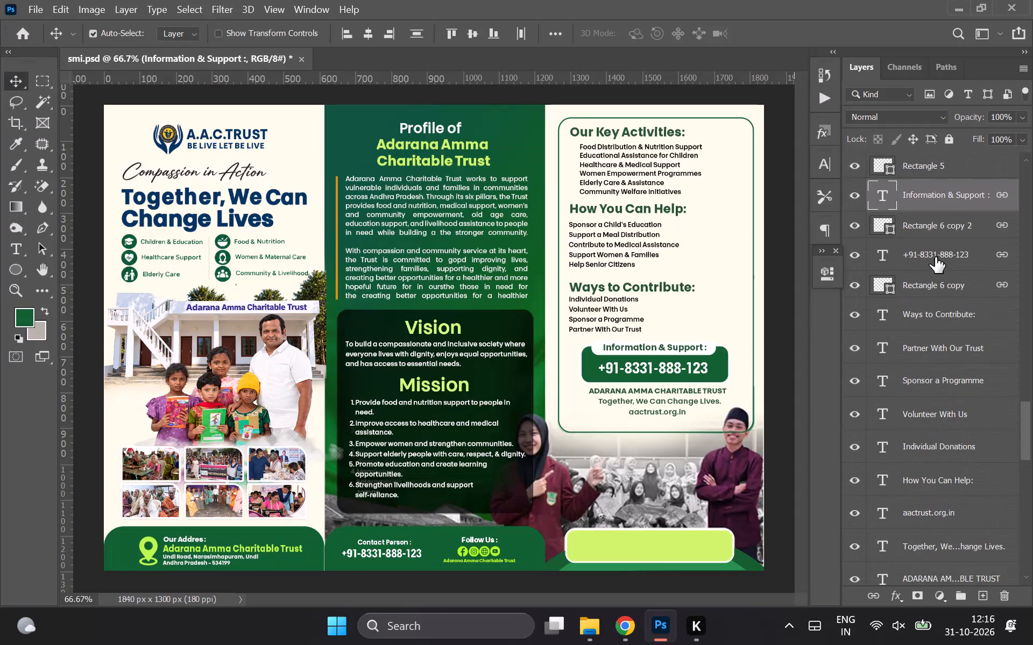
shift+click(923, 310)
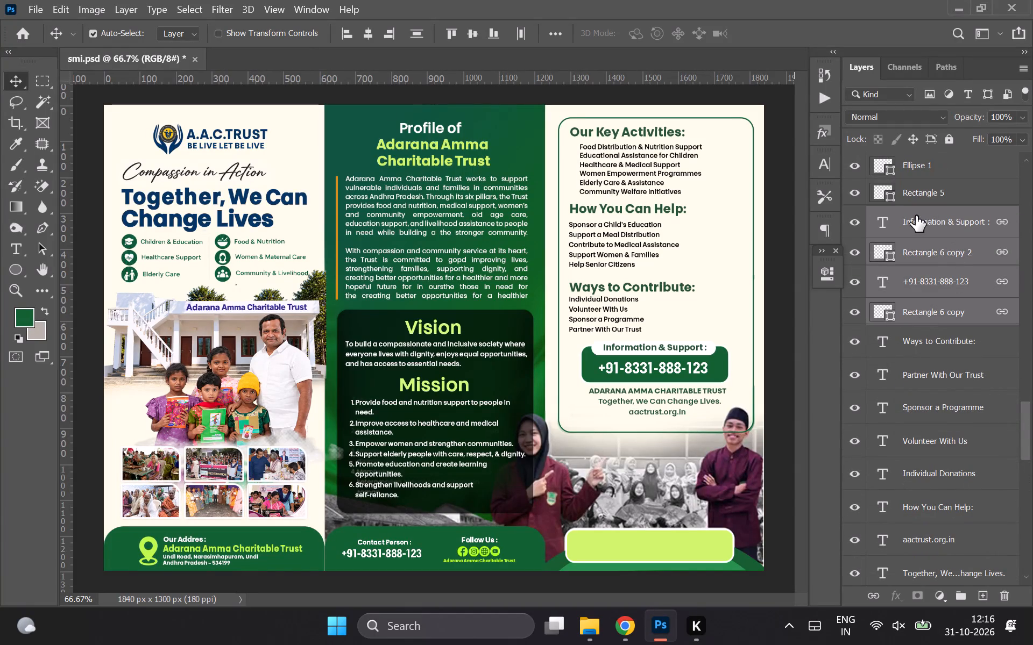
click(855, 208)
click(853, 199)
click(853, 199)
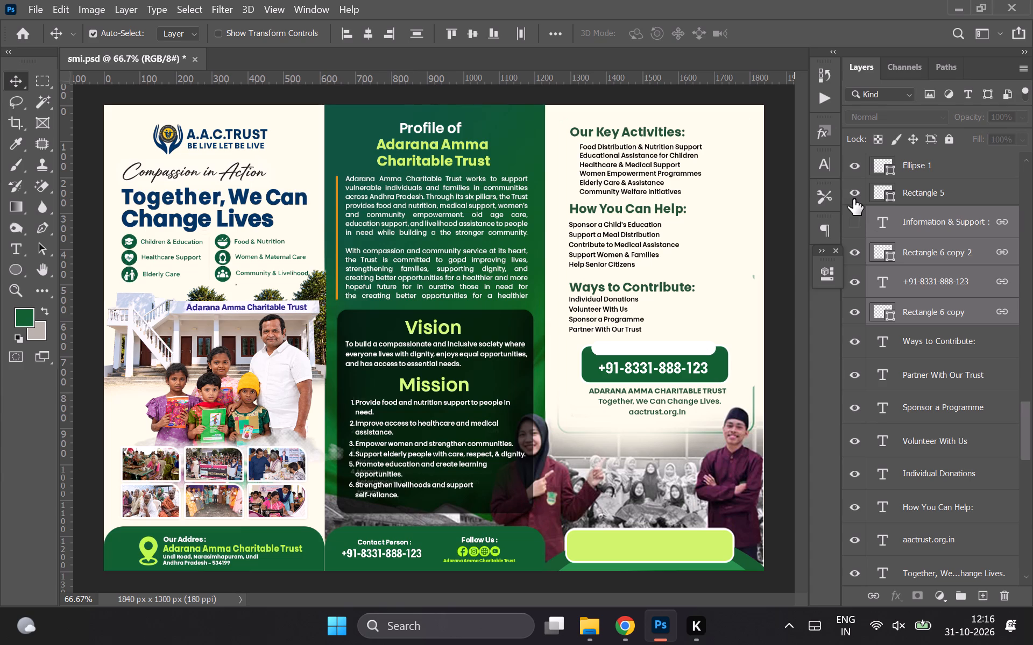
click(851, 216)
drag(918, 228, 940, 622)
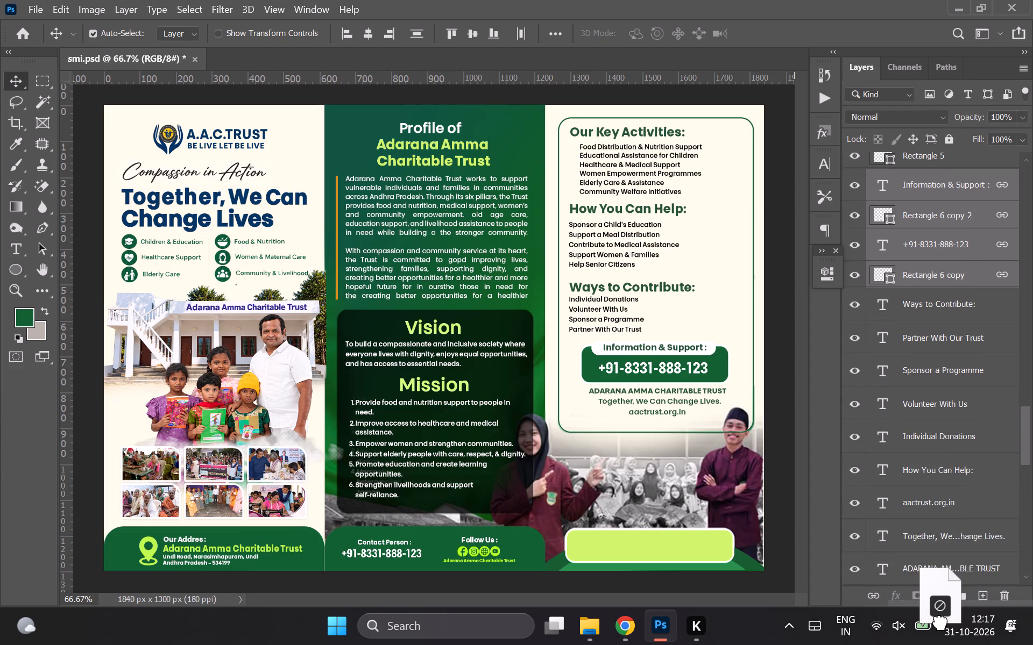
drag(940, 622, 956, 553)
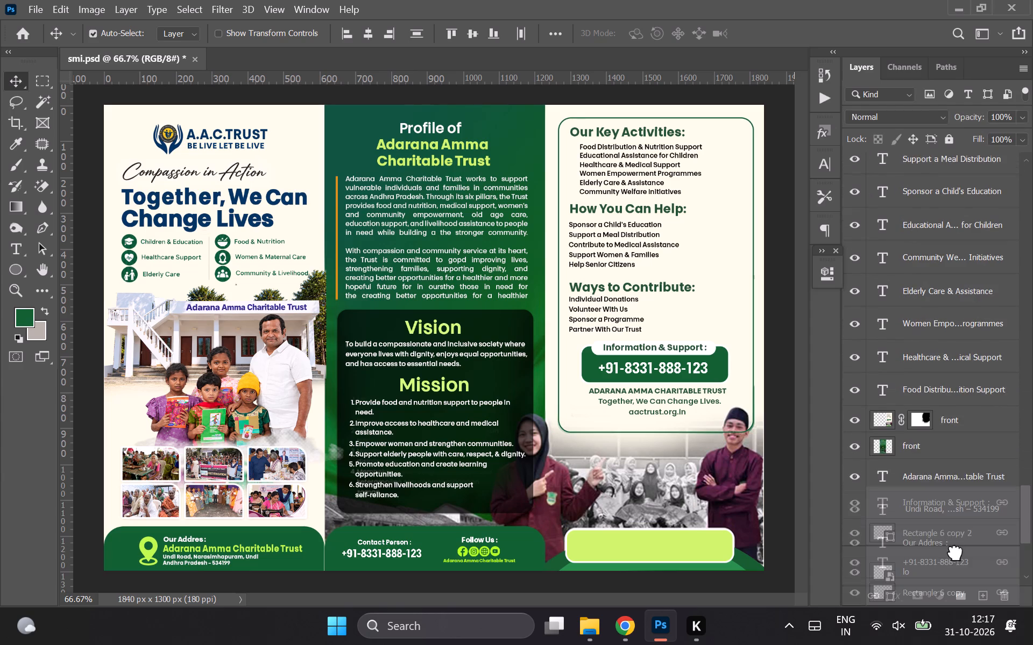
drag(956, 553, 947, 410)
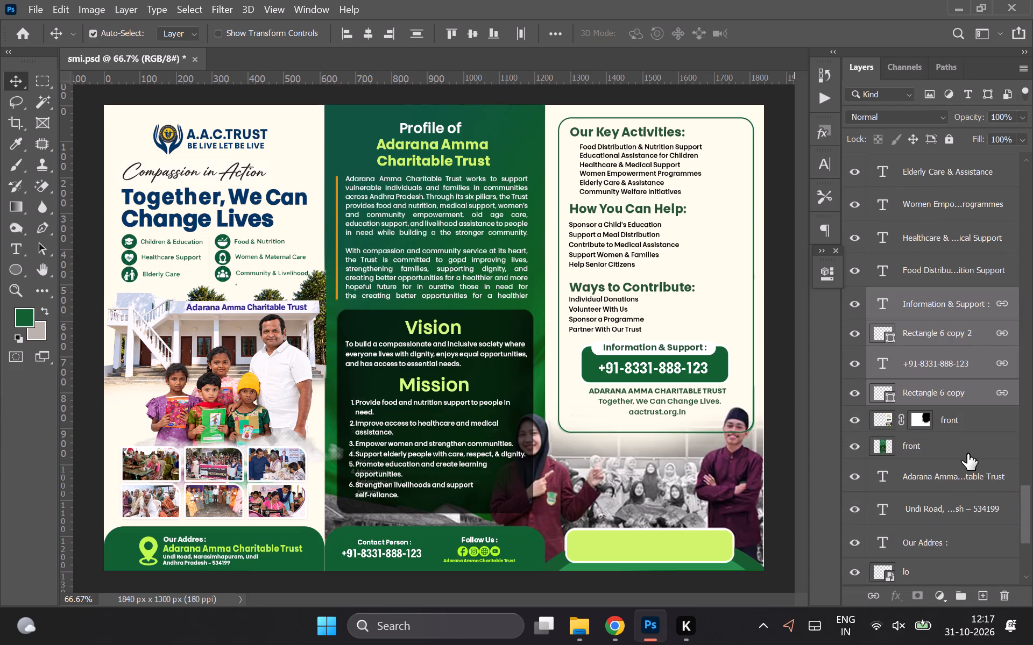
Move the trust name, tagline and web address layers to directly below Rectangle 6 copy, above the masked front layer.
click(690, 392)
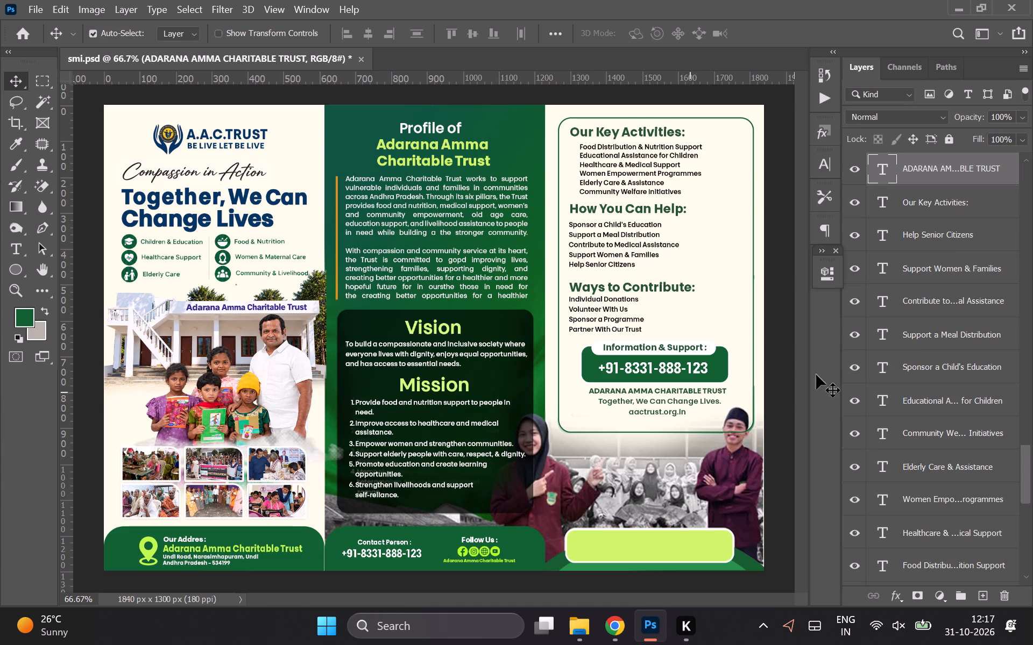
shift+click(946, 234)
scroll(946, 234, up, 1)
click(919, 339)
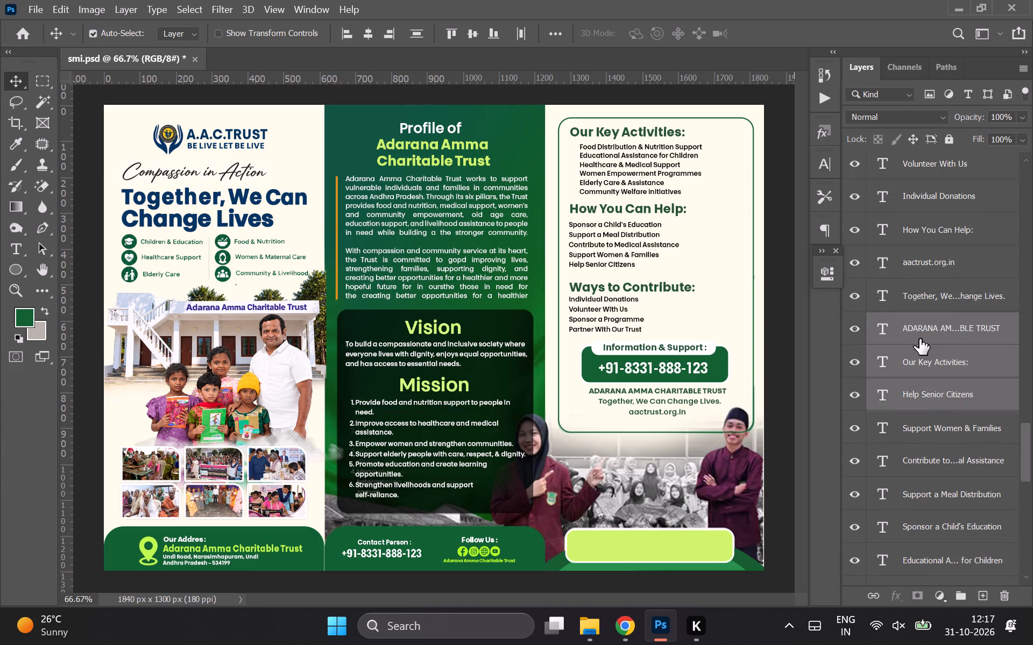
shift+click(930, 267)
drag(916, 295, 953, 644)
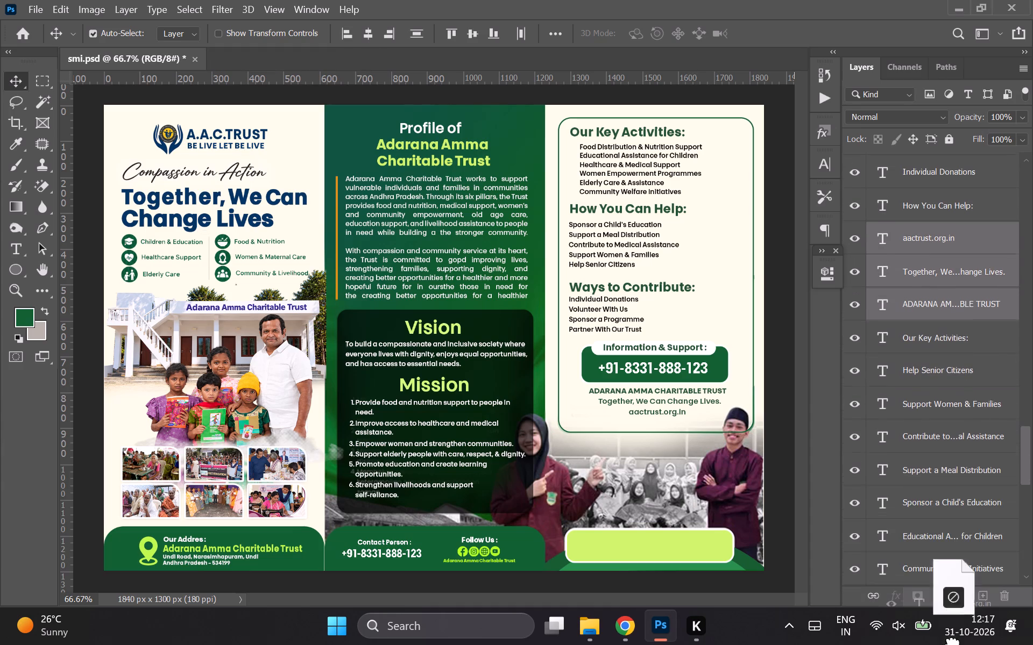
drag(953, 644, 981, 501)
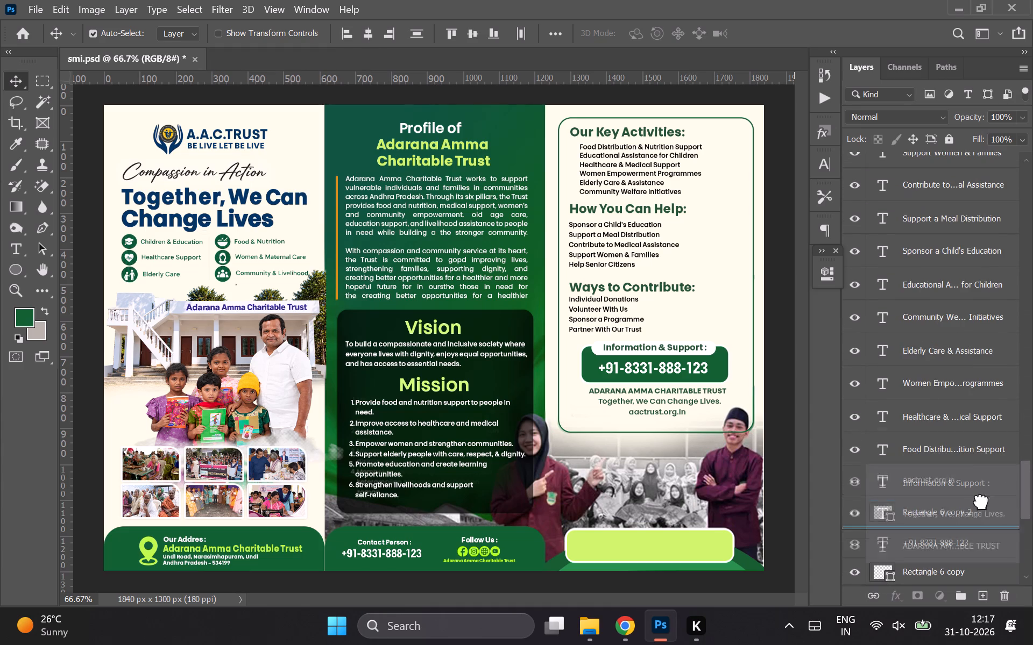
drag(981, 501, 957, 270)
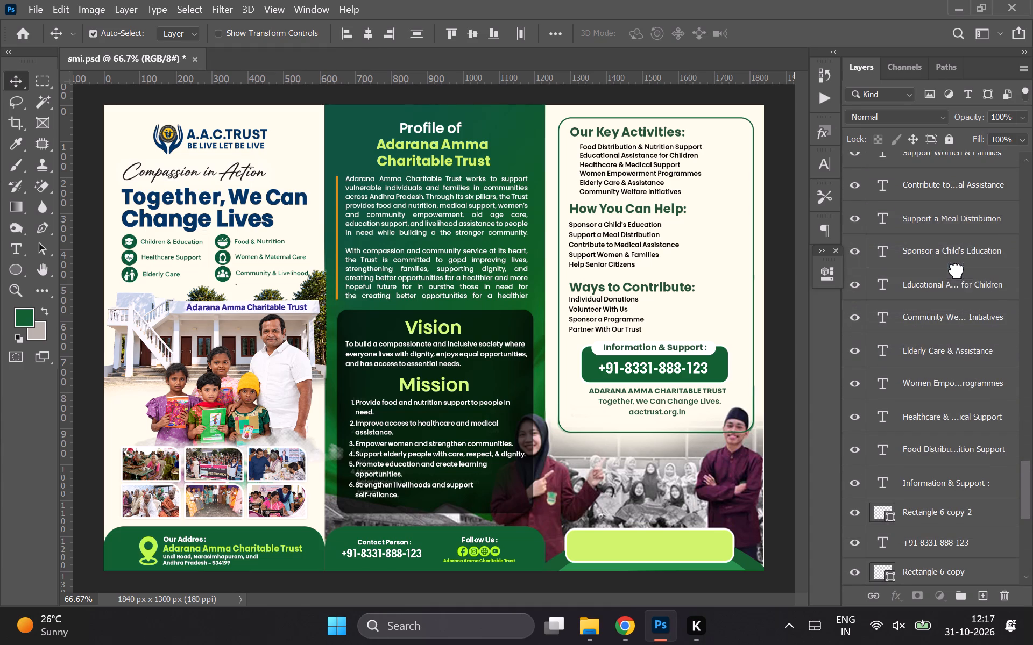
drag(942, 254, 950, 260)
drag(915, 213, 935, 426)
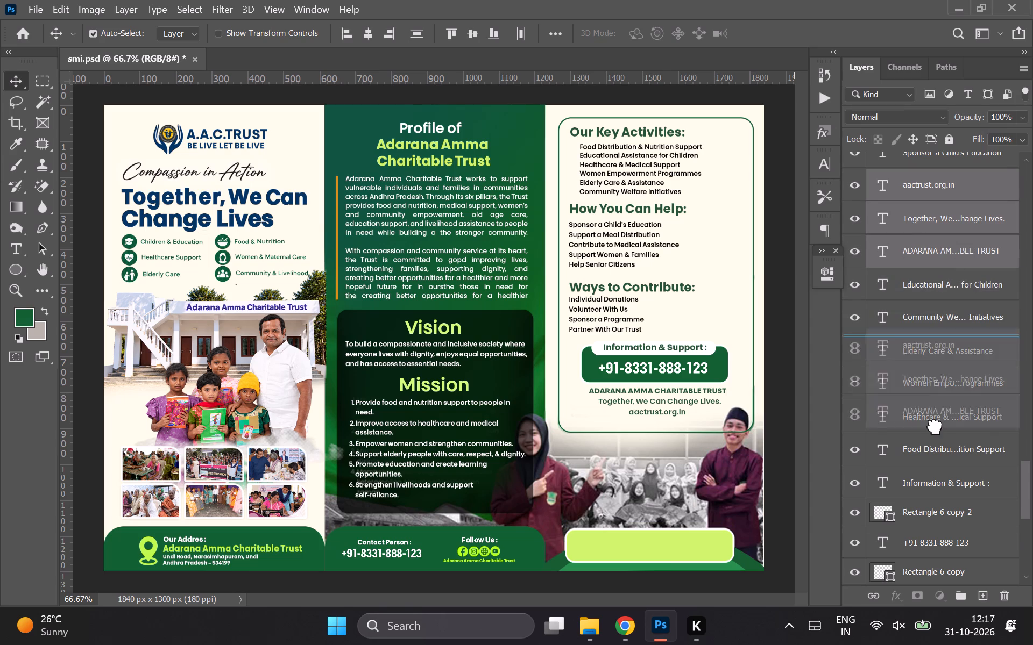
drag(935, 426, 926, 217)
drag(918, 199, 925, 382)
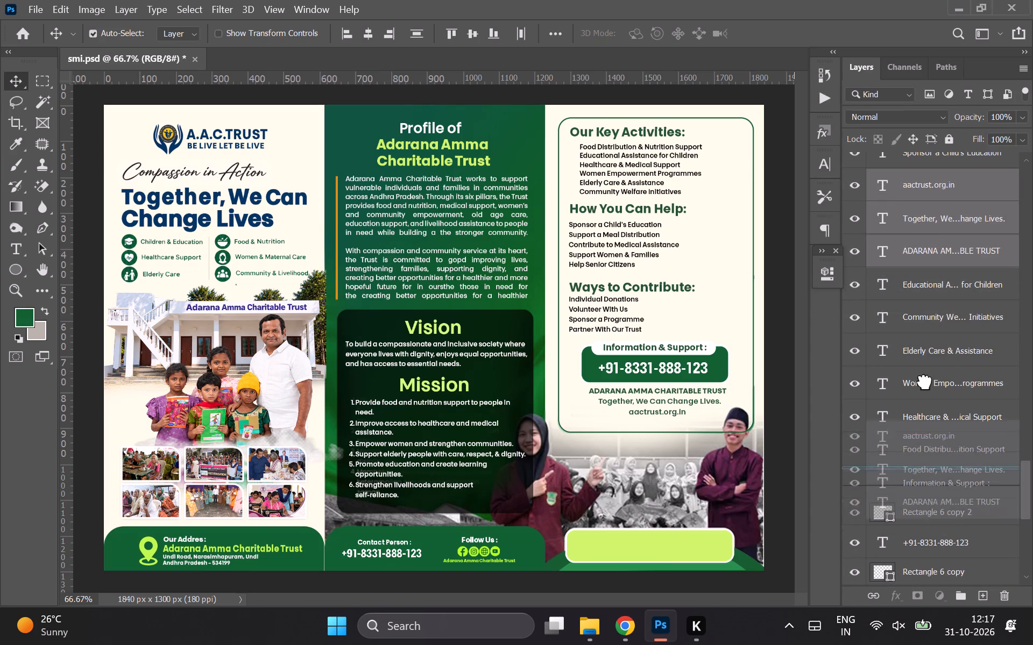
drag(925, 382, 904, 281)
drag(922, 188, 926, 524)
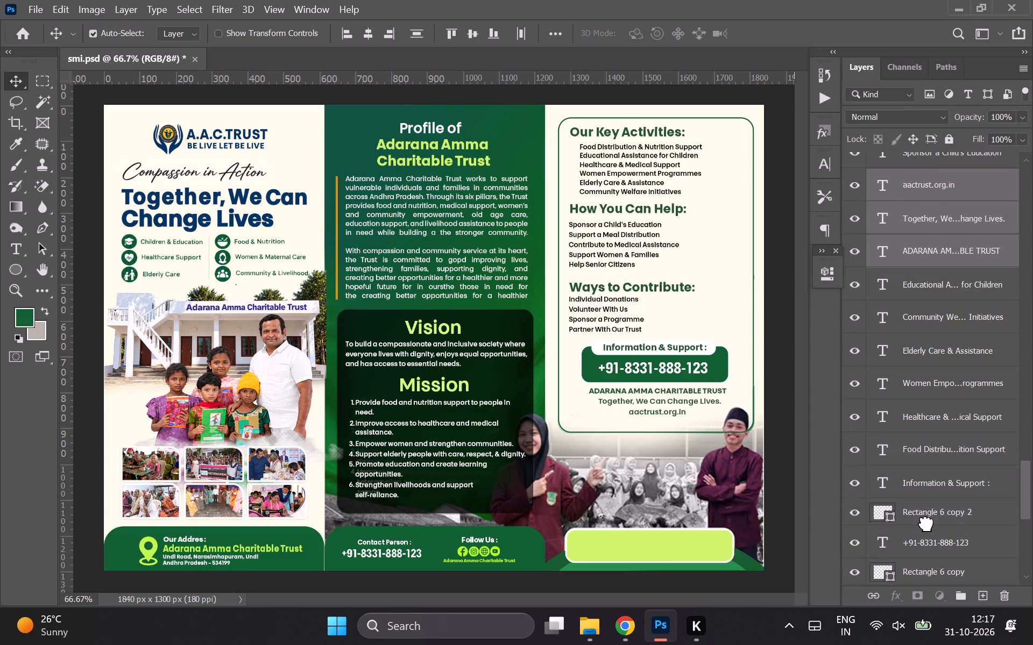
scroll(926, 524, down, 1)
drag(923, 351, 935, 430)
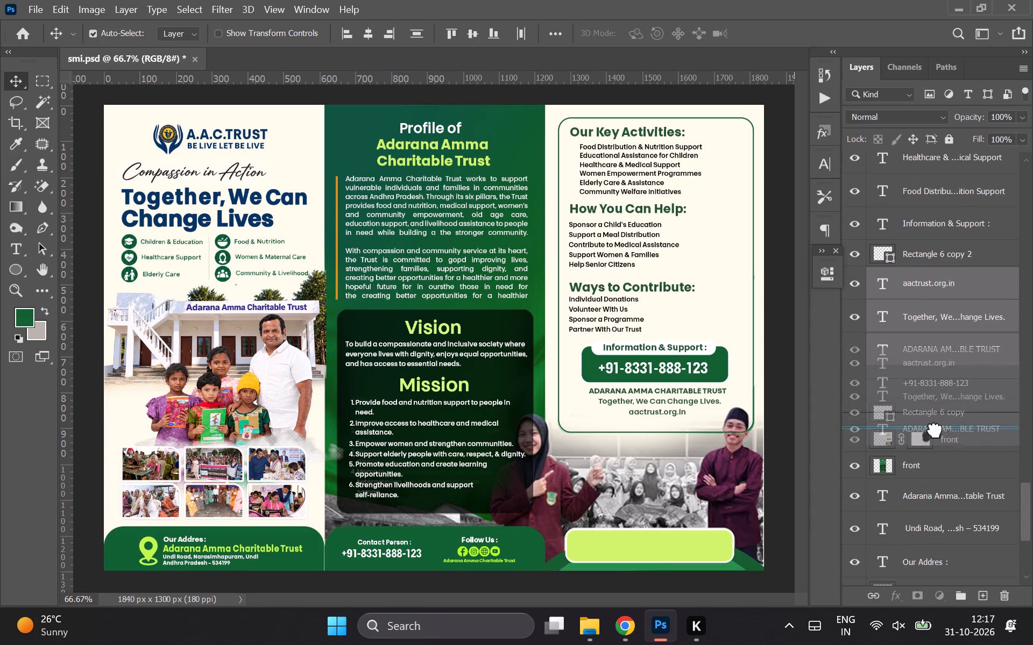
drag(935, 430, 935, 428)
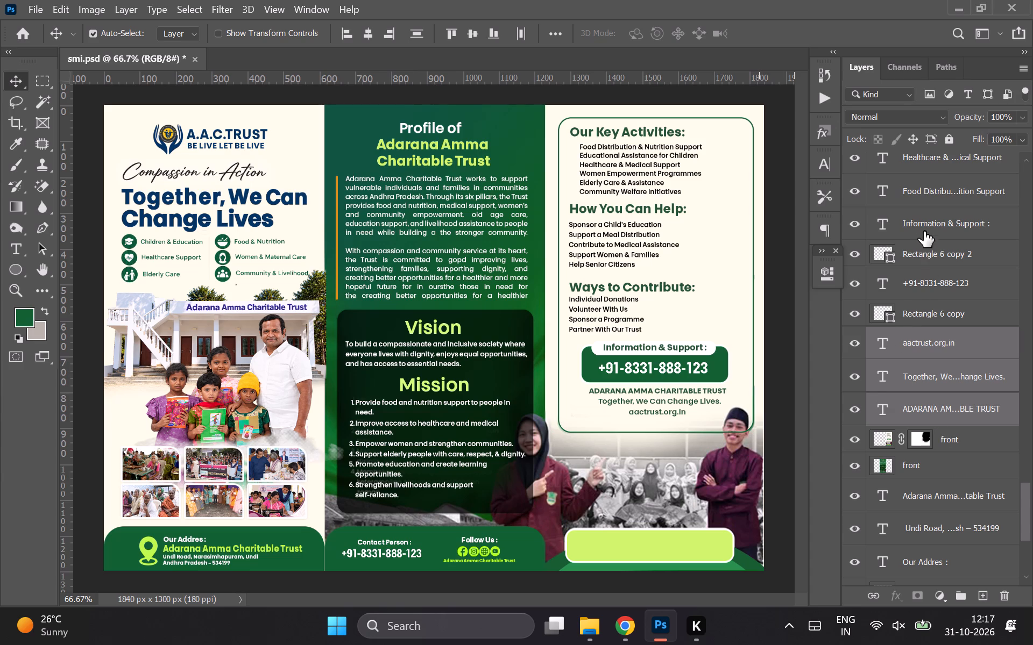
Nudge the Information & Support box and the three closing lines together about 11 px down.
shift+click(922, 217)
key(Down)
key(Down)
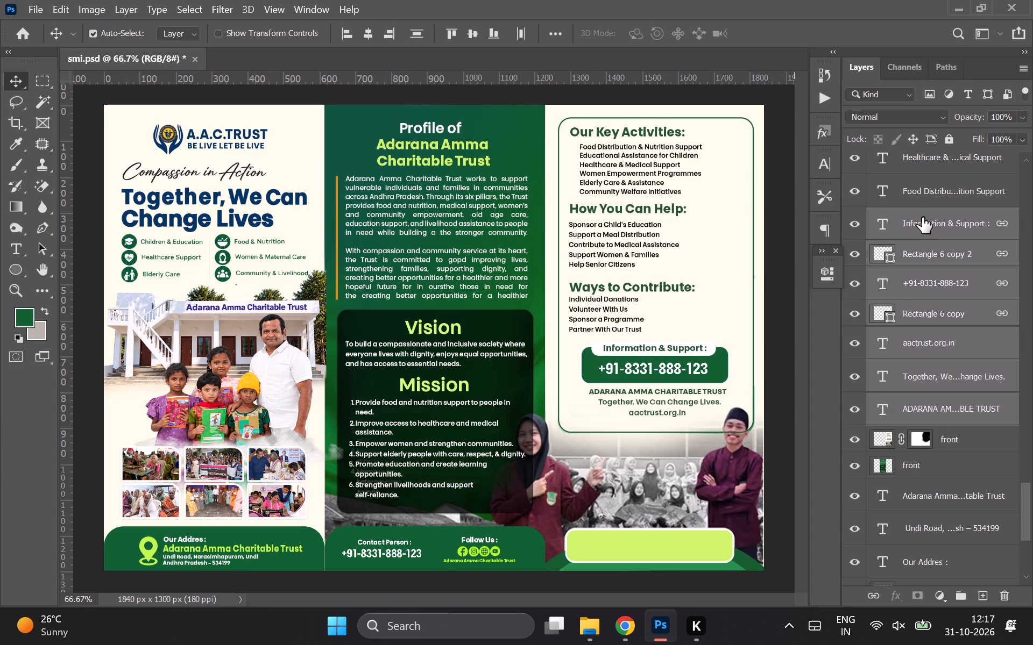
key(Down)
key(Down)
key(Down)
key(Down)
key(Down)
key(Down)
key(Down)
key(Down)
key(Down)
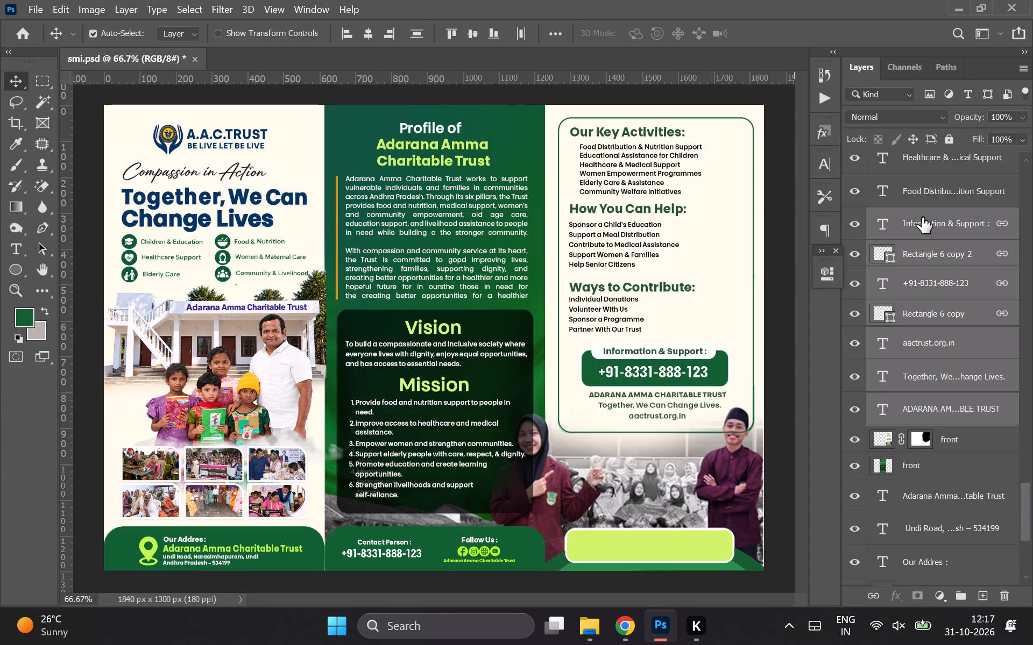
key(Down)
key(Up)
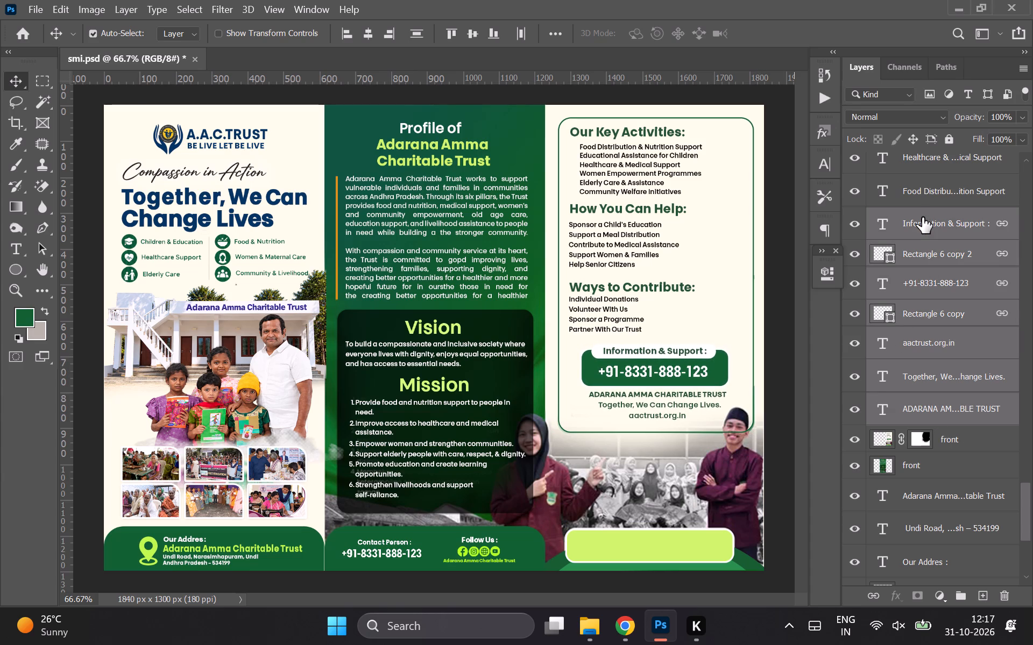
Toggle the masked front layer's visibility to check the panel, and save the brochure document.
click(595, 152)
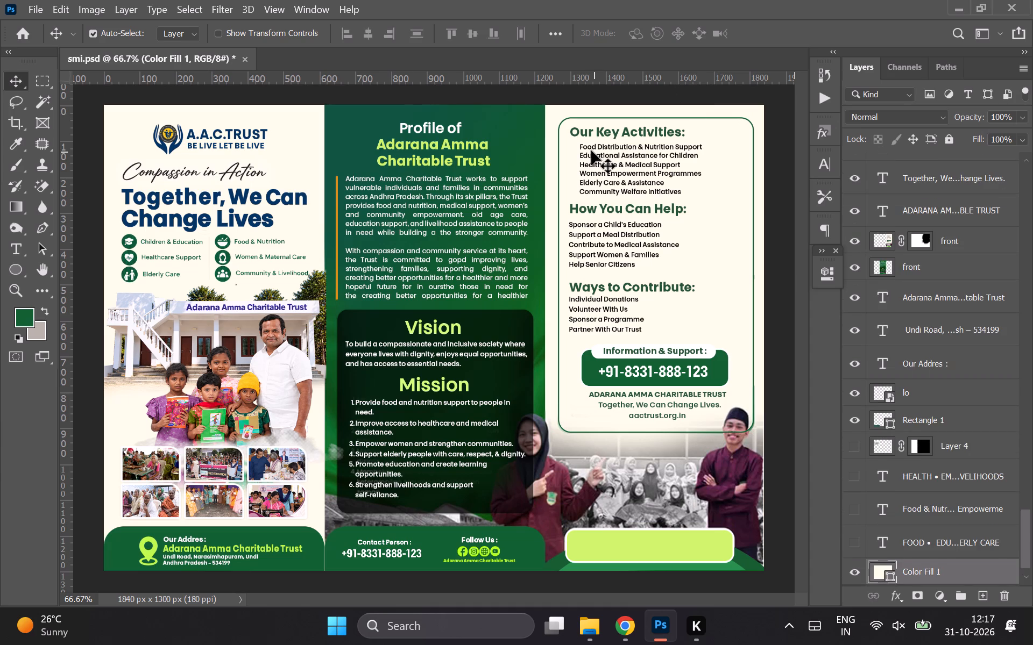
click(587, 146)
scroll(925, 281, down, 1)
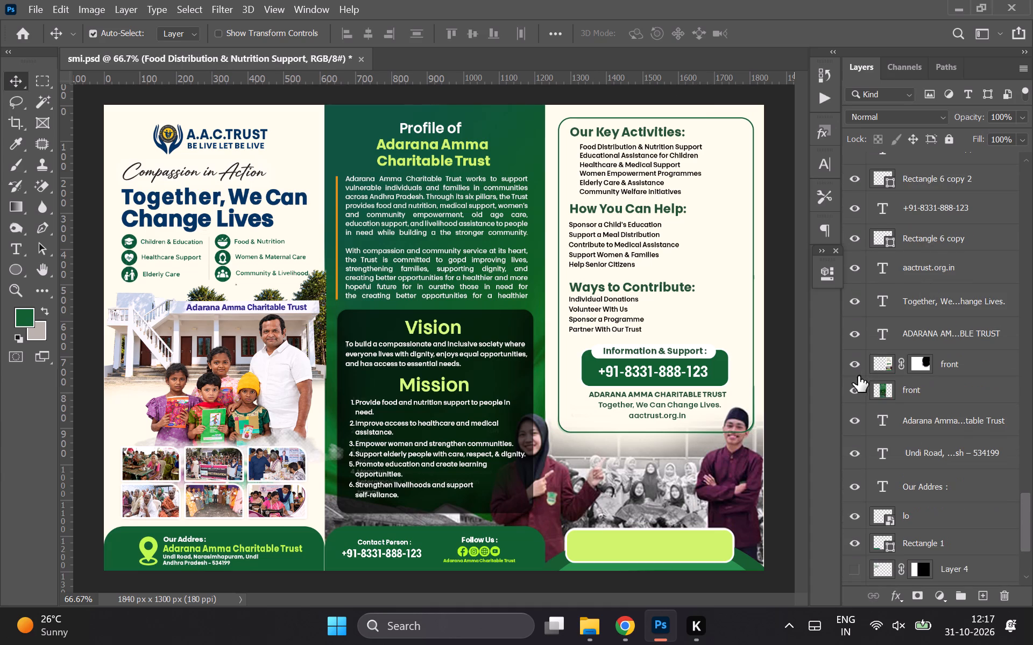
click(852, 363)
click(852, 363)
key(ctrl+s)
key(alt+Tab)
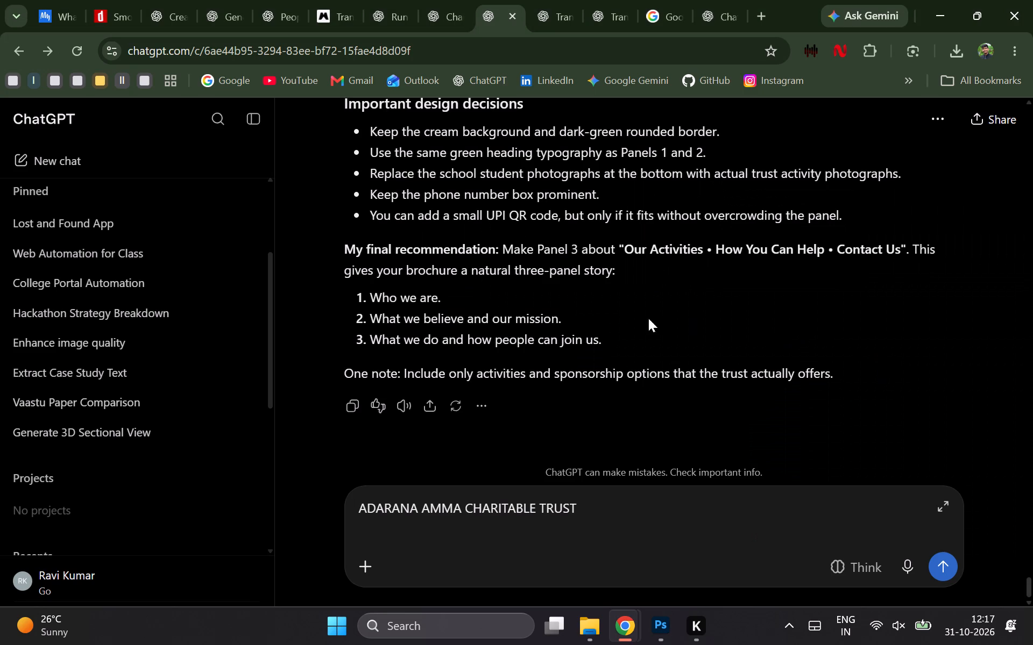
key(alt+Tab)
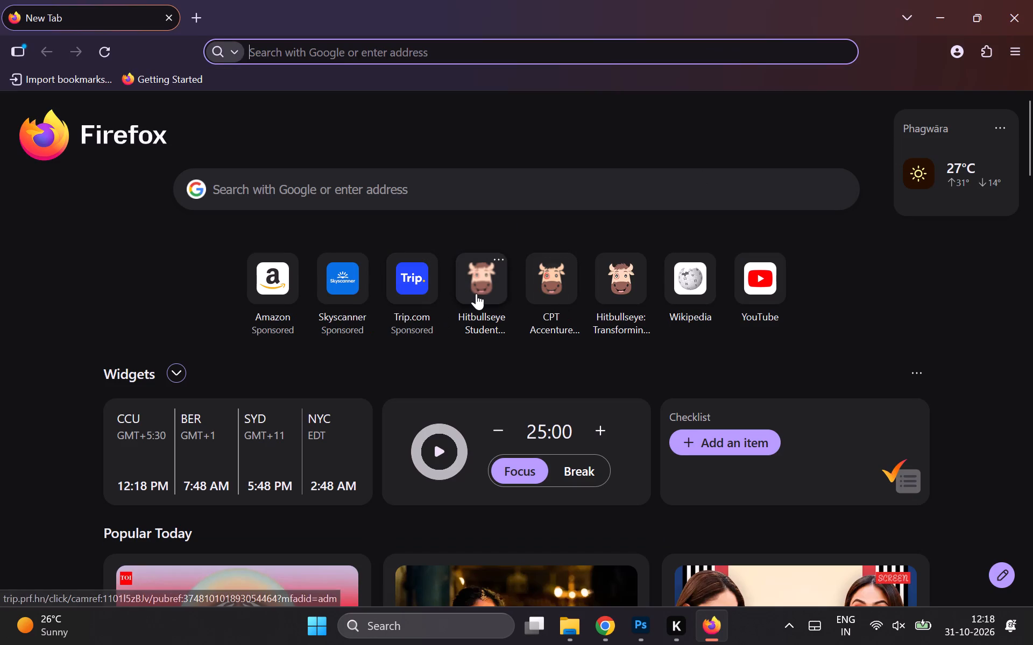
click(476, 293)
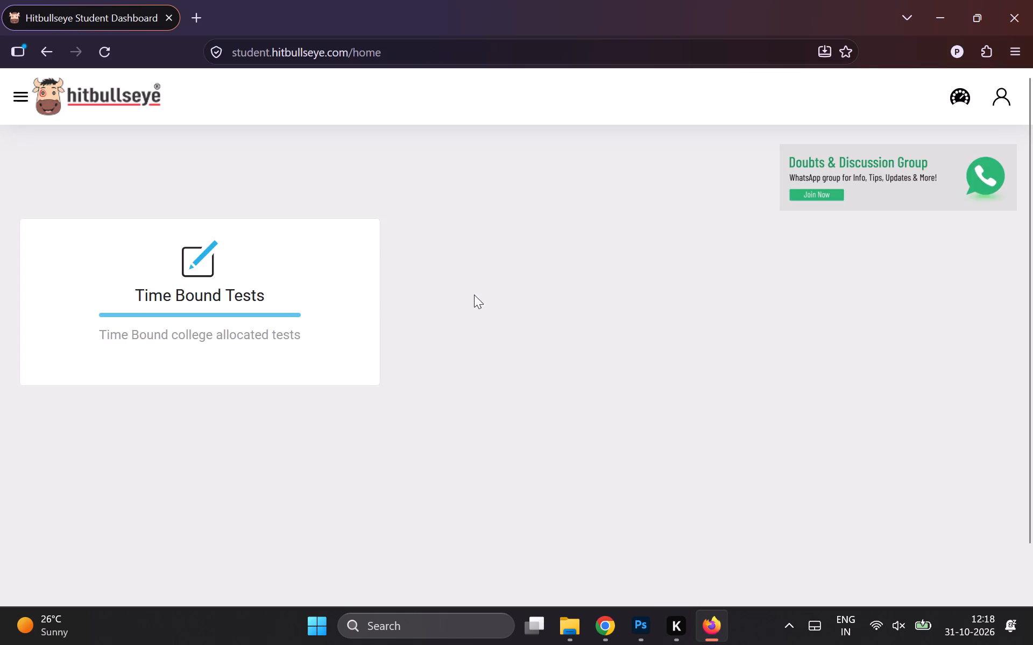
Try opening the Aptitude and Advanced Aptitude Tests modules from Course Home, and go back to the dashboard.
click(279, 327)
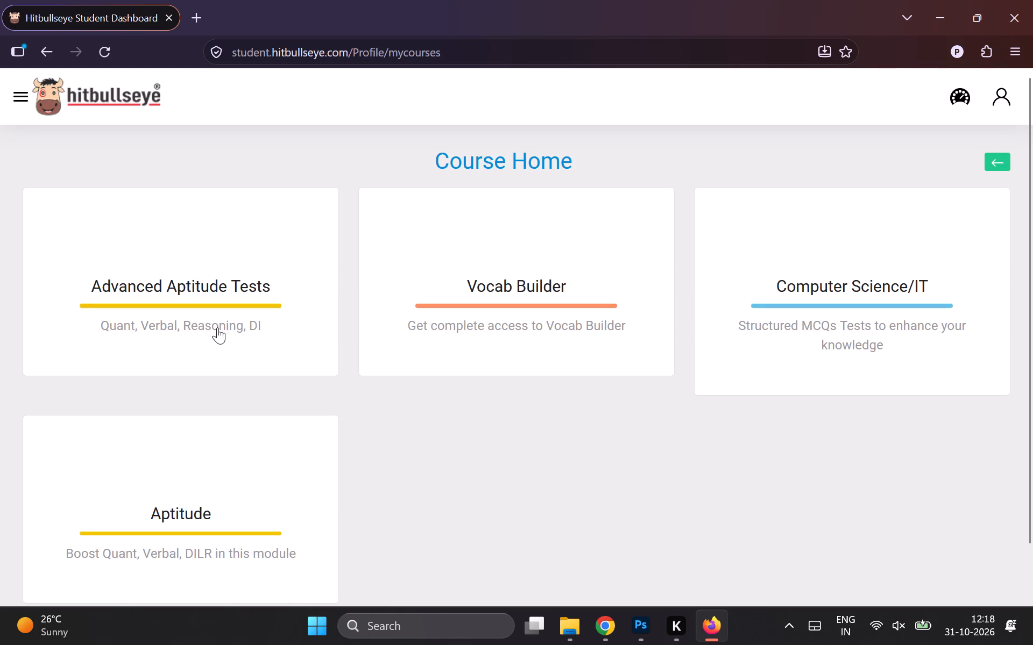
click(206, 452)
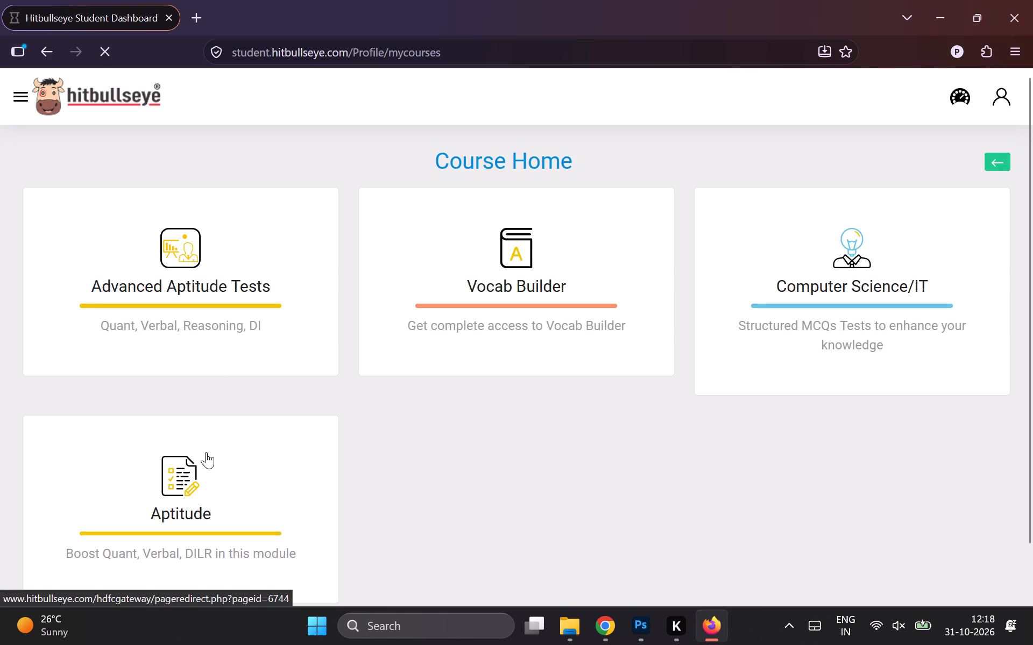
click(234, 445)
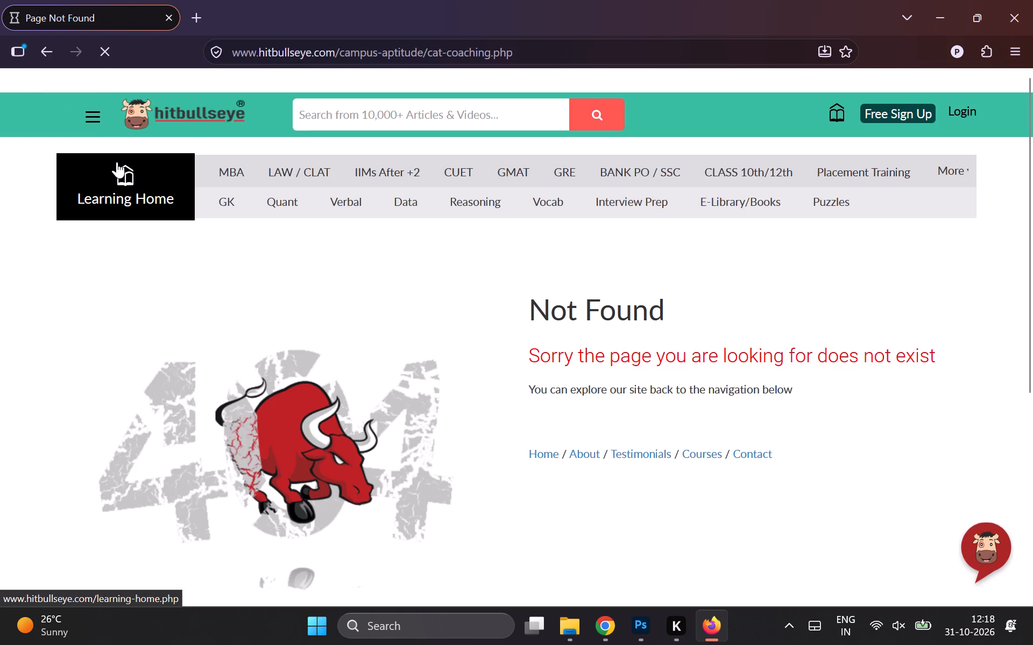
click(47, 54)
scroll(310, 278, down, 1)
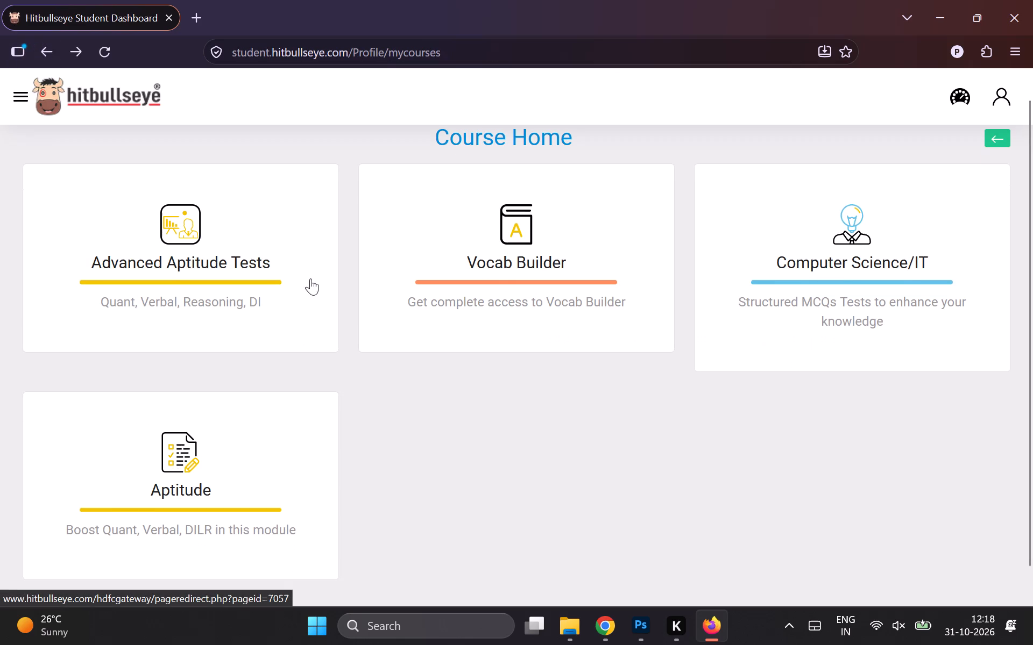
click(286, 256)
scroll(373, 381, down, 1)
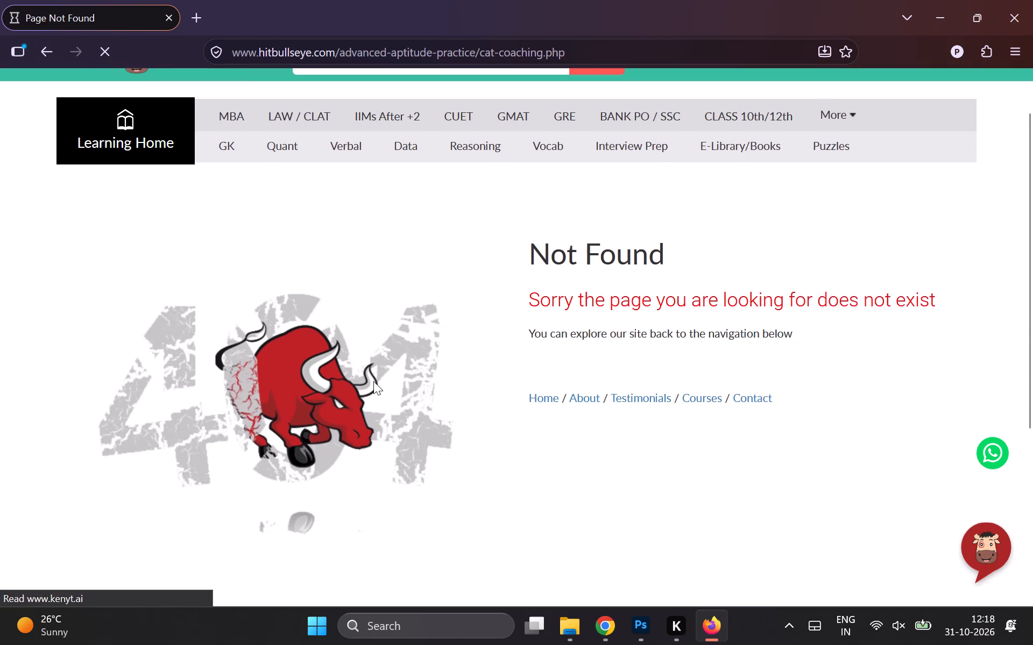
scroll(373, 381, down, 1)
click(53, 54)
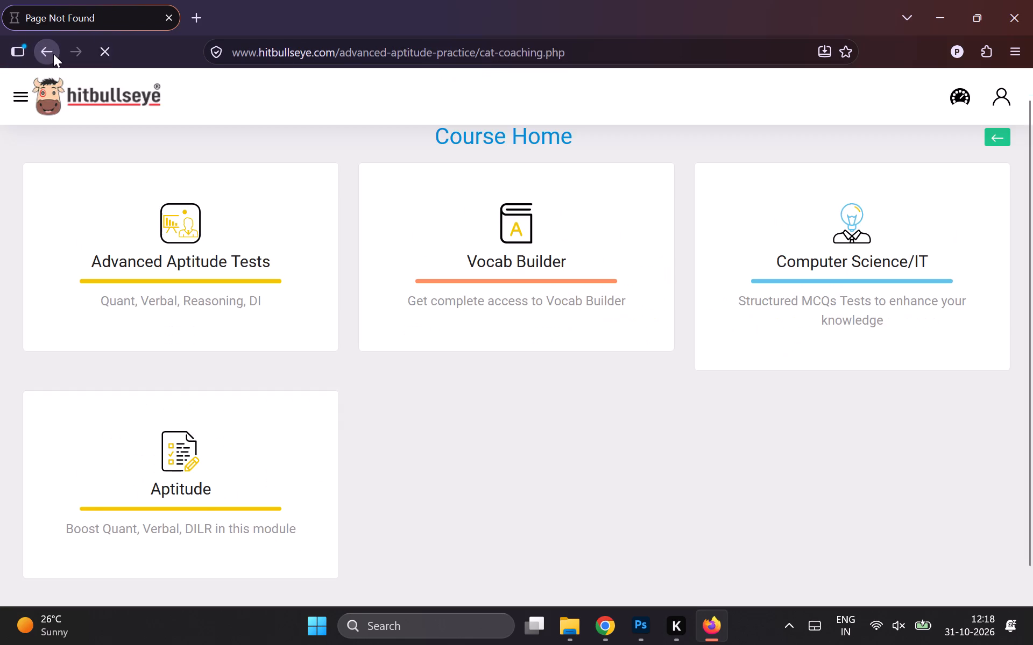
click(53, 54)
Open the list of time bound college tests from the dashboard.
scroll(384, 305, down, 2)
click(516, 471)
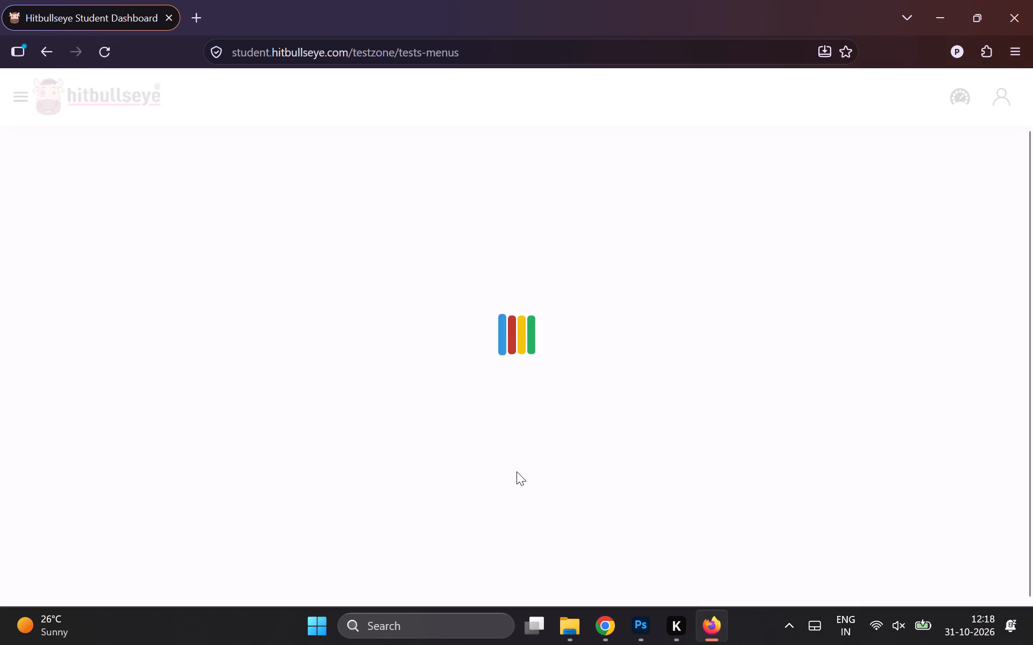
Search the test list by name for "acc", and clear the search.
scroll(500, 413, down, 3)
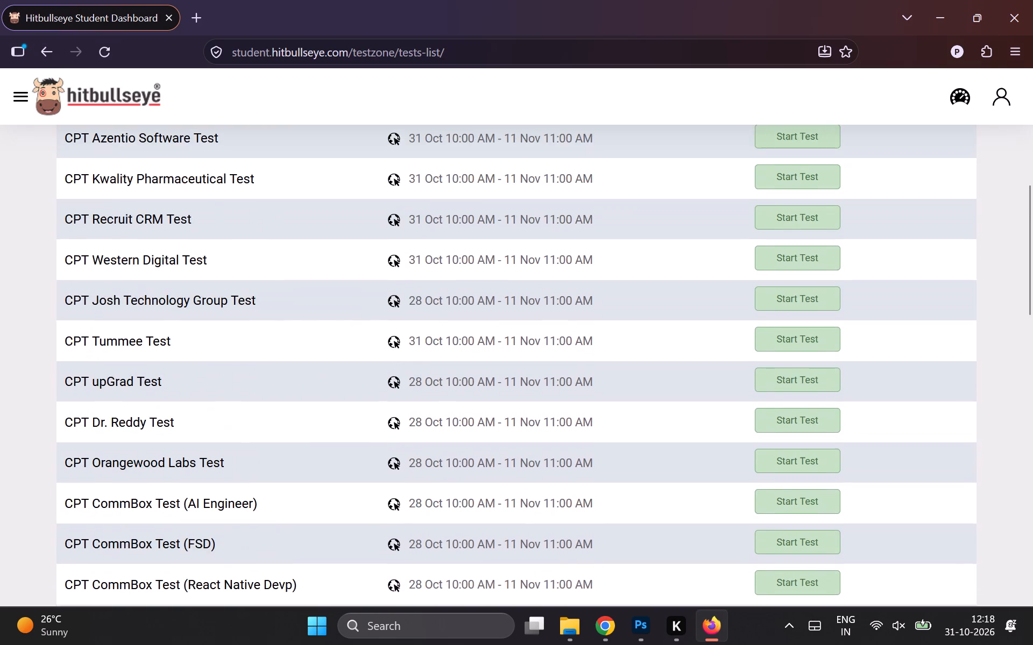
scroll(500, 413, up, 4)
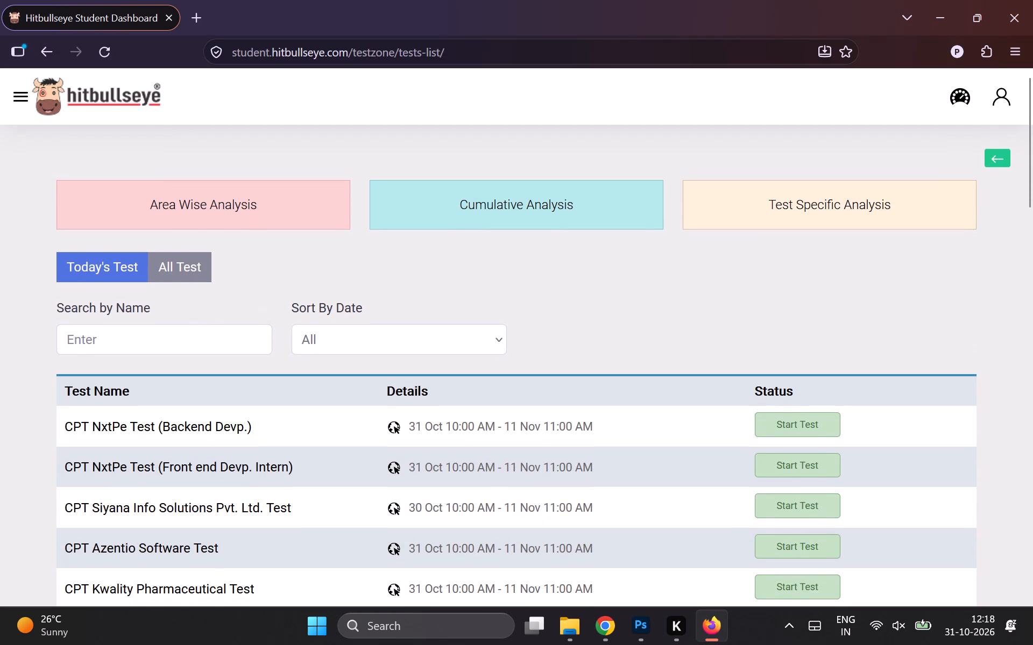
click(185, 331)
text(acc)
key(BackSpace)
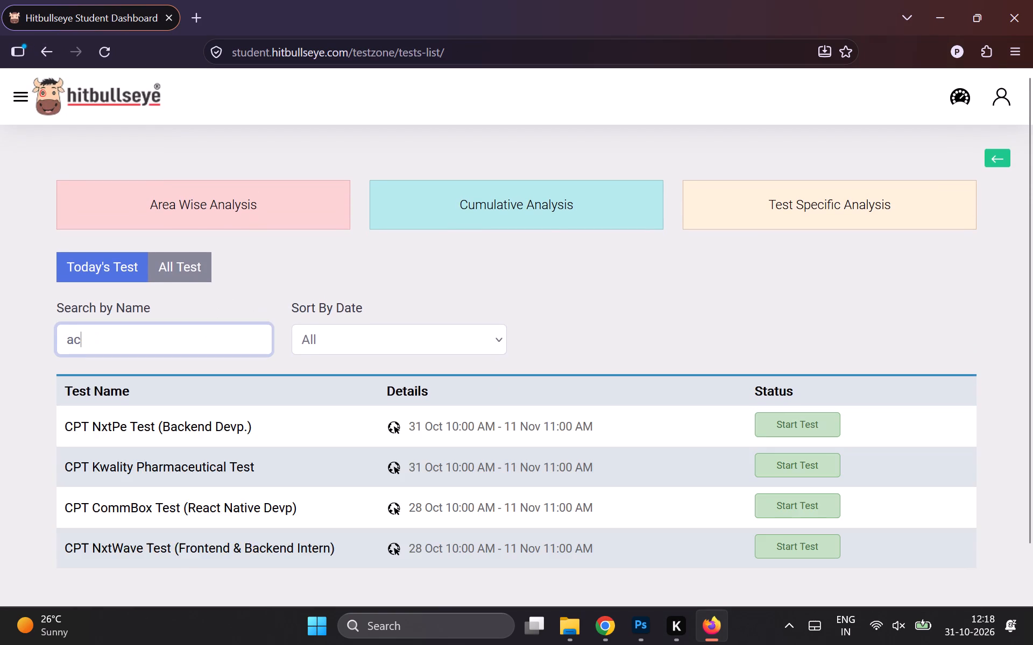
key(BackSpace)
key(BackSpace)
Look through the full list of today's tests, from the CPT company tests to the NC tests, for one to take.
scroll(151, 353, down, 3)
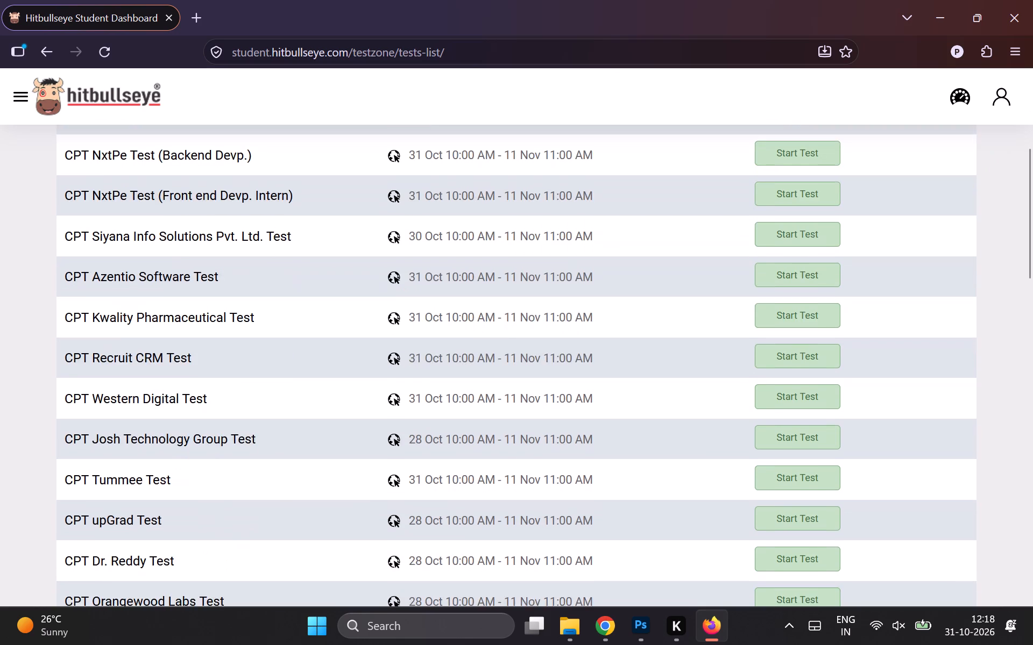
scroll(184, 444, down, 2)
scroll(265, 490, down, 7)
scroll(265, 490, up, 1)
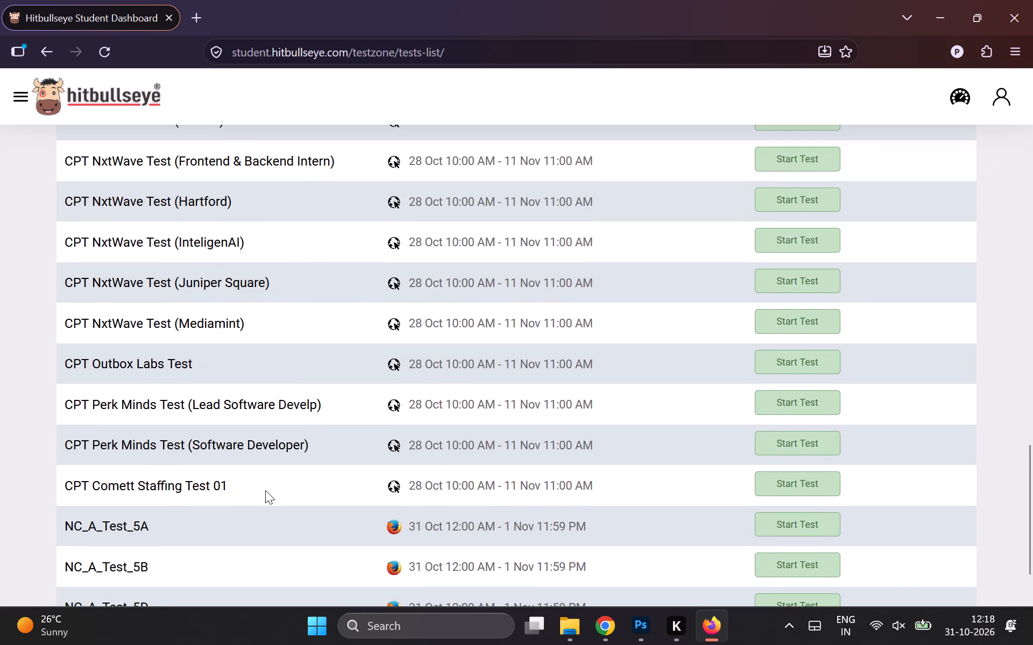
scroll(265, 490, up, 4)
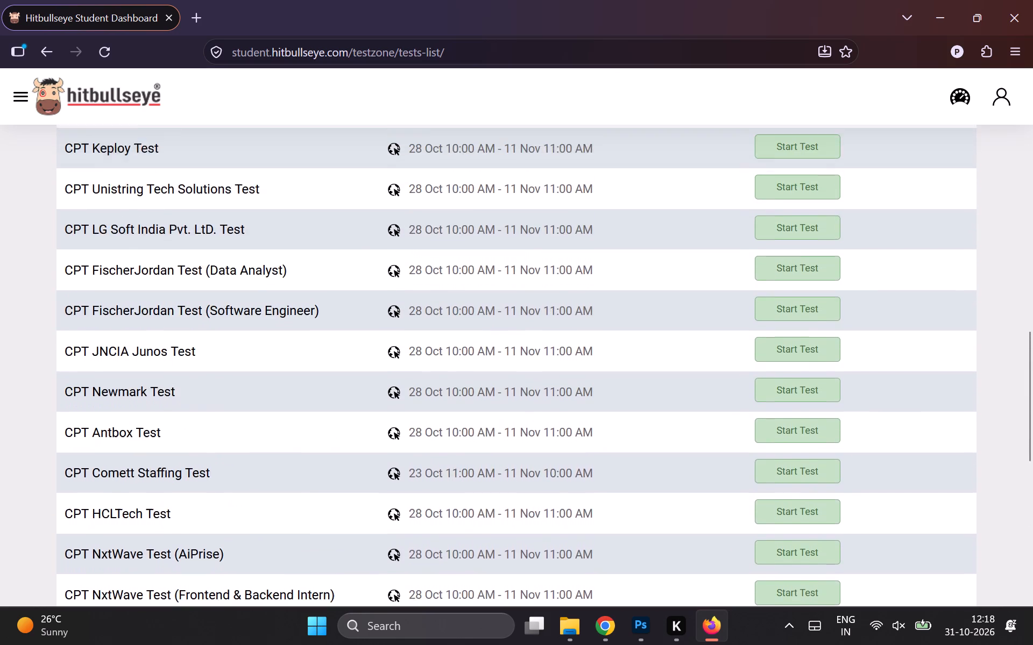
scroll(265, 490, up, 3)
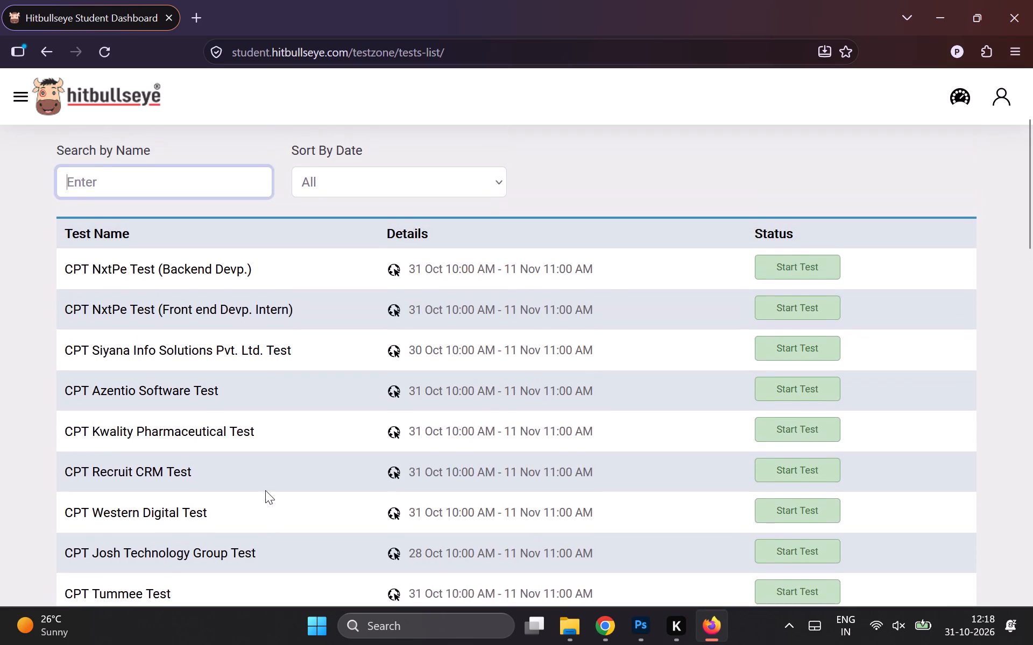
scroll(265, 490, up, 1)
scroll(330, 420, down, 1)
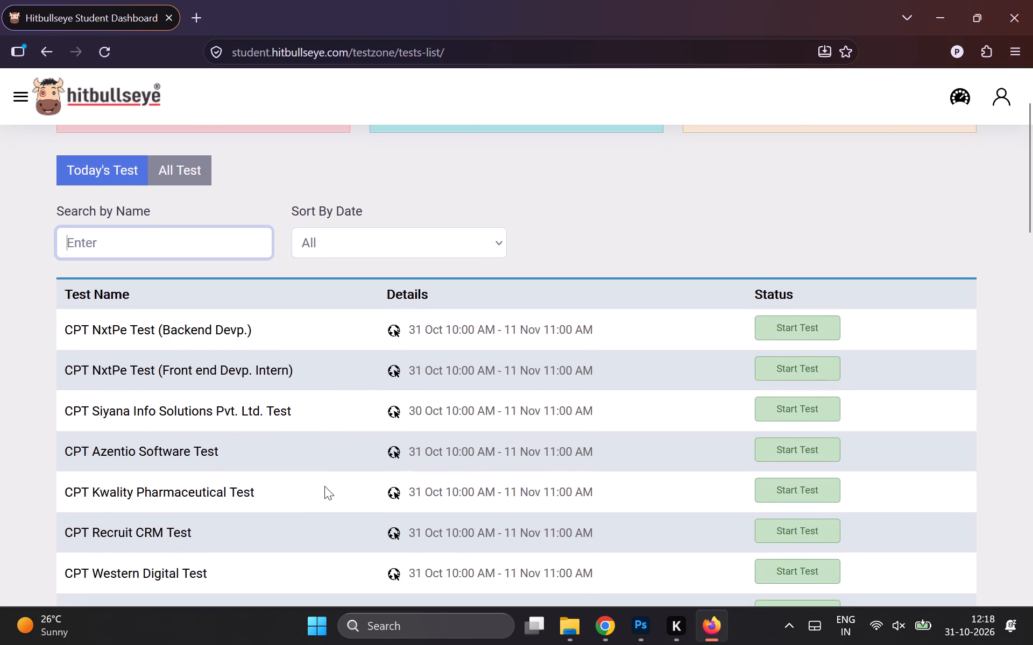
scroll(324, 486, down, 1)
scroll(319, 406, down, 1)
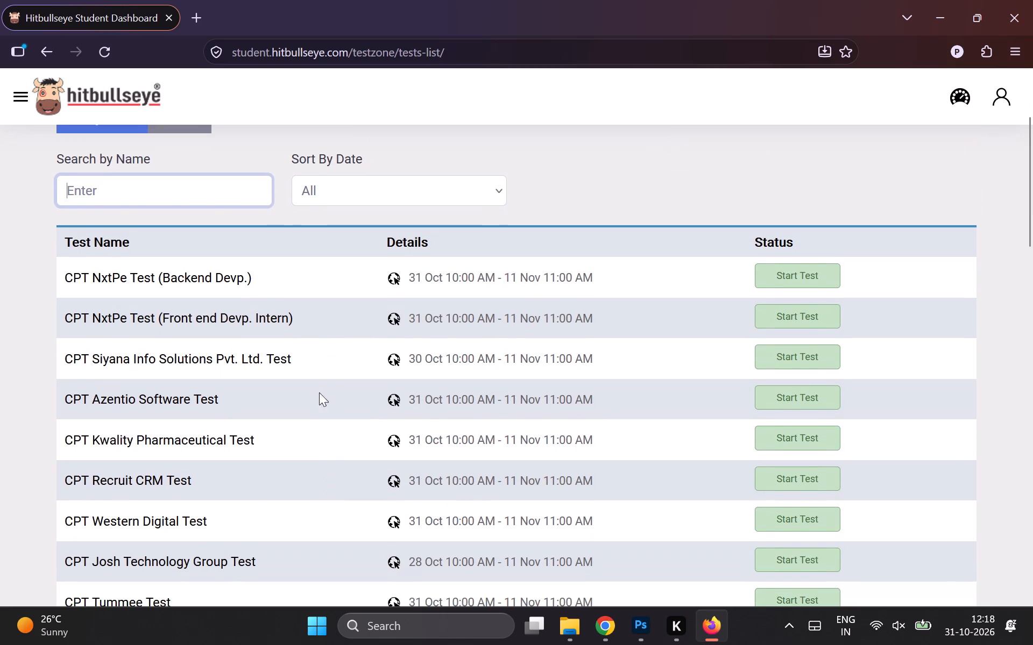
scroll(295, 328, down, 1)
scroll(343, 420, down, 1)
scroll(633, 374, up, 1)
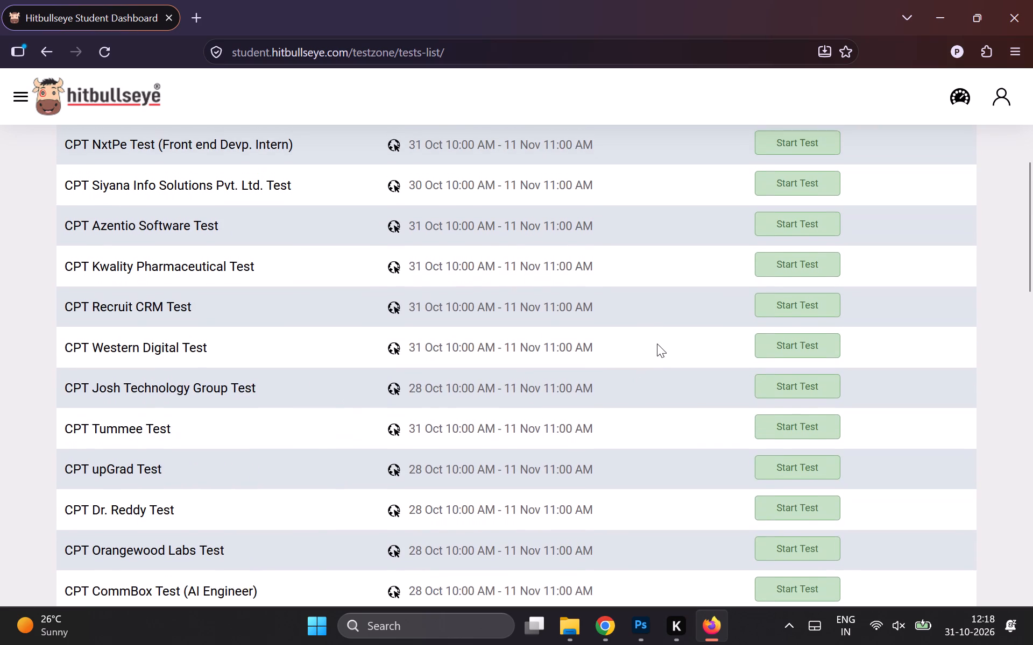
scroll(659, 342, down, 7)
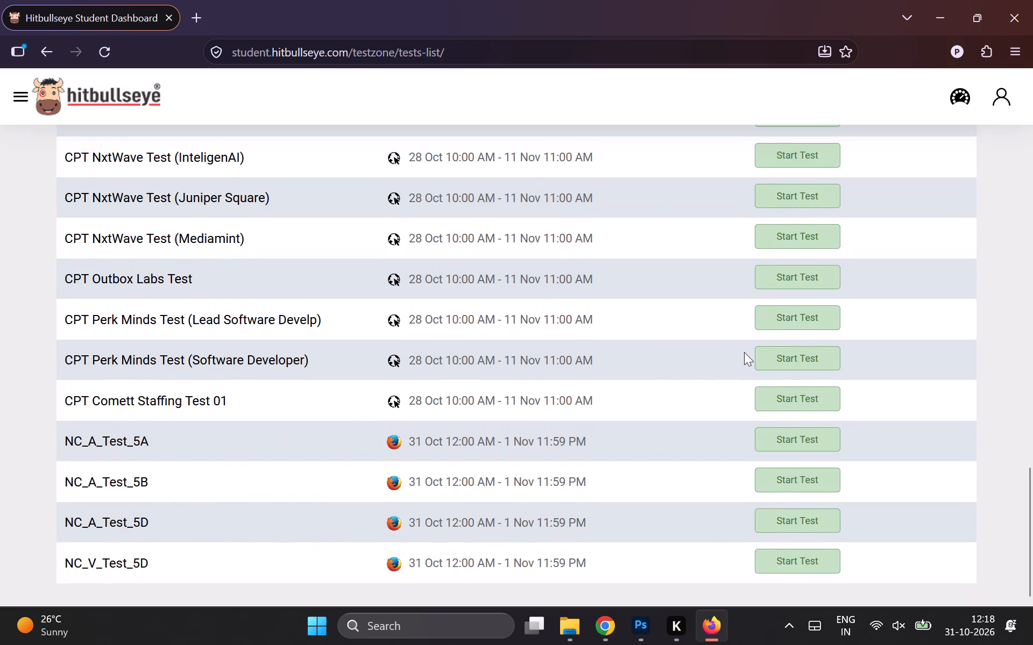
scroll(745, 351, up, 2)
scroll(745, 406, down, 1)
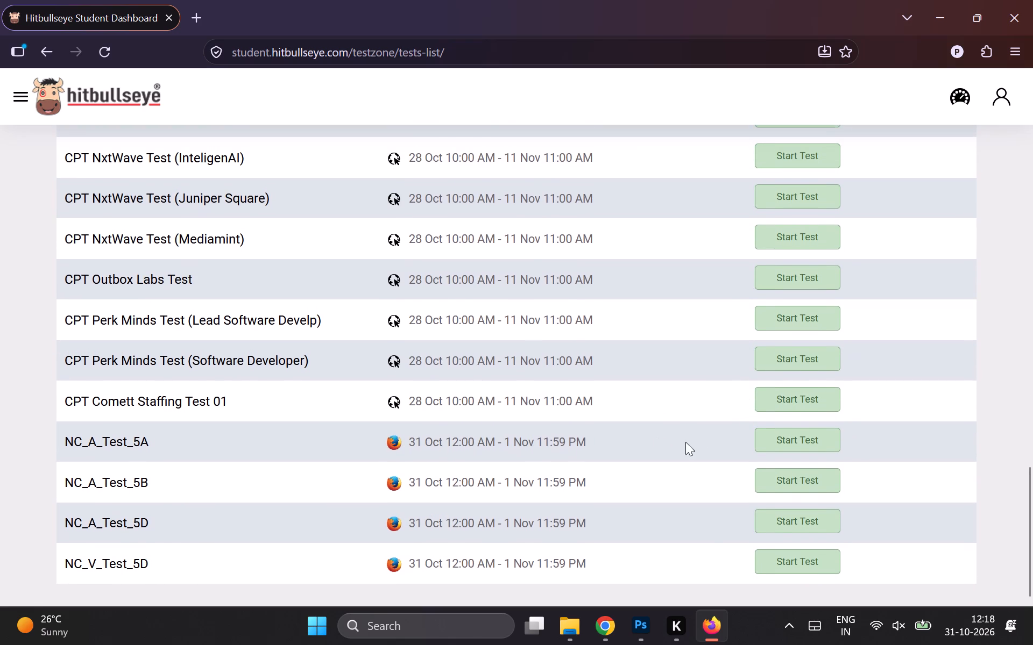
scroll(706, 346, up, 4)
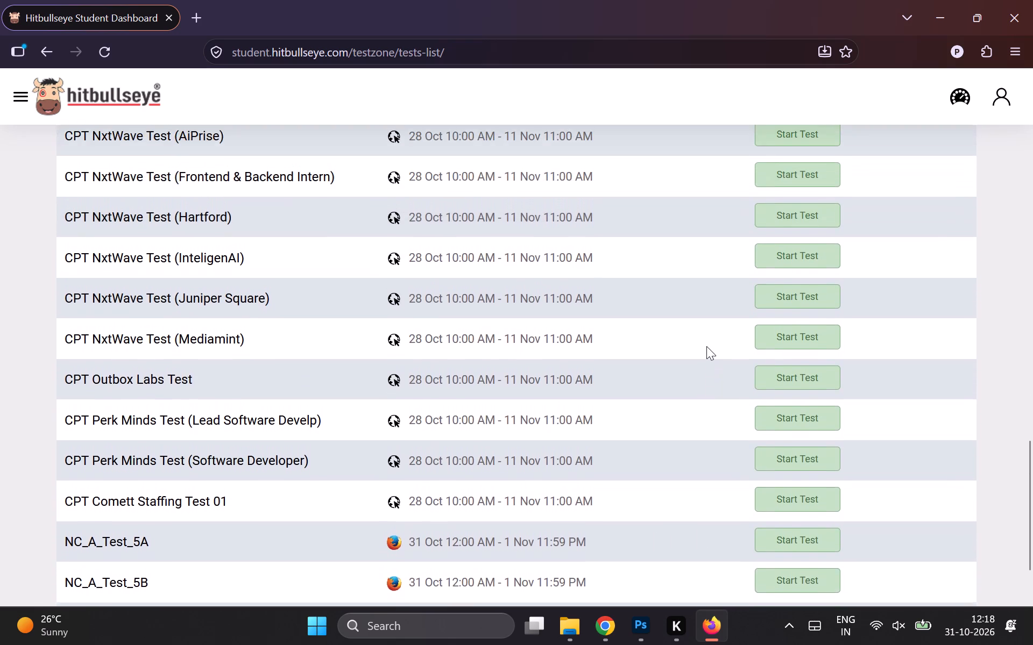
scroll(706, 346, up, 3)
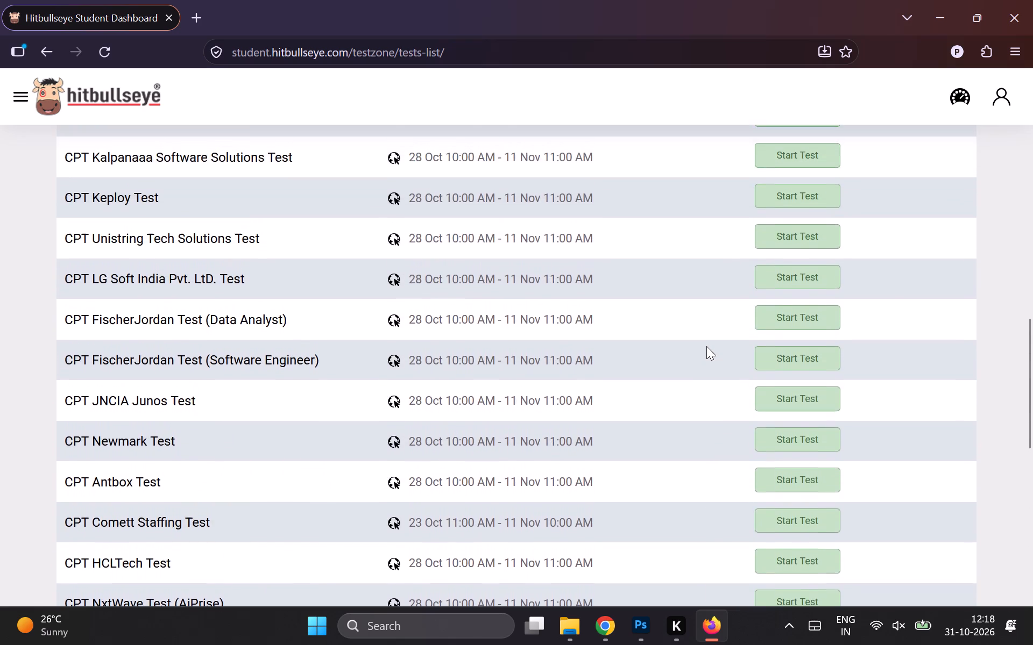
scroll(706, 346, up, 1)
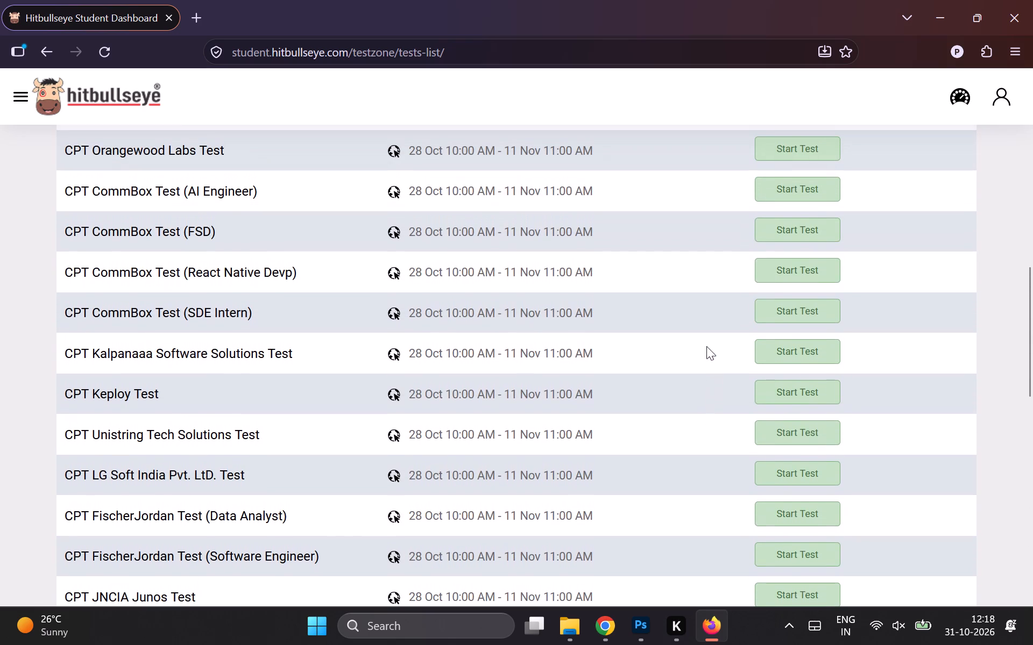
scroll(841, 424, up, 1)
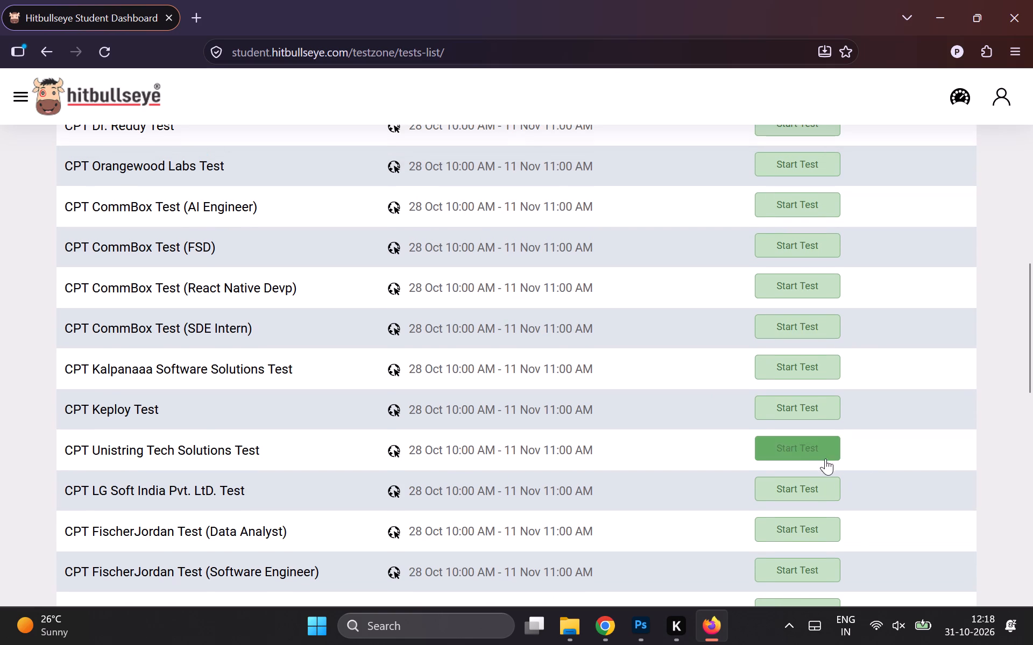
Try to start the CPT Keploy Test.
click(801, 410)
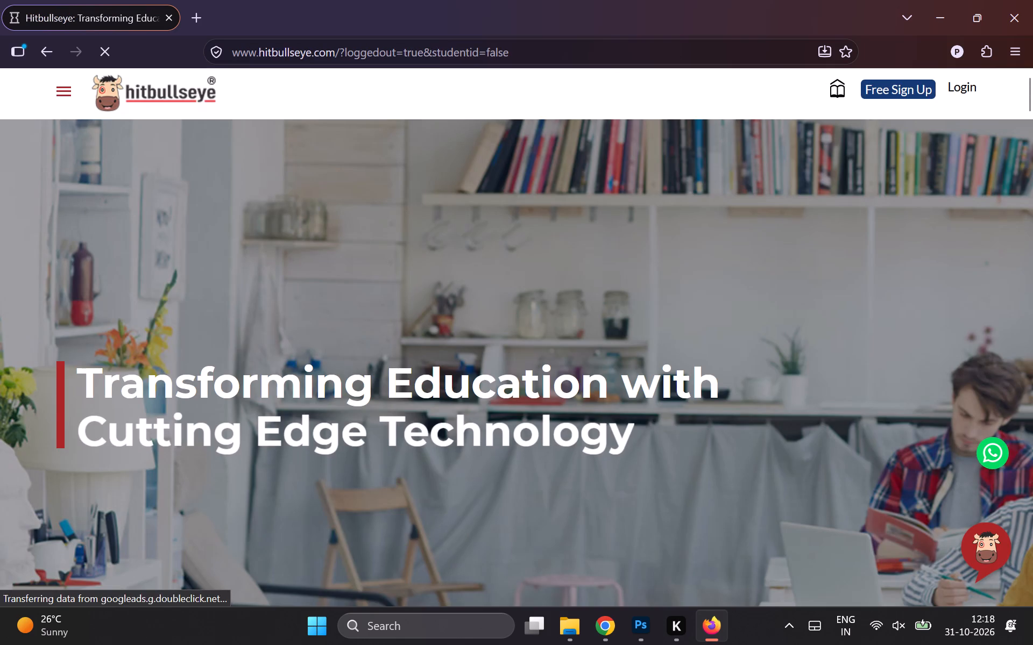
Log back in to Hitbullseye with the saved account credentials.
click(945, 88)
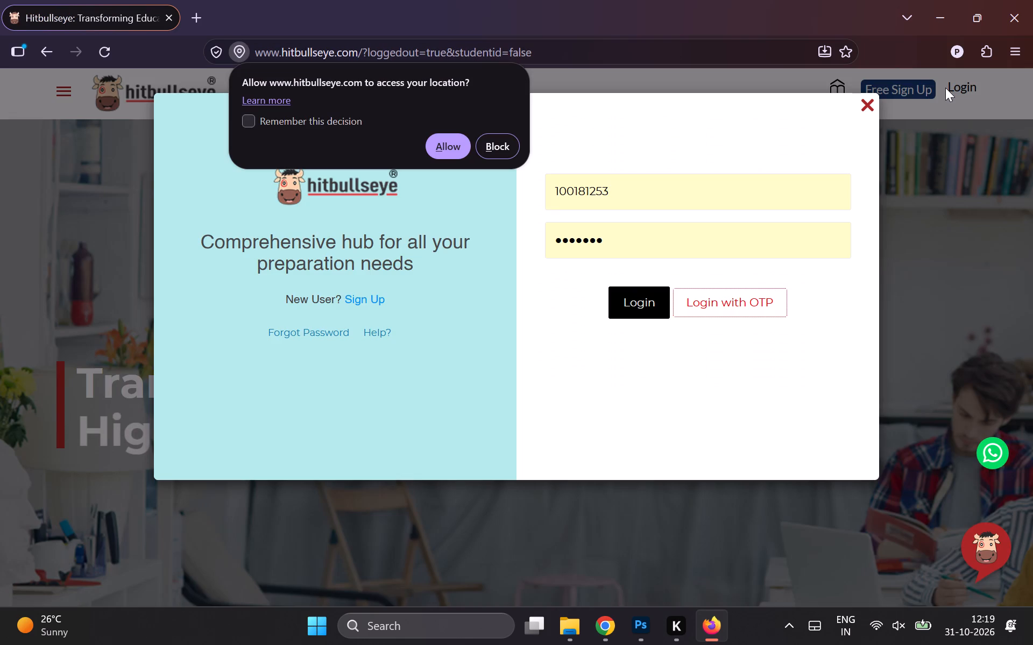
click(622, 287)
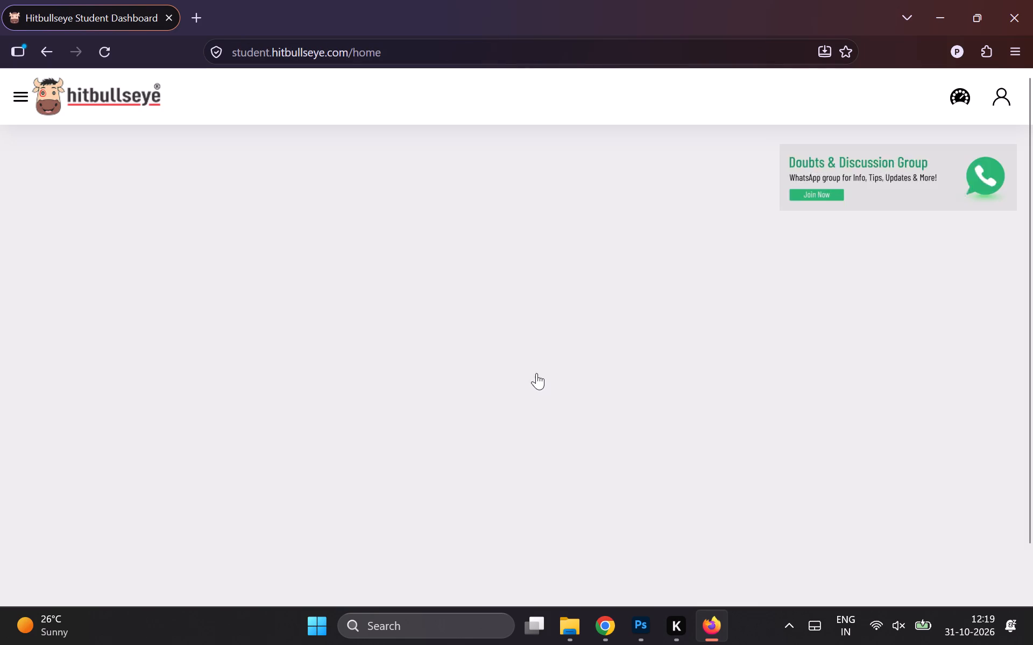
Reopen the list of time bound tests and start the CPT Josh Technology Group Test.
scroll(534, 436, down, 2)
click(506, 442)
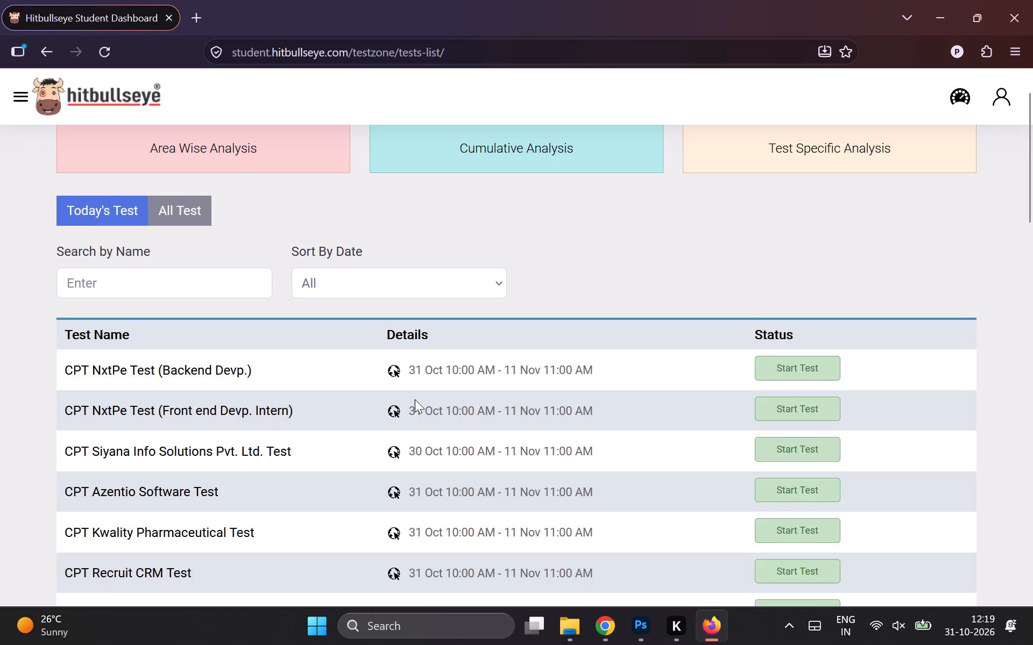
scroll(339, 406, down, 2)
scroll(461, 395, down, 2)
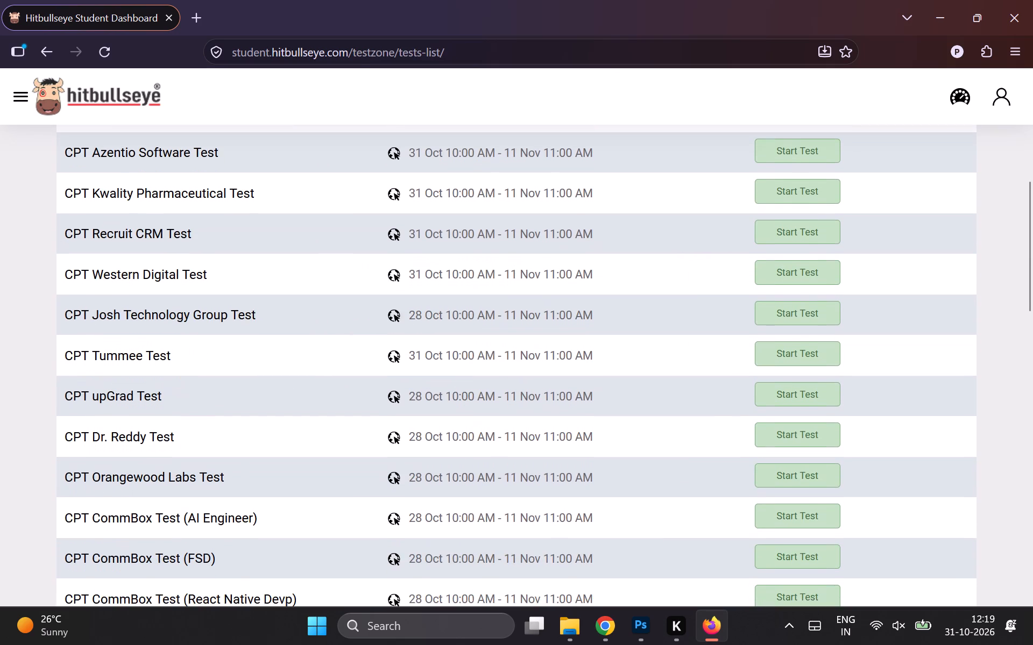
scroll(461, 395, down, 1)
click(813, 293)
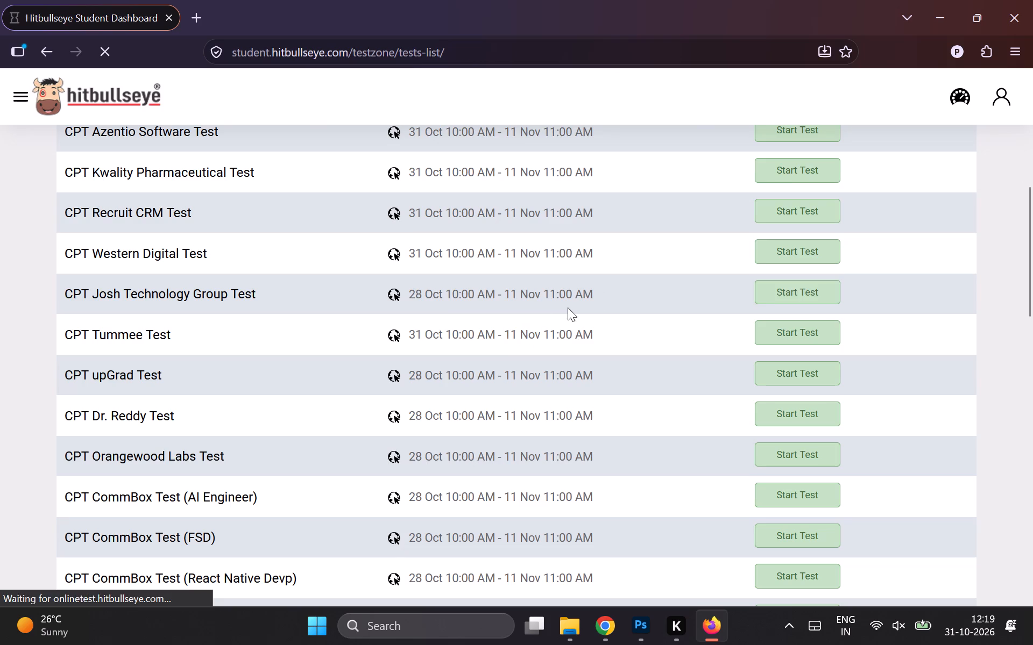
Proceed to the test's general instructions and tick the declaration that they have been read and understood.
click(516, 360)
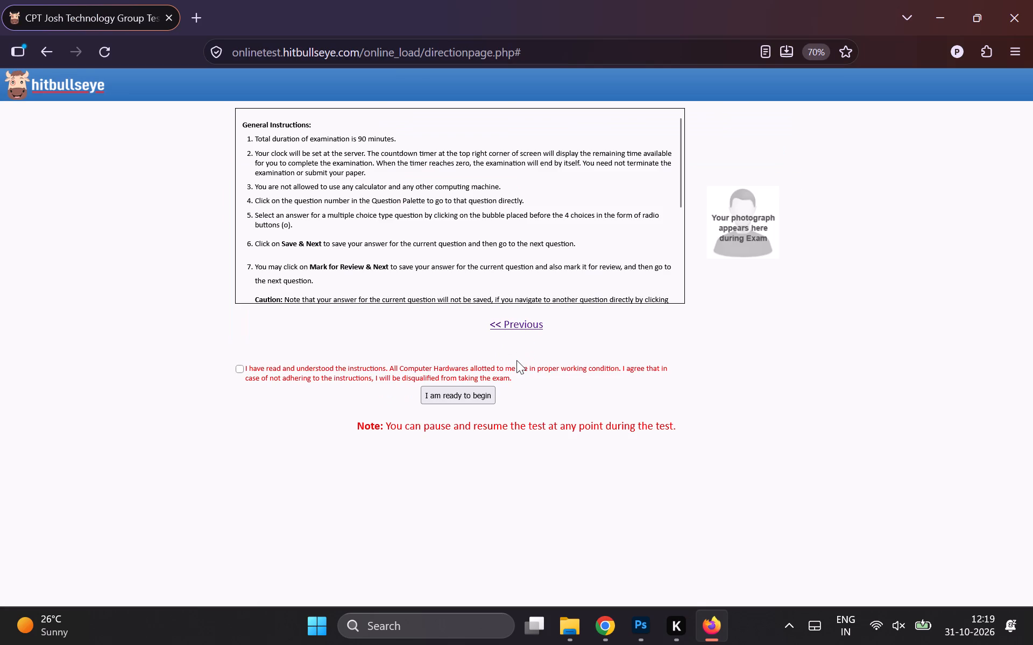
click(239, 371)
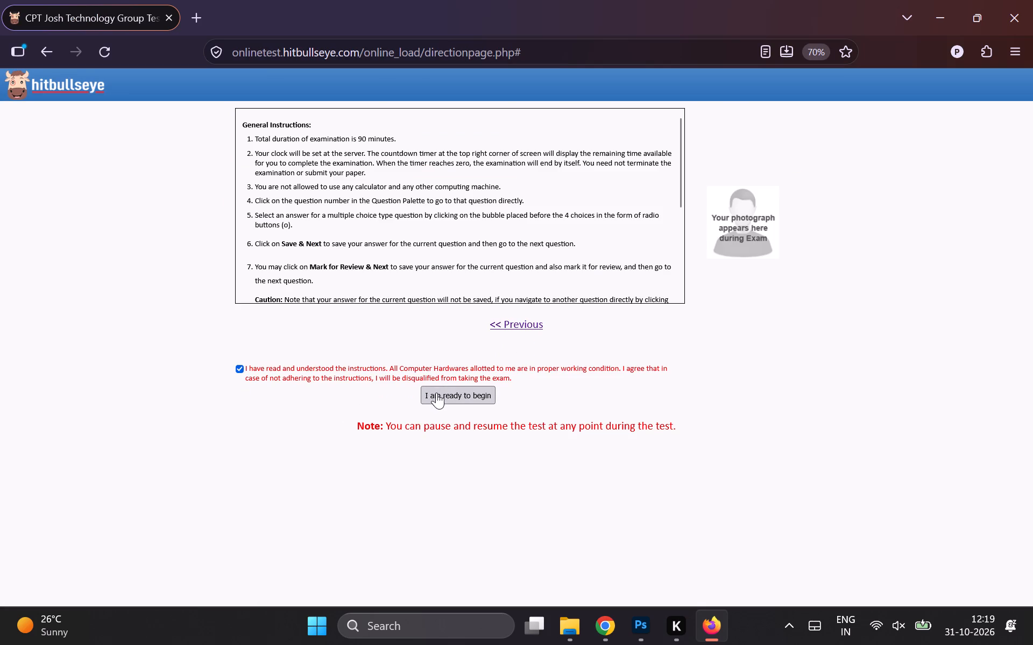
Open the browser's extensions manager to check the installed extensions, and close it.
click(981, 53)
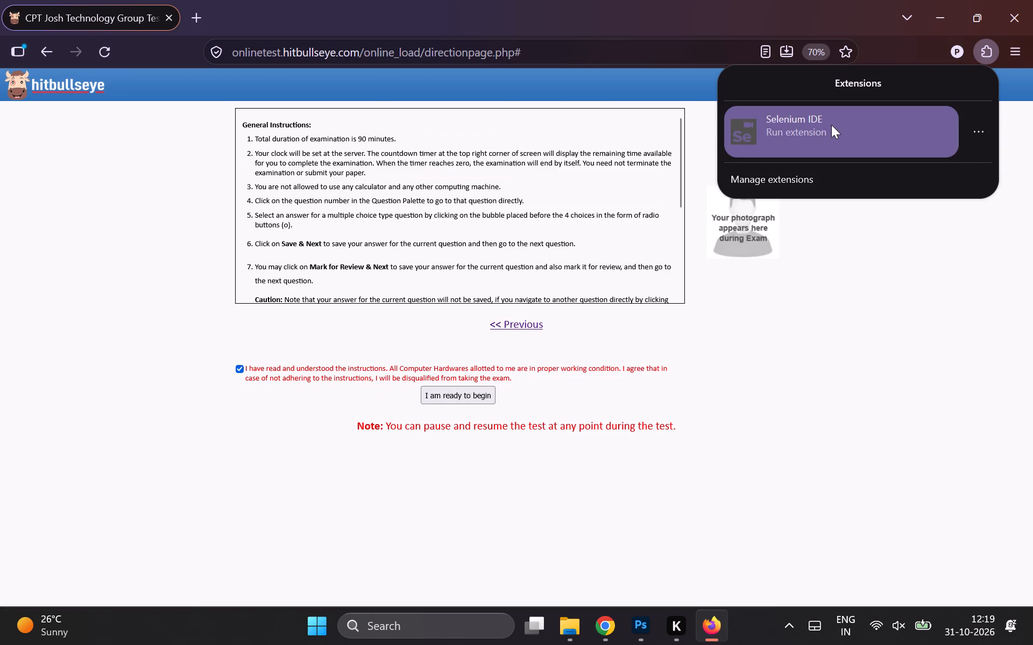
click(806, 178)
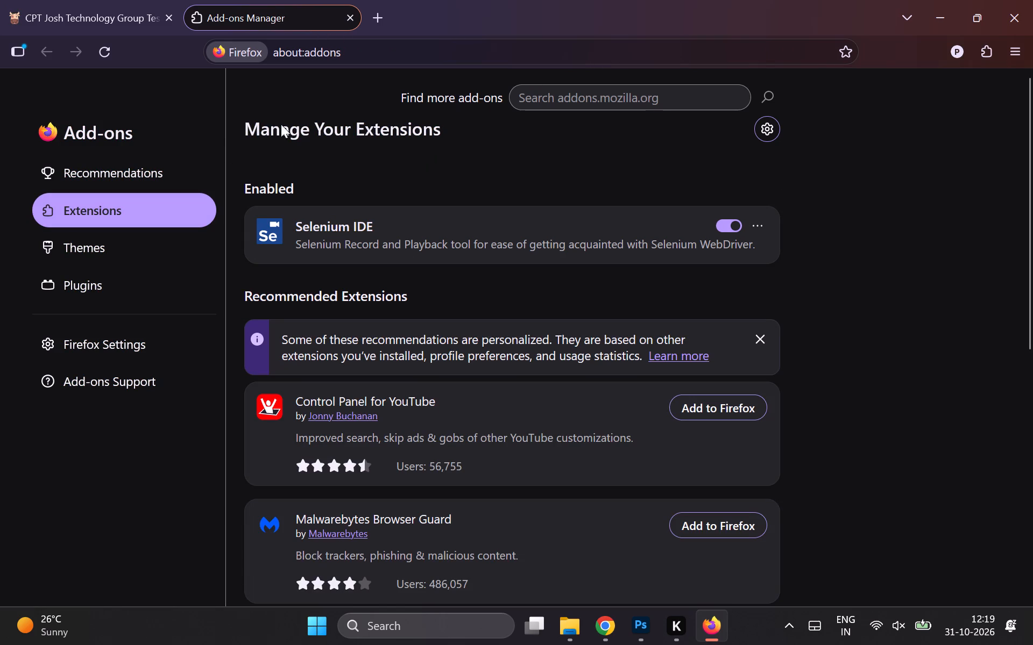
click(354, 14)
Search the web for "always active window" in a new tab.
click(195, 15)
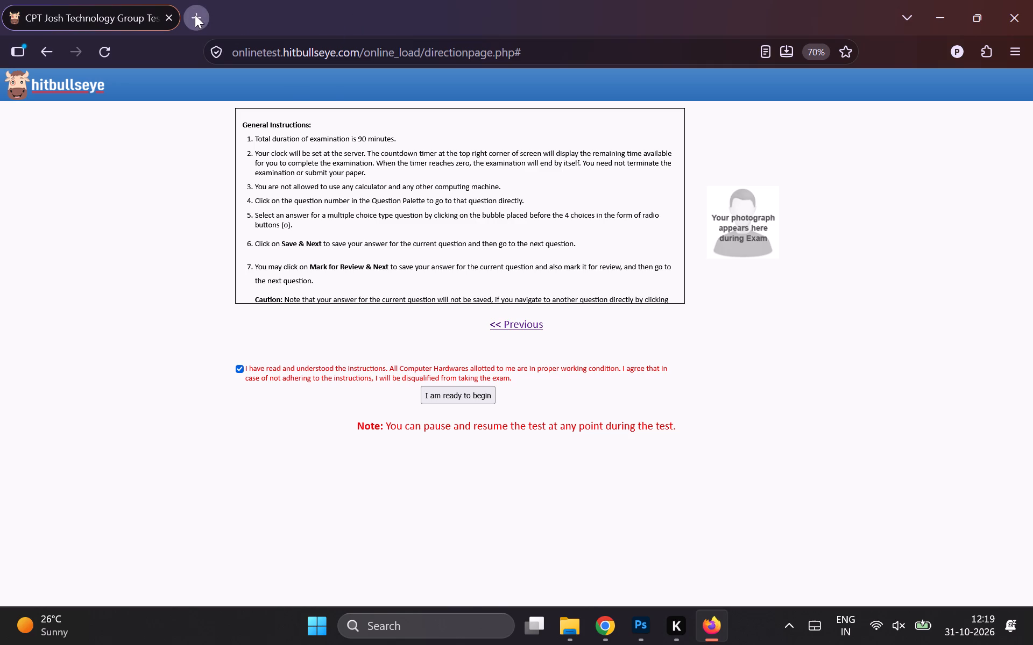
text(alwa)
text(ys a)
key(Down)
key(Return)
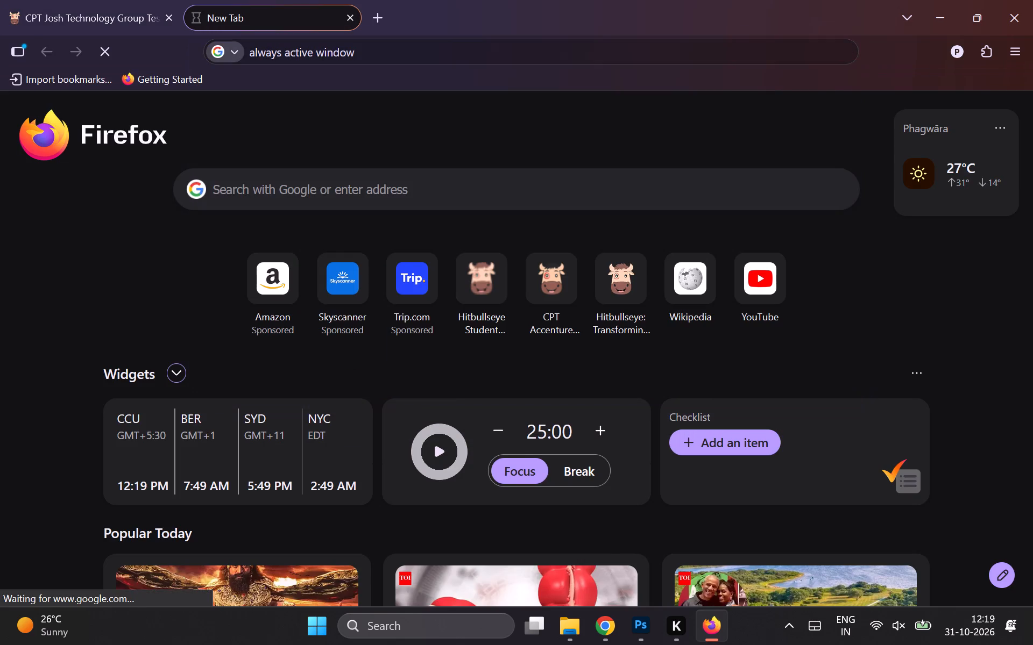
Complete the image verification for the search by selecting the pictures that contain cars.
click(47, 147)
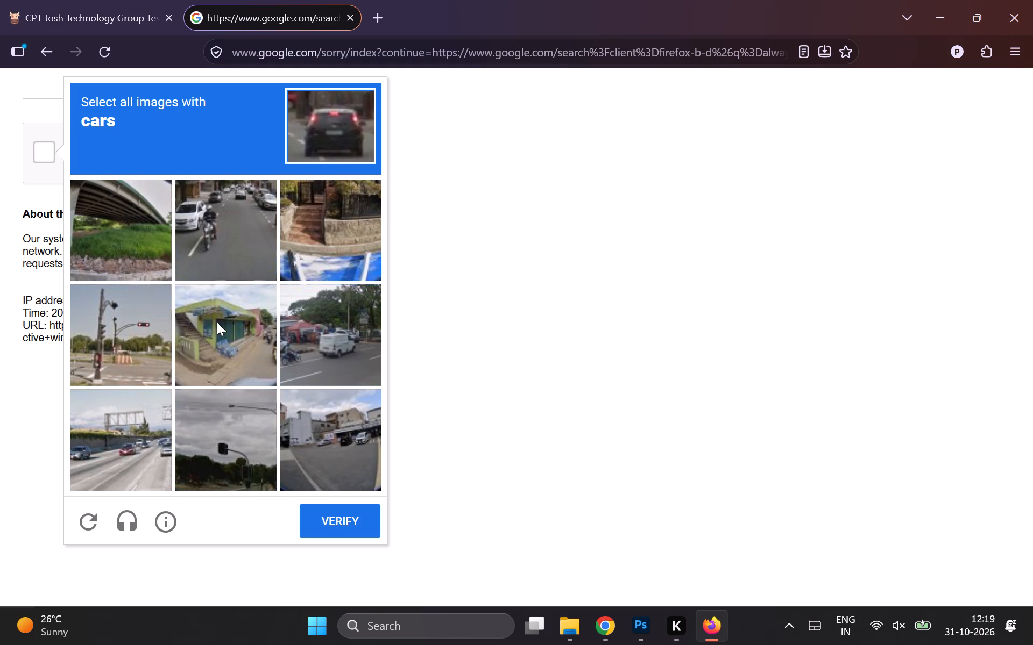
click(233, 228)
click(319, 313)
click(322, 427)
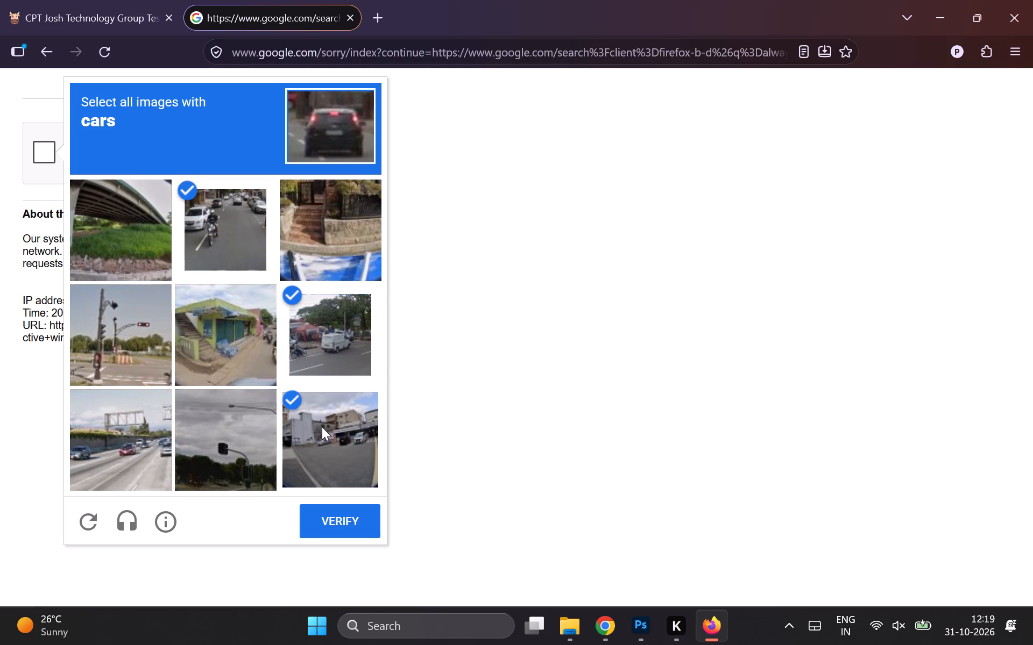
click(82, 453)
click(345, 511)
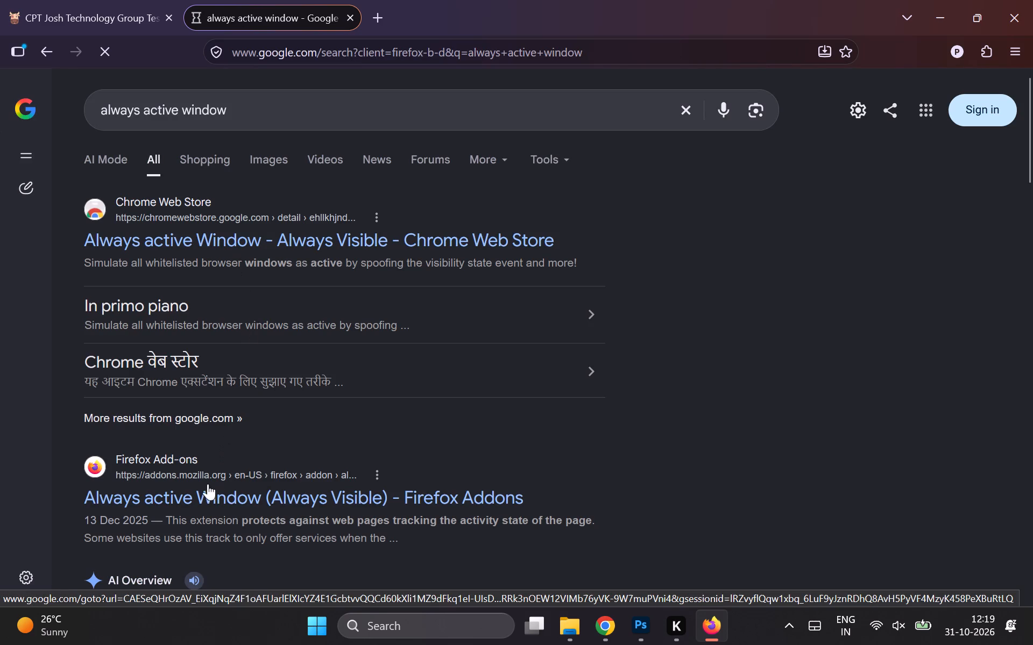
Open the Firefox Add-ons result for Always active Window (Always Visible), add the extension, and close the add-on tabs.
click(204, 494)
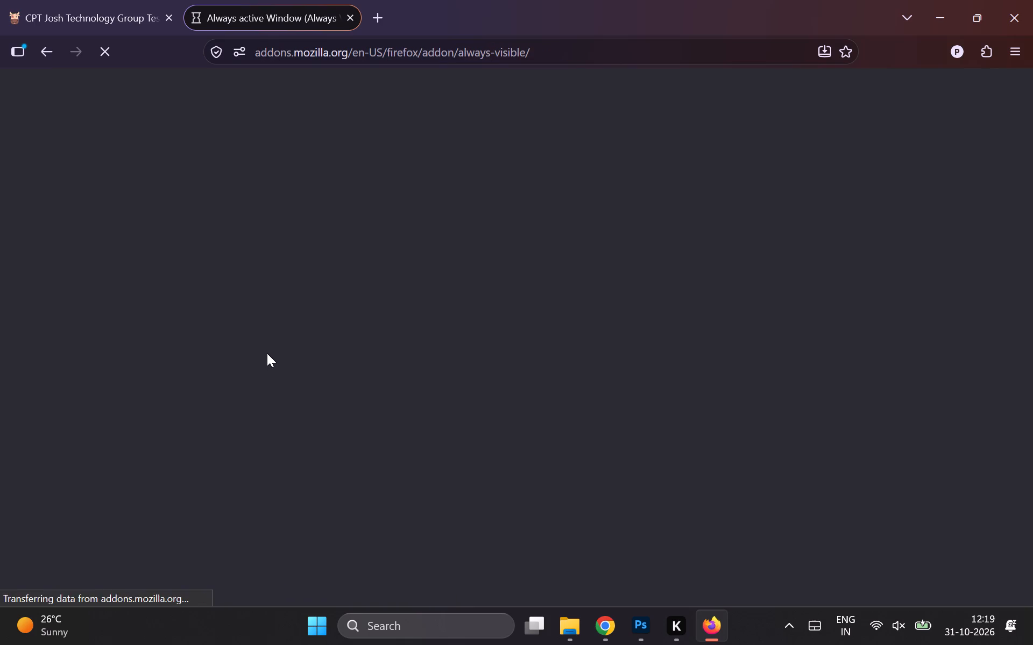
click(639, 278)
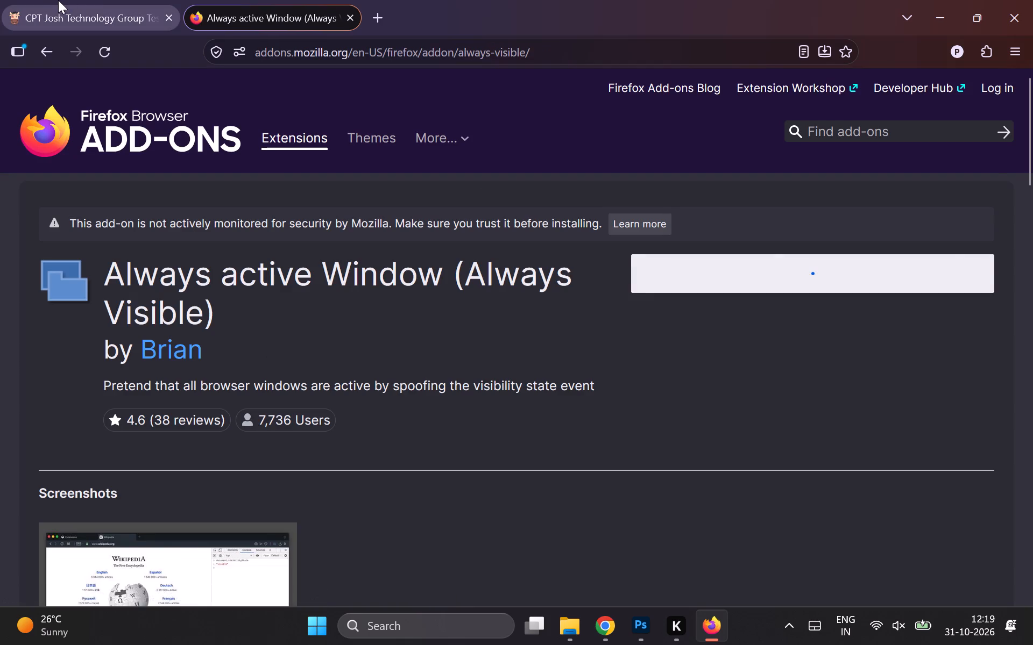
click(58, 0)
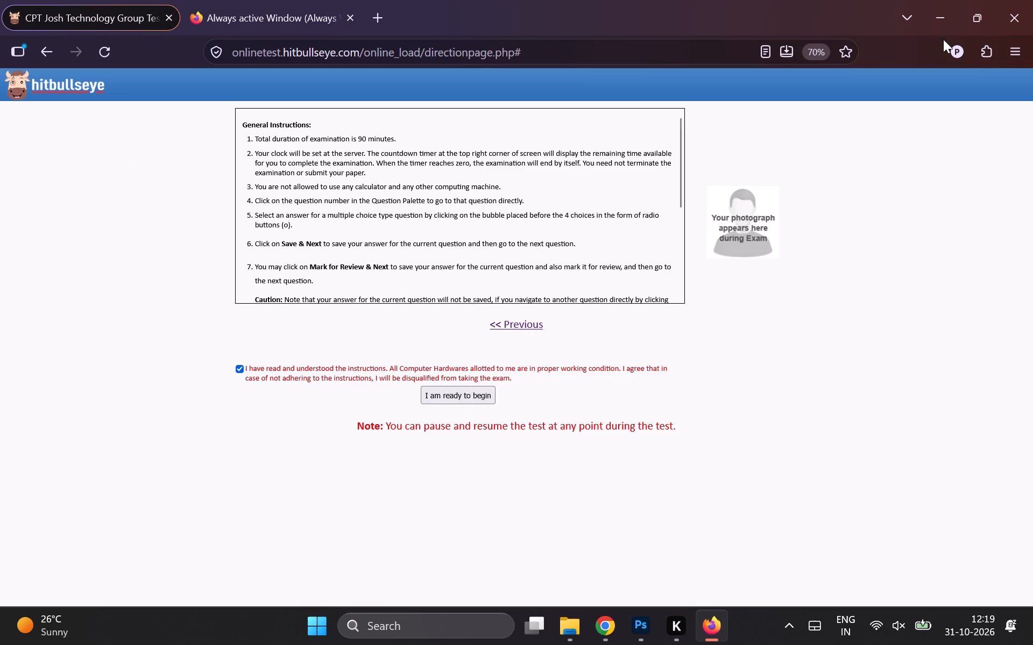
click(975, 52)
click(219, 0)
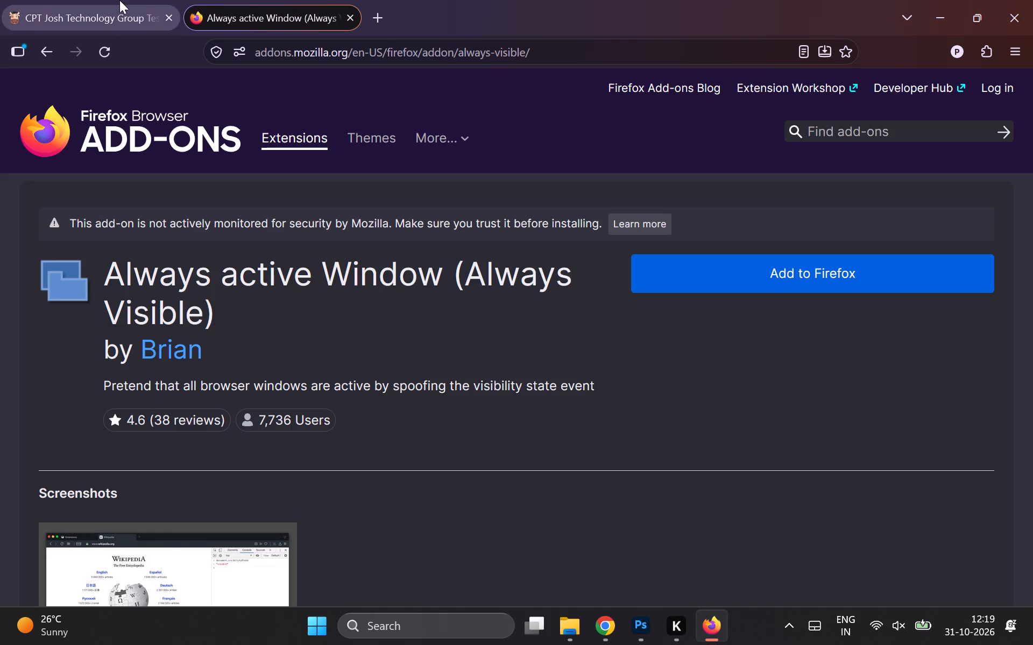
click(119, 0)
click(984, 44)
click(215, 0)
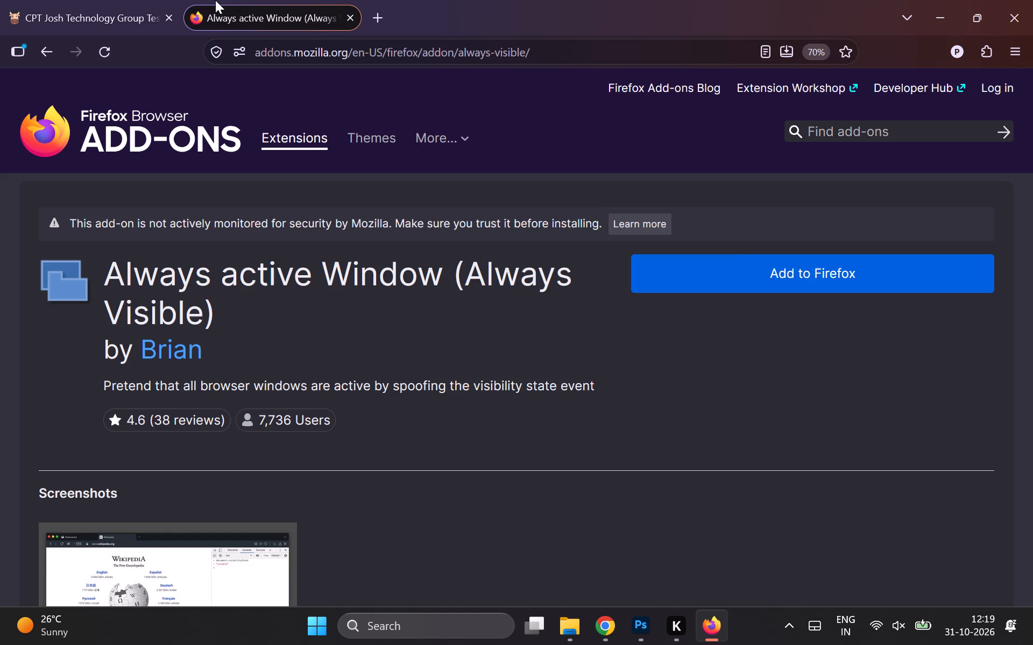
click(730, 262)
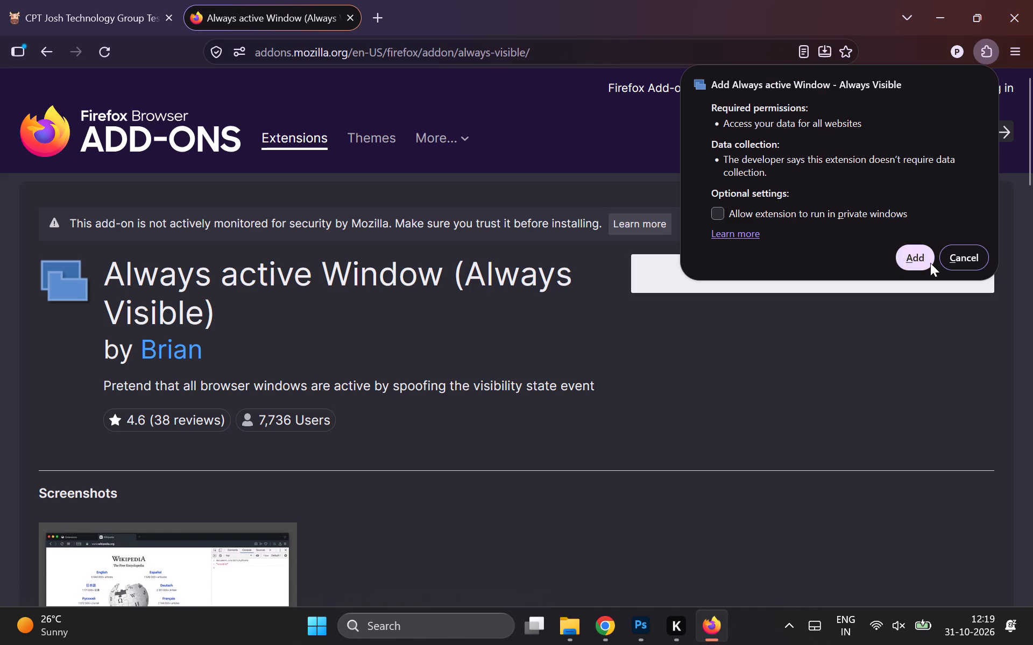
click(930, 263)
click(1000, 157)
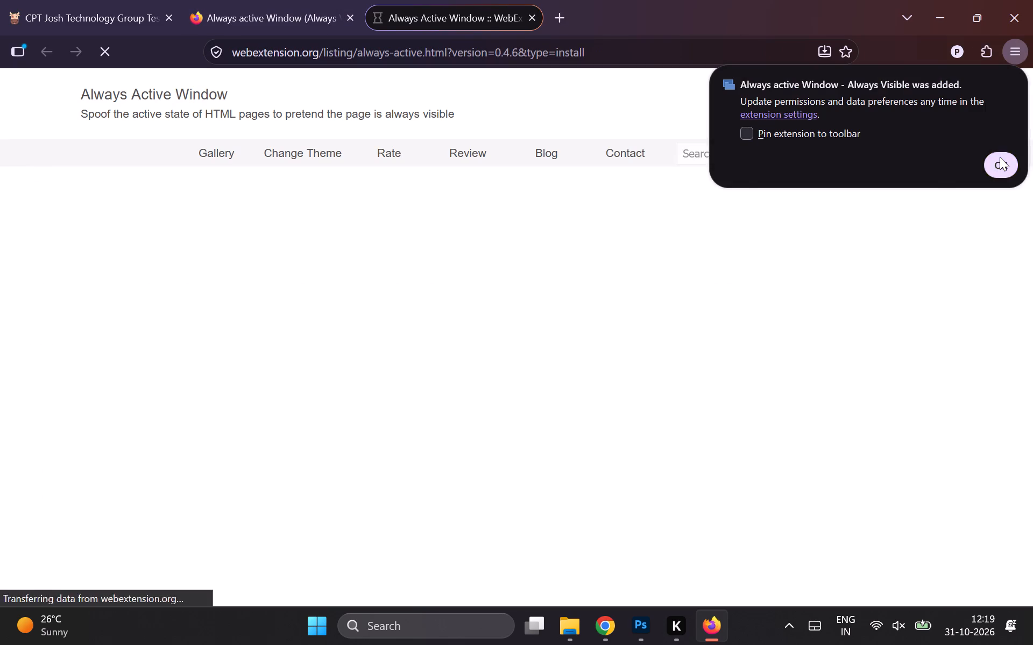
click(352, 18)
click(352, 18)
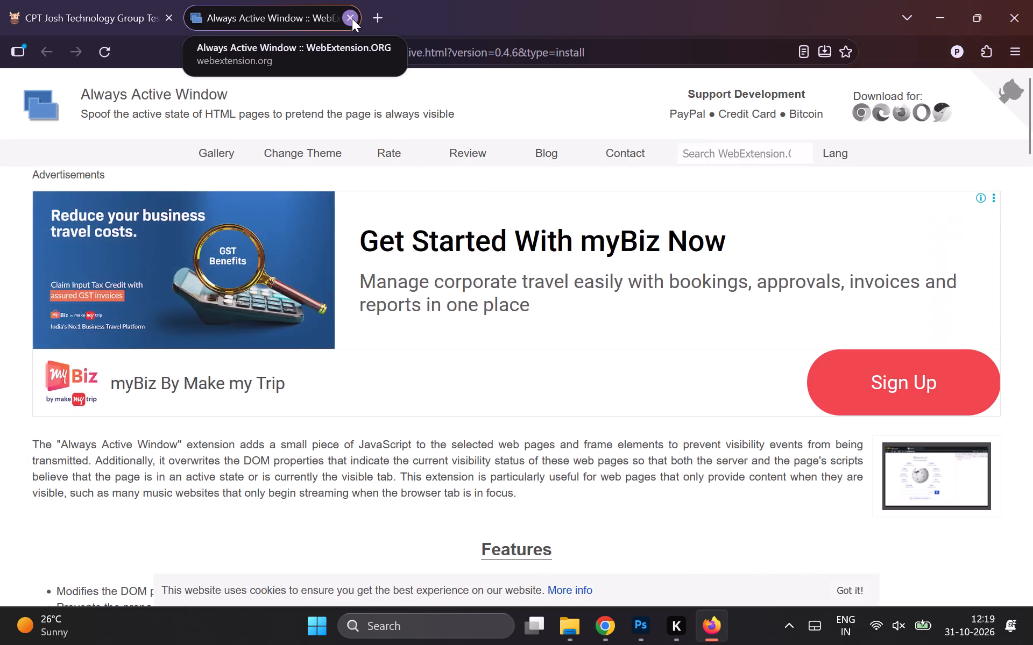
Activate the Always active Window extension on the test page and close the Selenium IDE window opened along the way.
click(981, 50)
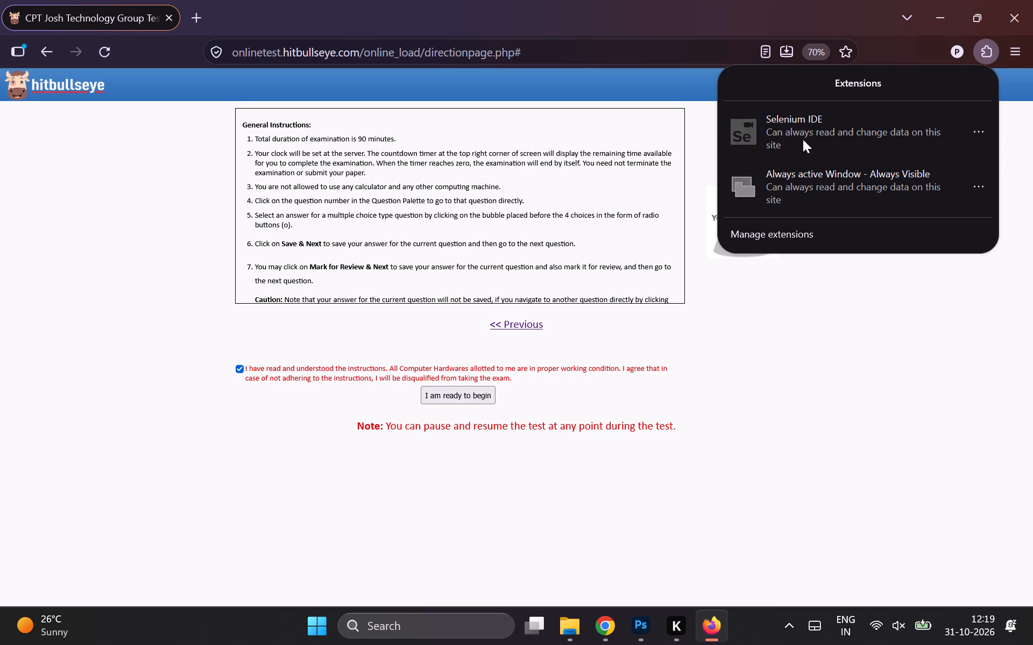
click(802, 111)
click(975, 57)
click(882, 165)
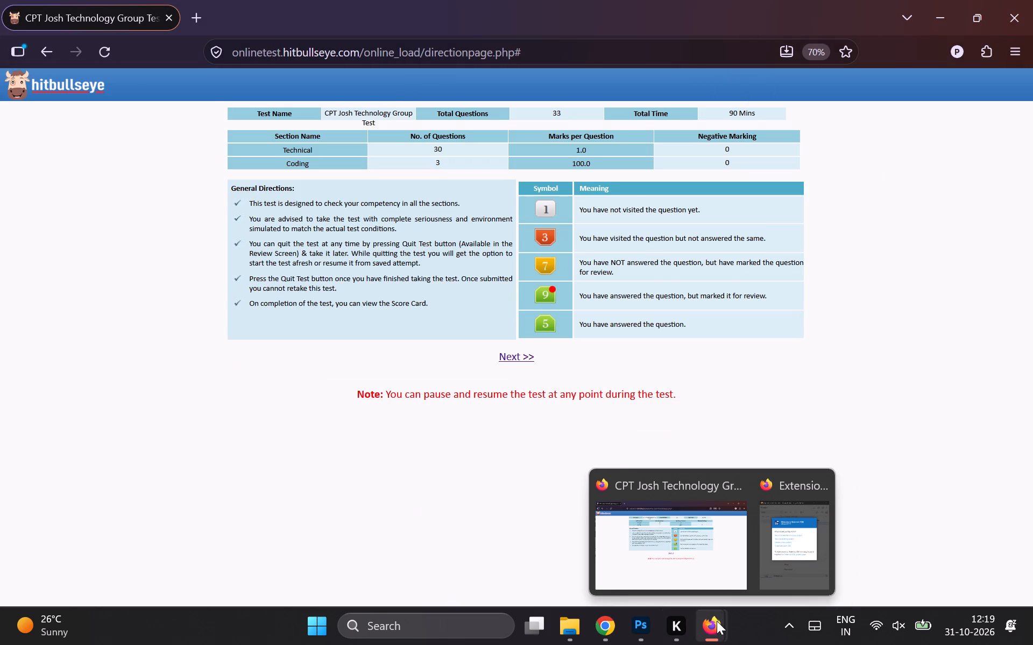
click(819, 485)
click(654, 388)
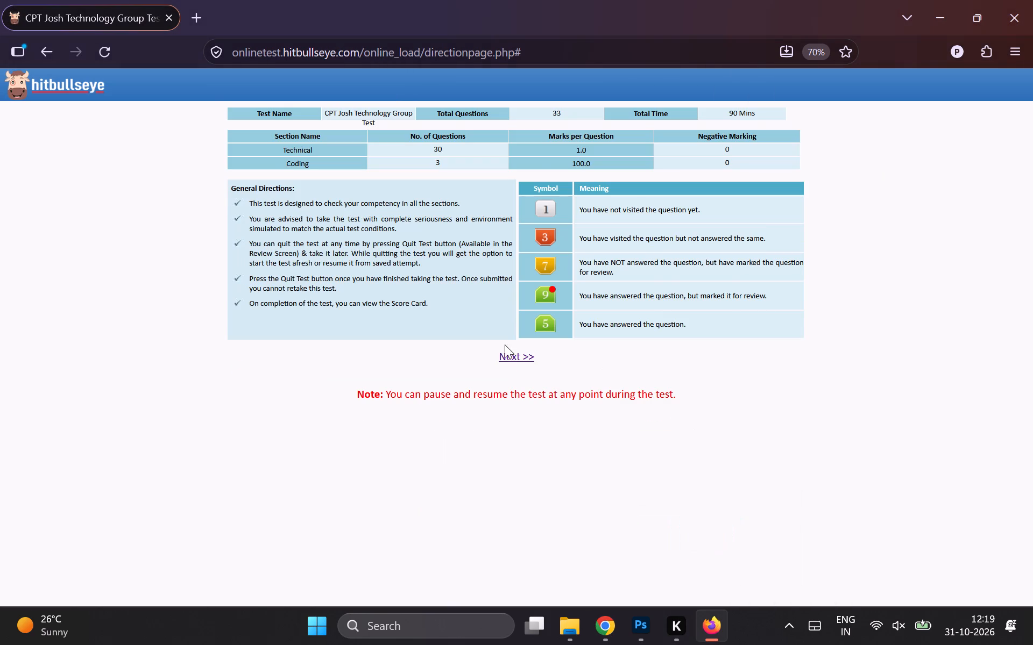
Proceed to the general instructions, tick the declaration, begin the CPT Josh Technology Group Test, and start its resume countdown.
click(506, 355)
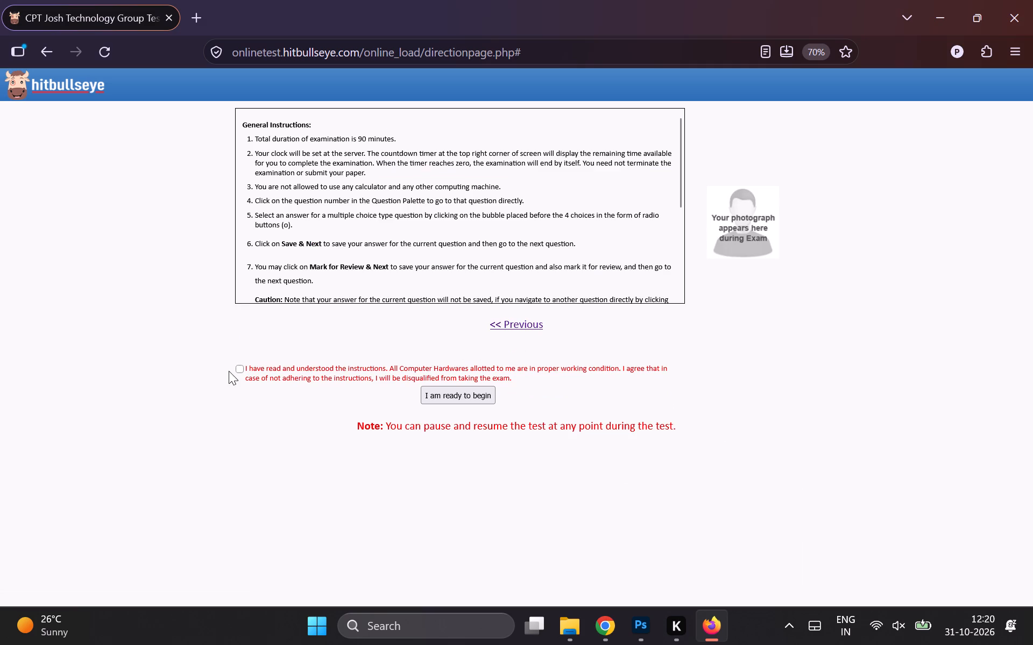
click(239, 365)
click(439, 396)
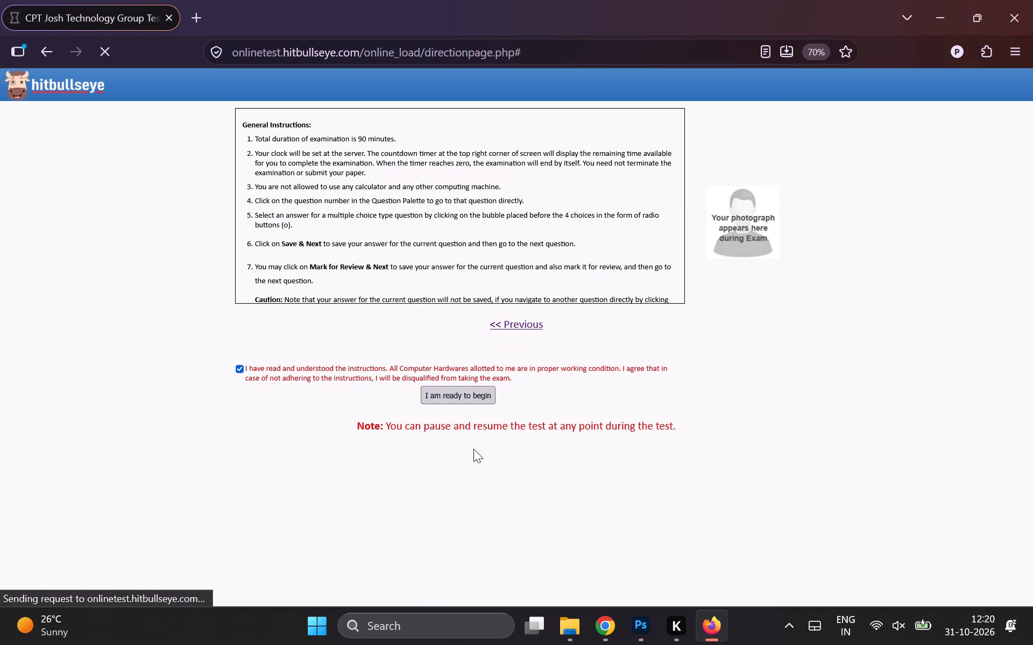
click(492, 357)
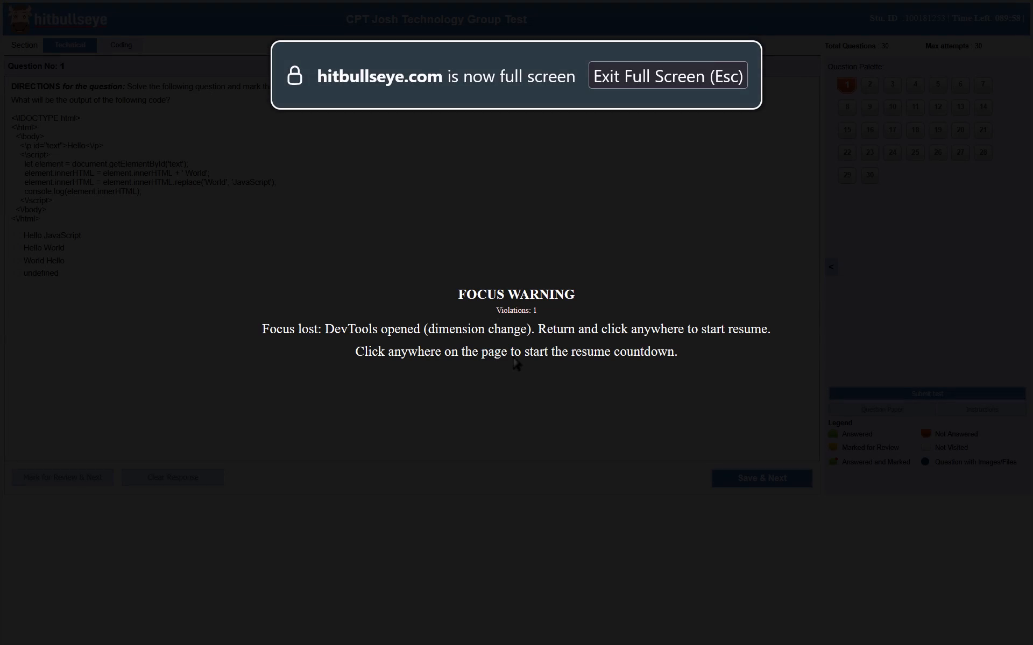
click(534, 413)
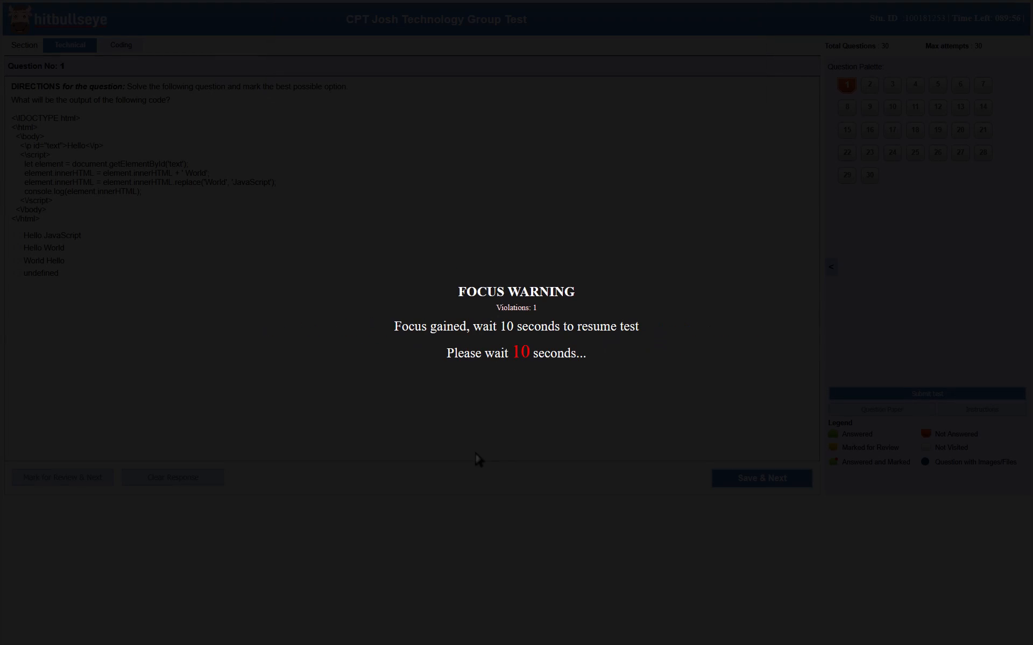
click(475, 452)
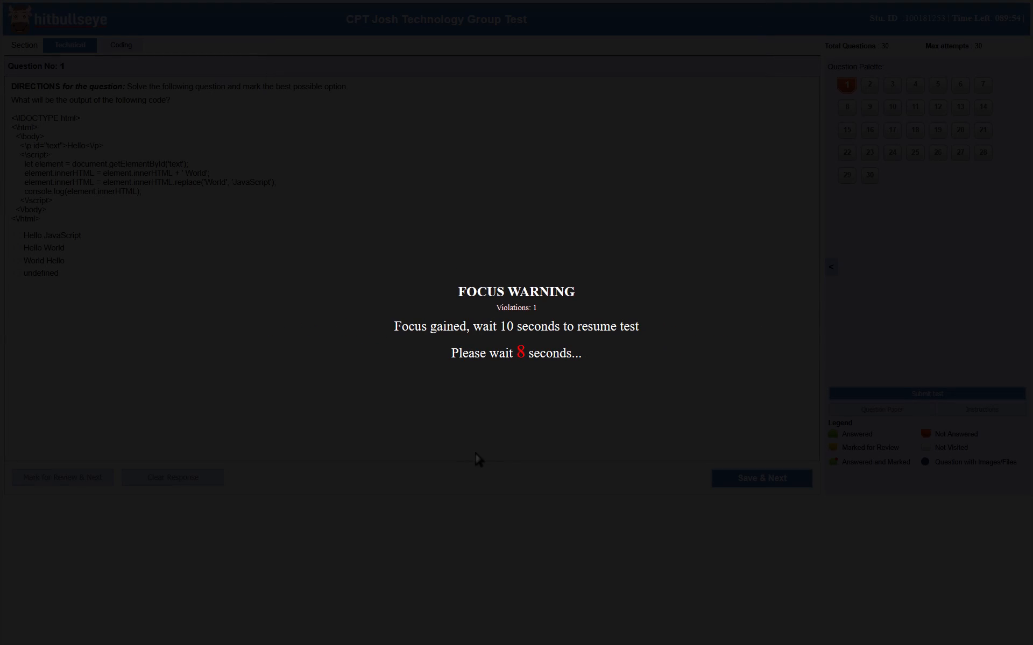
Switch from the test through the open windows to the smi.psd brochure in Photoshop.
key(alt+Tab)
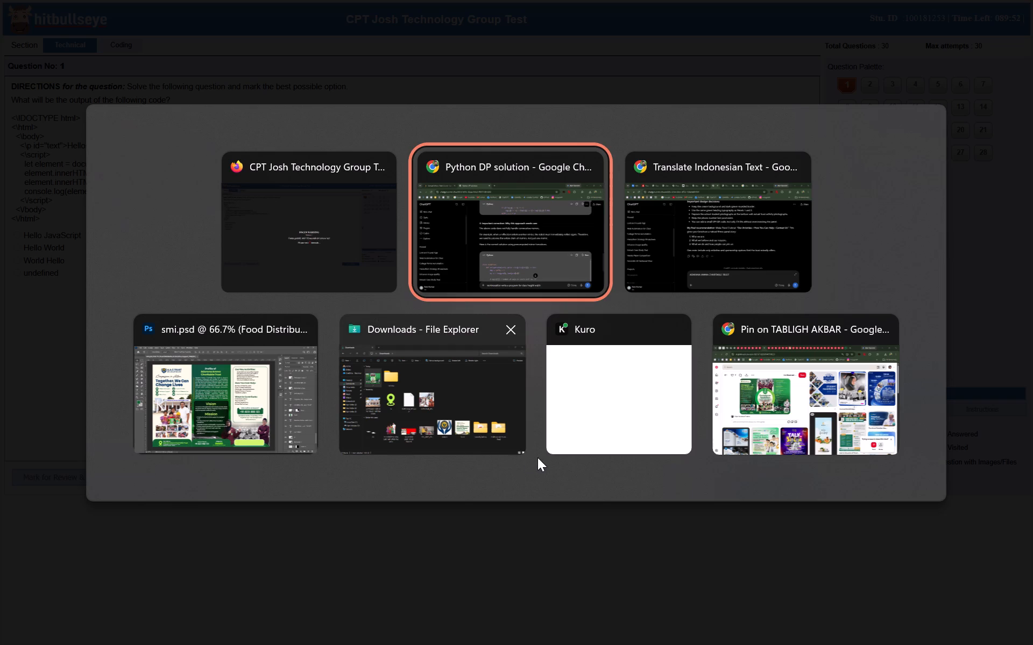
scroll(581, 350, down, 1)
key(alt+Tab)
key(alt+Tab)
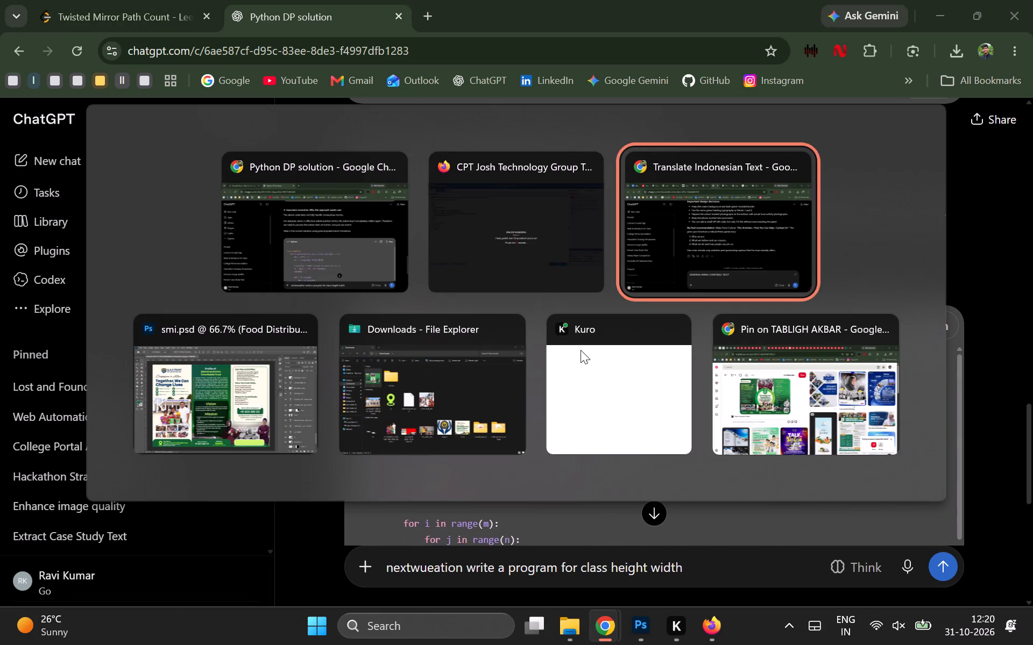
key(alt+Tab)
key(alt+Tab)
key(alt+Tab)
key(alt+Tab)
key(alt+Tab)
key(alt+Tab)
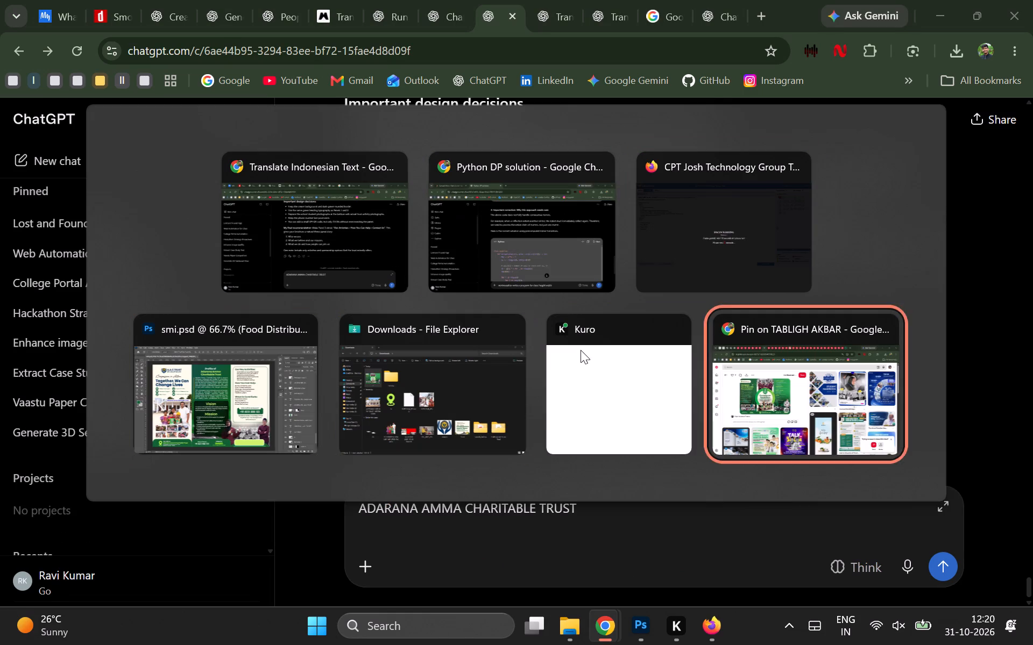
key(alt+Tab)
key(alt+Tab)
key(alt+Tab)
key(alt+Tab)
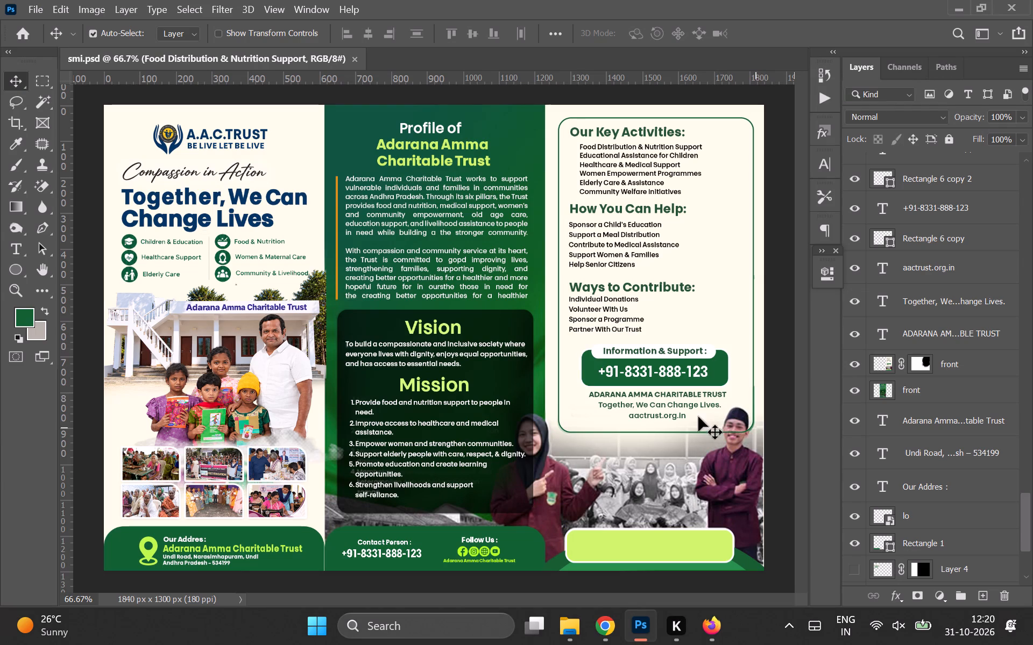
click(595, 542)
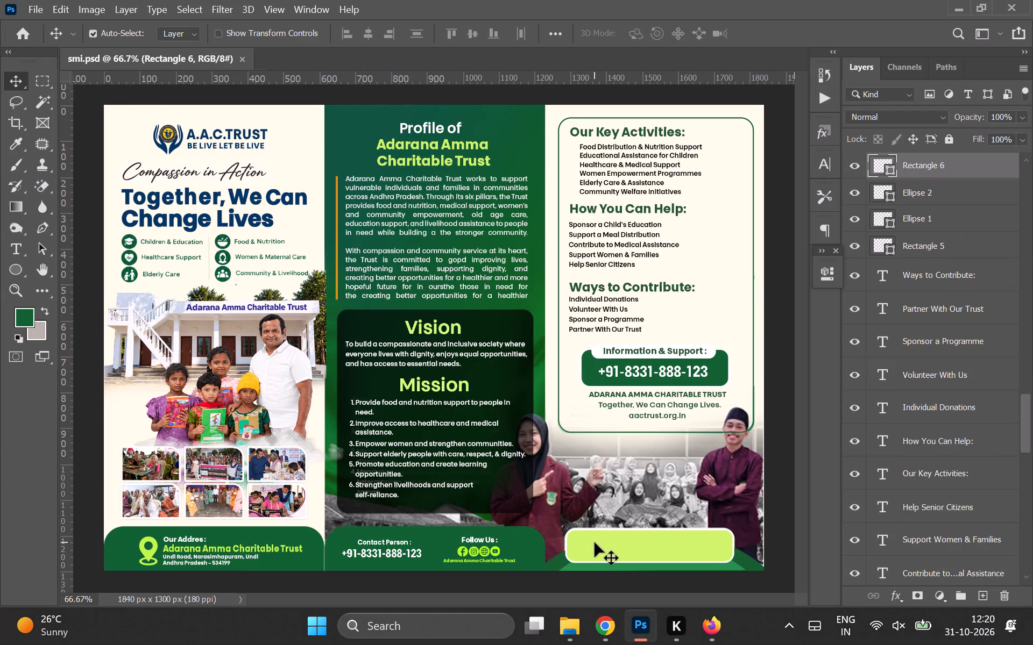
click(848, 174)
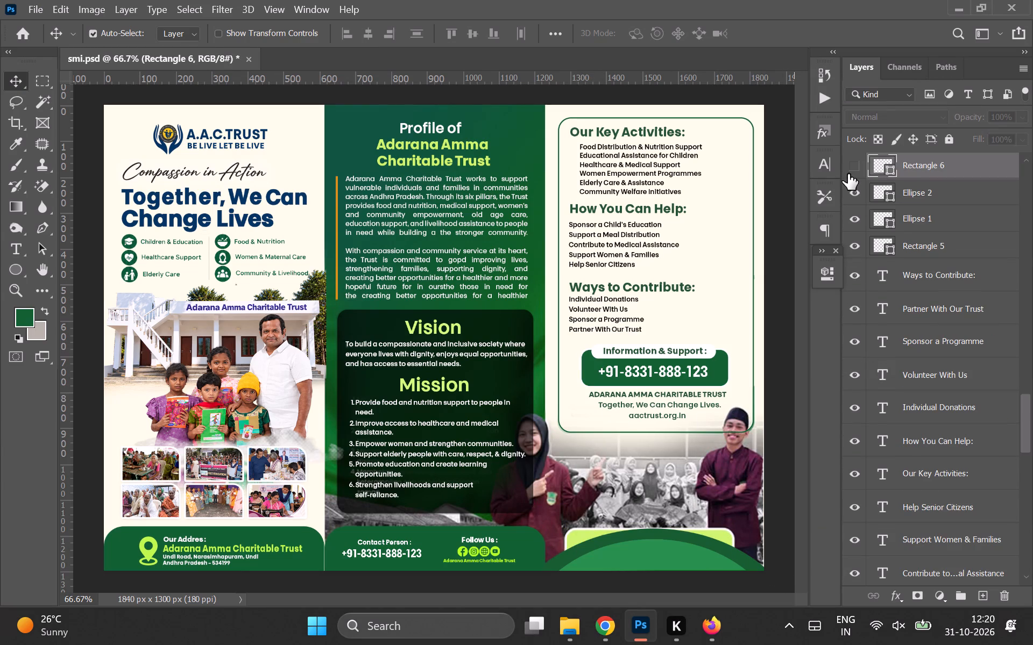
click(848, 174)
drag(848, 219, 847, 171)
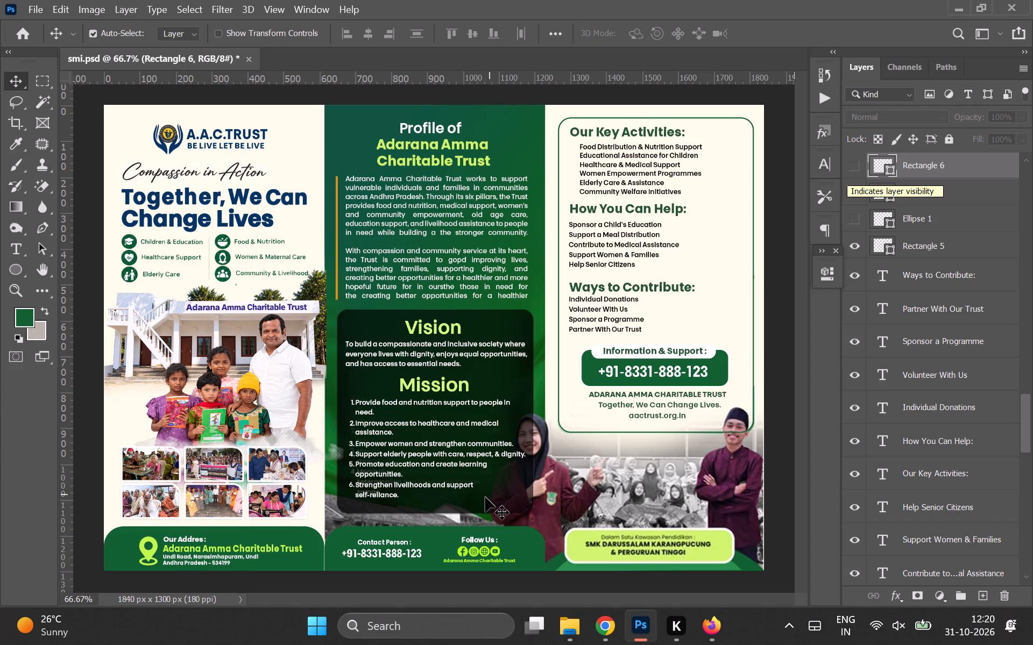
key(Print)
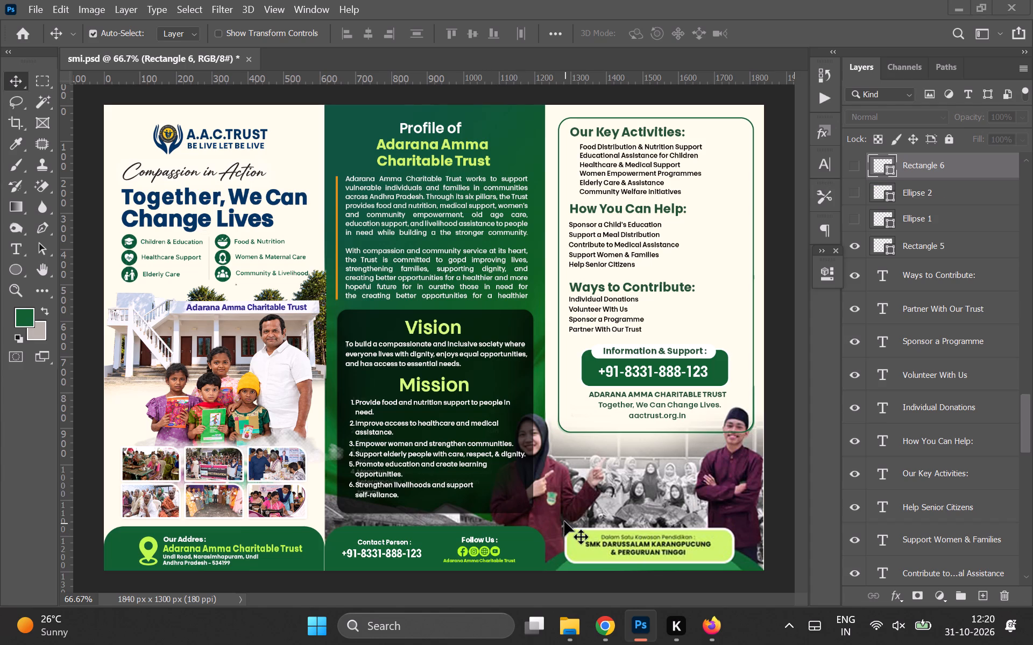